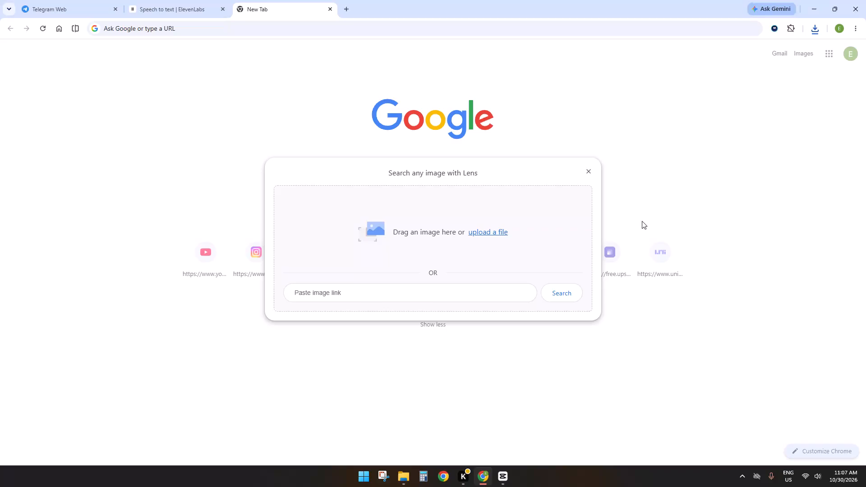
# Upload today's business card photo from the Downloads folder to the Lens image search.
pyautogui.click(498, 234)
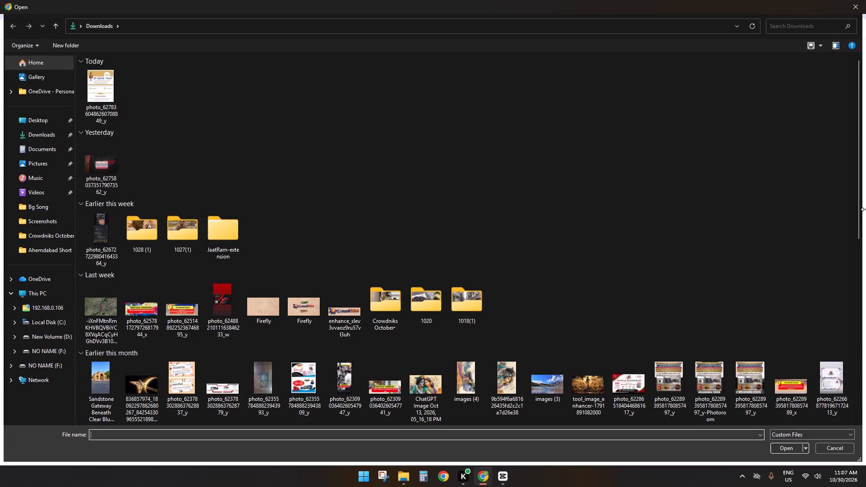
pyautogui.doubleClick(106, 82)
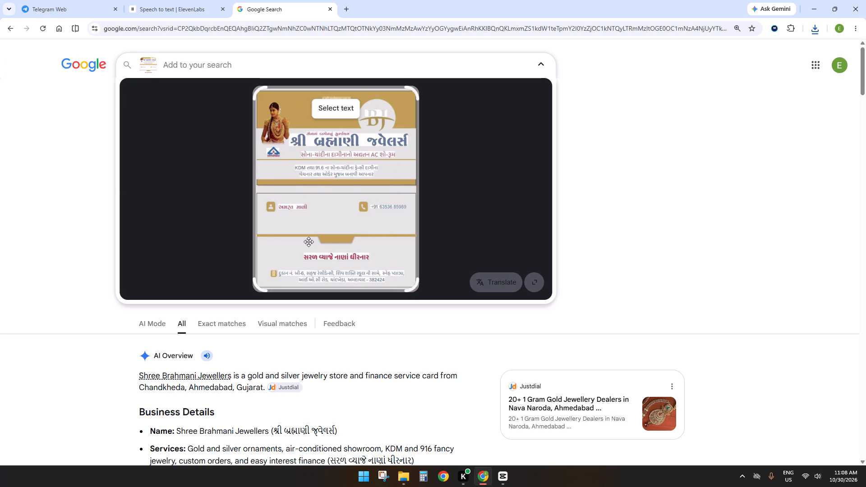
# Expand the card image preview and copy the Gujarati address text from the card's bottom lines.
pyautogui.scroll(-1, 309, 242)
pyautogui.click(135, 66)
pyautogui.click(145, 49)
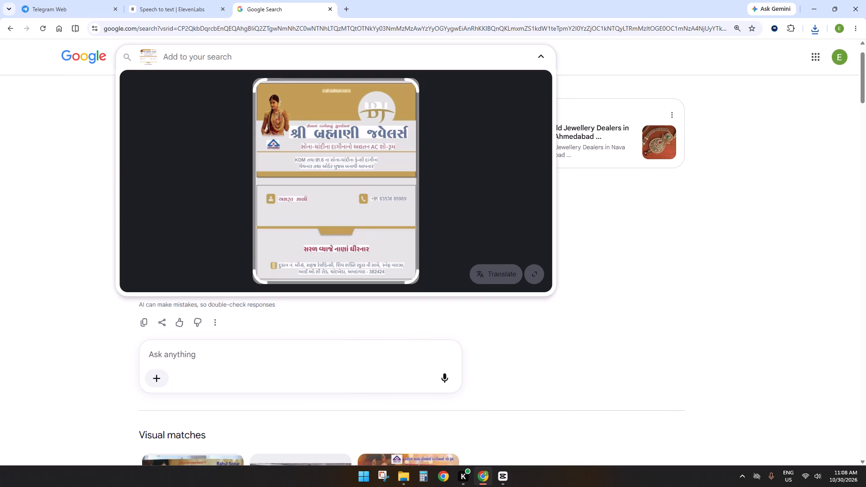
pyautogui.moveTo(294, 263); pyautogui.dragTo(386, 274)
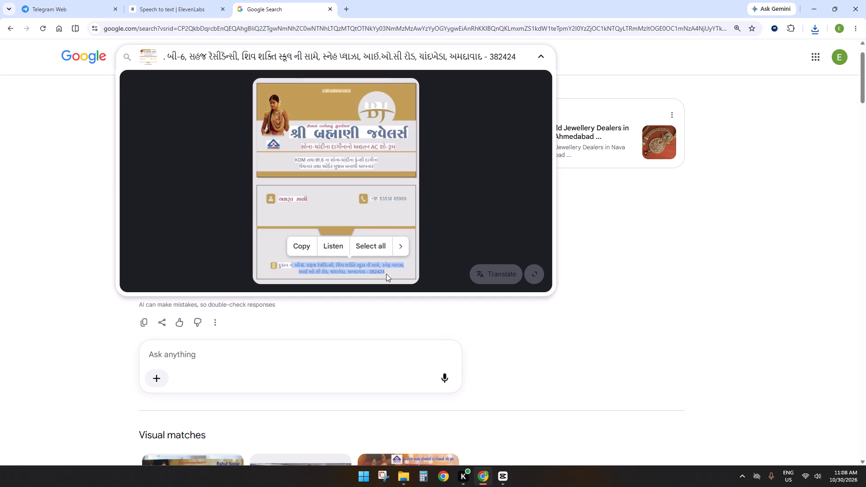
pyautogui.click(301, 249)
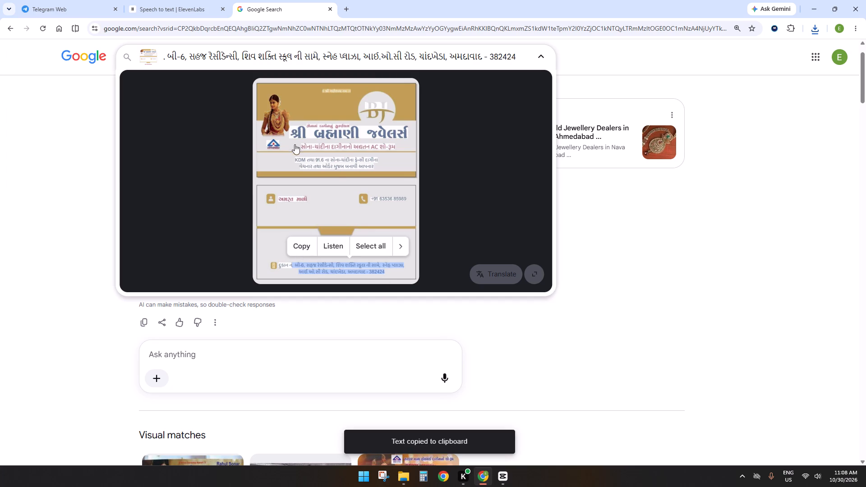
# Copy the large Gujarati shop name and the phone number from the card image as separate clipboard entries.
pyautogui.moveTo(295, 133); pyautogui.dragTo(389, 136)
pyautogui.click(301, 112)
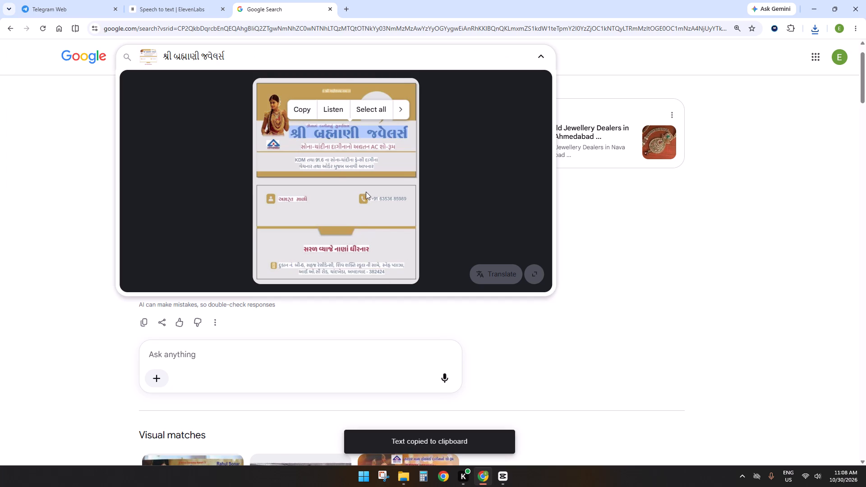
pyautogui.moveTo(370, 199); pyautogui.dragTo(377, 199)
pyautogui.moveTo(371, 198); pyautogui.dragTo(370, 198)
pyautogui.moveTo(370, 198); pyautogui.dragTo(408, 198)
pyautogui.click(345, 184)
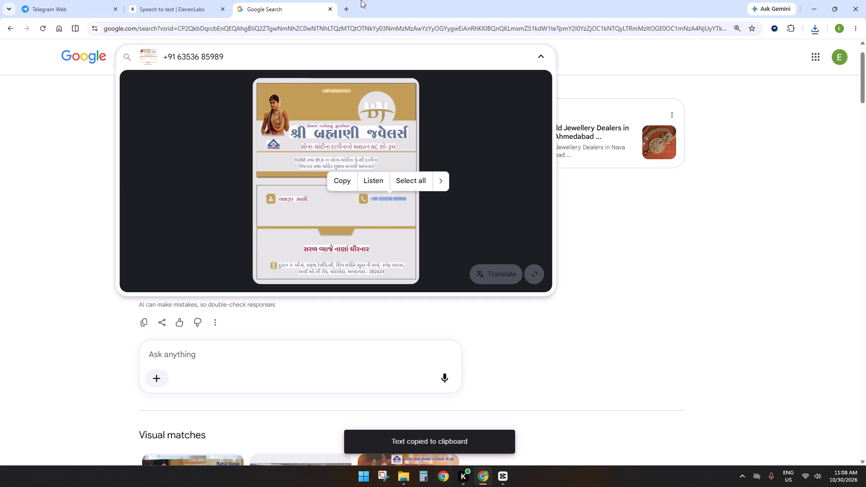
# Search for "hindi to english translation" in a new tab and set the translator's source language to Gujarati.
pyautogui.click(345, 9)
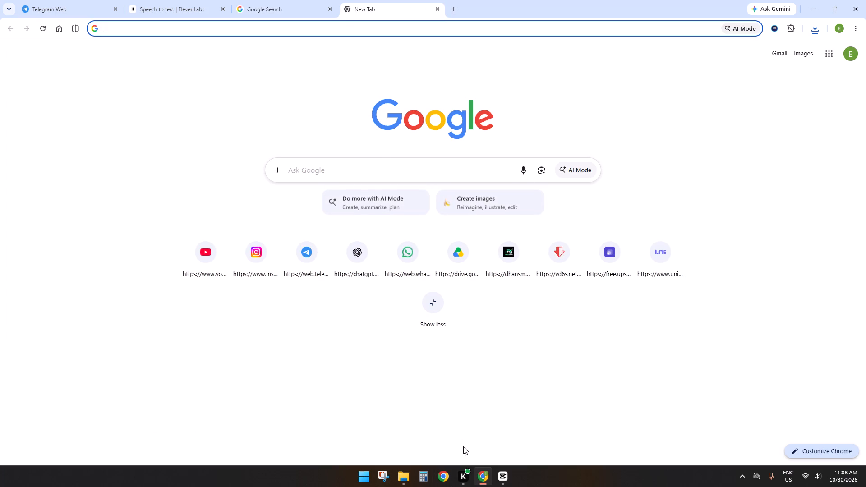
pyautogui.click(342, 172)
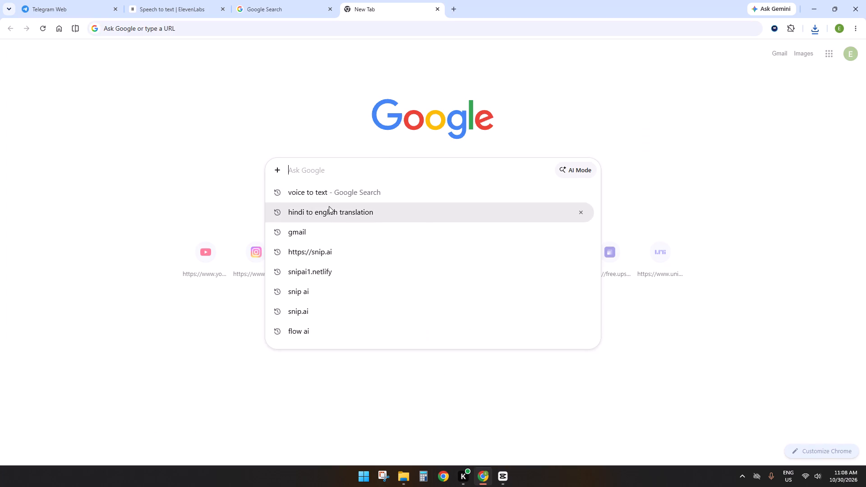
pyautogui.click(329, 214)
pyautogui.click(187, 167)
pyautogui.click(187, 136)
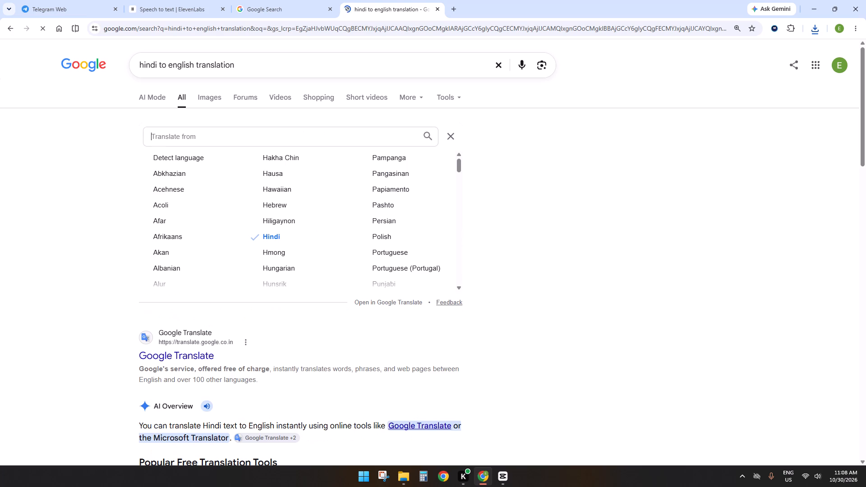
pyautogui.write('gu')
pyautogui.press('j')
pyautogui.click(171, 157)
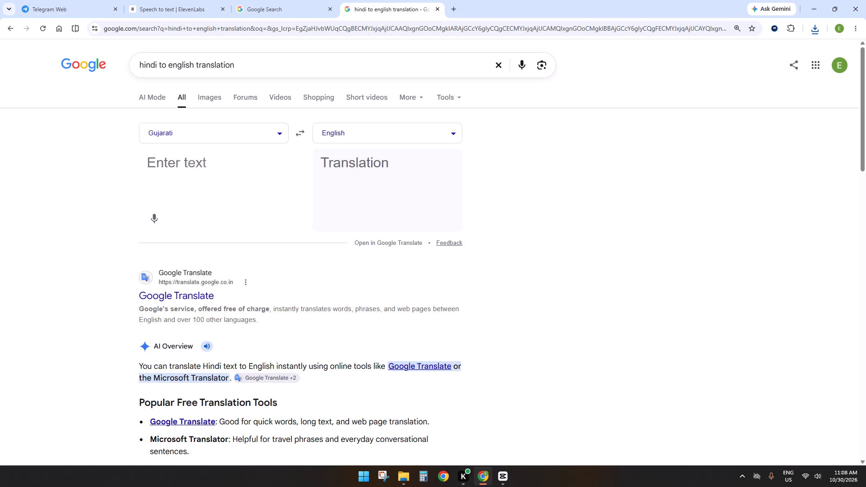
# Translate the copied Gujarati shop name into English and copy the translation.
pyautogui.click(171, 161)
pyautogui.press('super+v')
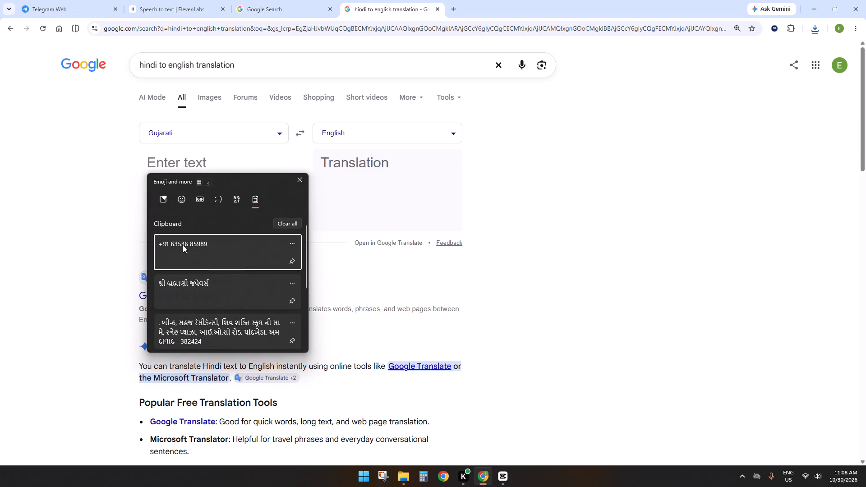
pyautogui.click(200, 288)
pyautogui.hotkey('ctrl', 'v')
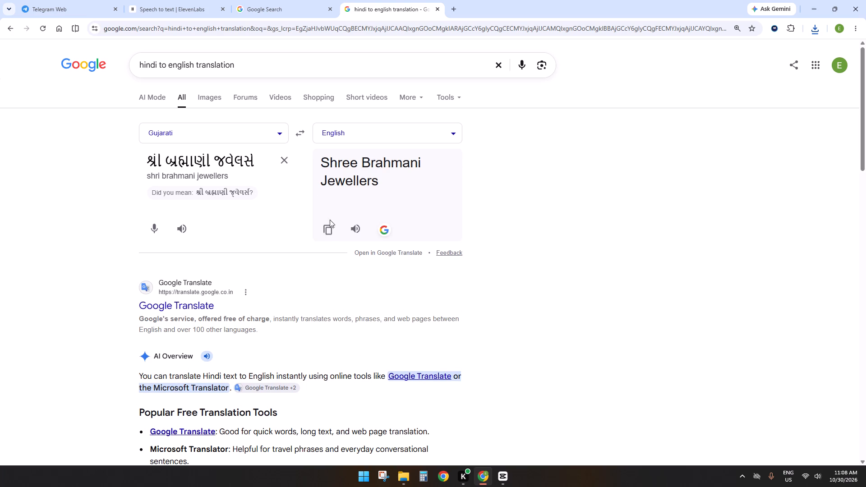
pyautogui.click(323, 233)
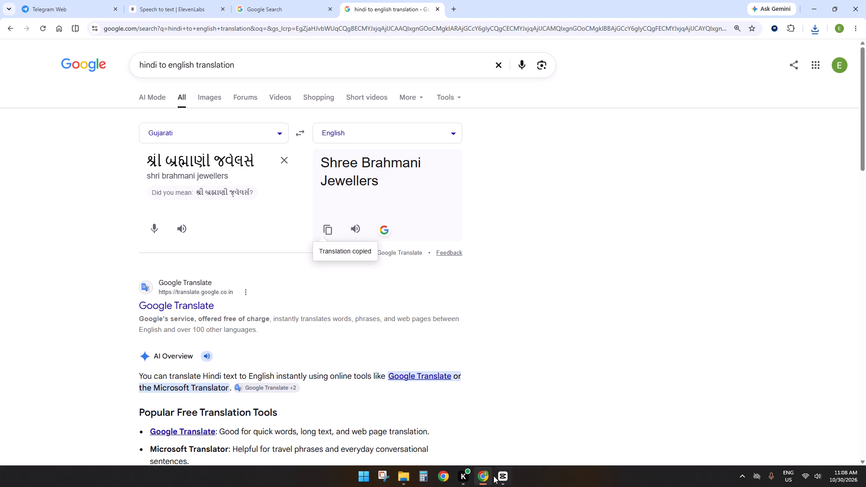
# Switch to CapCut, open the contact details compound clip and replace its phone number text with the copied number.
pyautogui.click(497, 478)
pyautogui.click(235, 303)
pyautogui.doubleClick(226, 299)
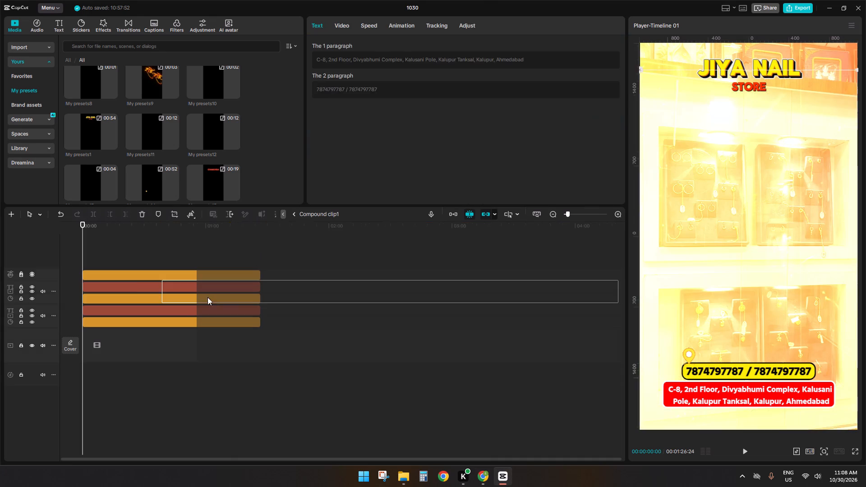
pyautogui.click(119, 294)
pyautogui.click(119, 290)
pyautogui.moveTo(397, 80); pyautogui.dragTo(103, 47)
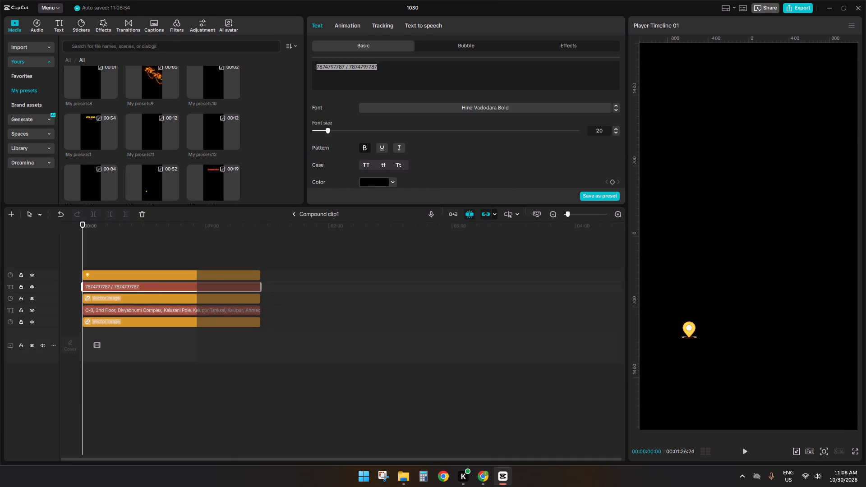
pyautogui.press('super+v')
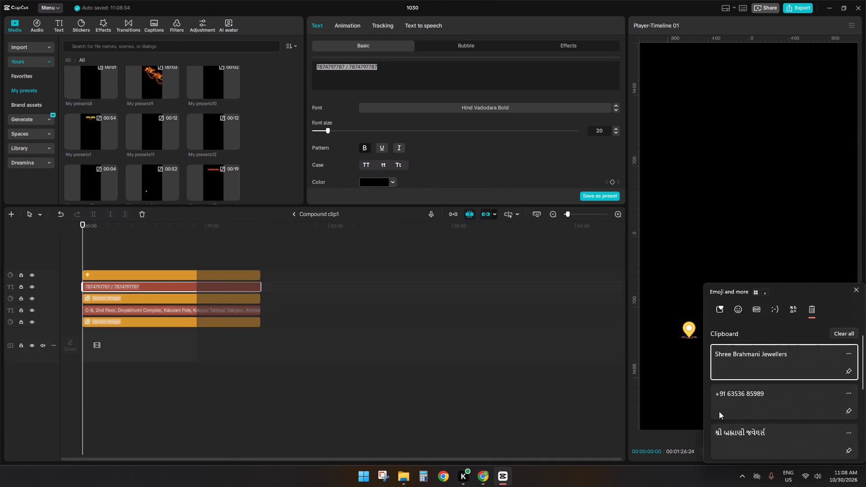
pyautogui.click(719, 411)
pyautogui.hotkey('ctrl', 'v')
# Show the contact text in the preview and enlarge the phone number slightly within its yellow box.
pyautogui.click(143, 264)
pyautogui.click(144, 291)
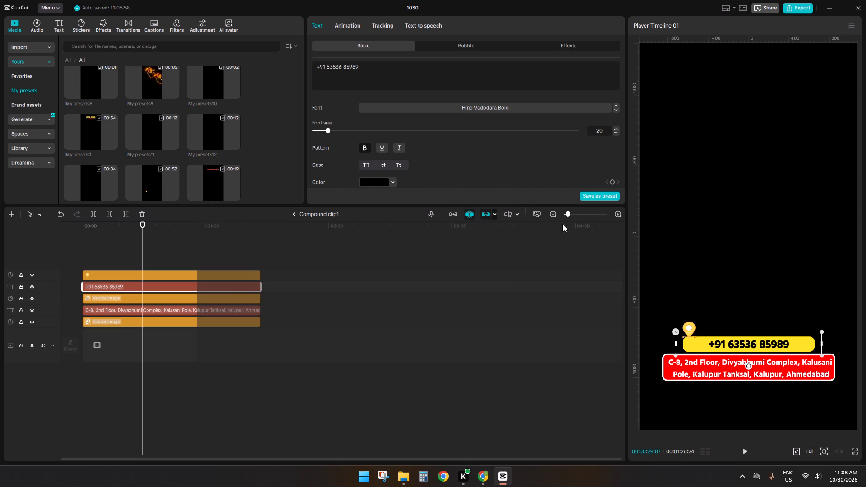
pyautogui.moveTo(679, 357); pyautogui.dragTo(663, 362)
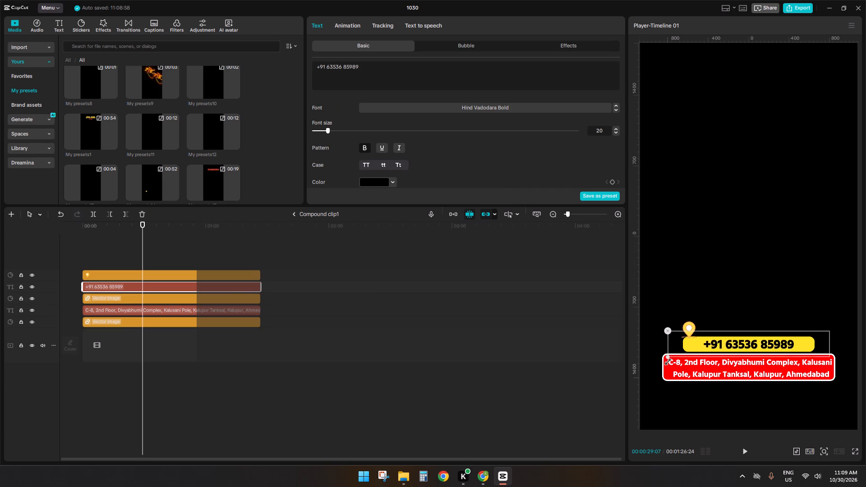
pyautogui.moveTo(663, 362); pyautogui.dragTo(659, 364)
# Replace the English address text in the red box with the copied Gujarati address.
pyautogui.click(209, 312)
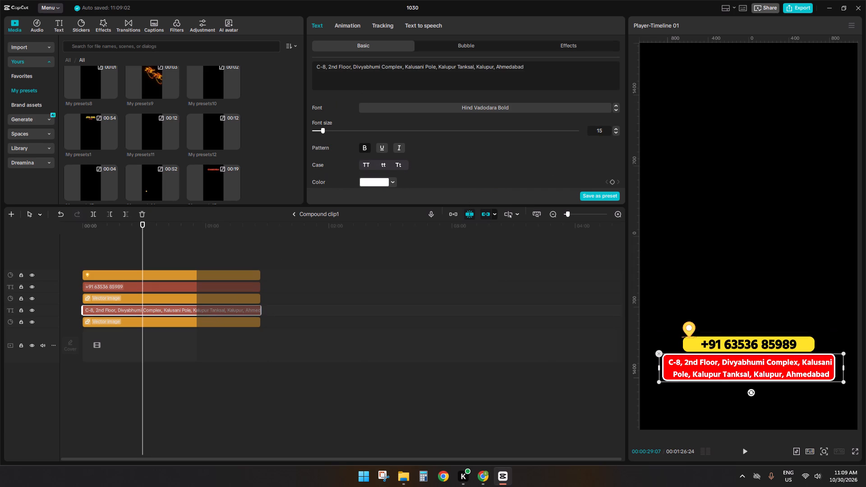
pyautogui.moveTo(536, 78); pyautogui.dragTo(180, 57)
pyautogui.press('super+v')
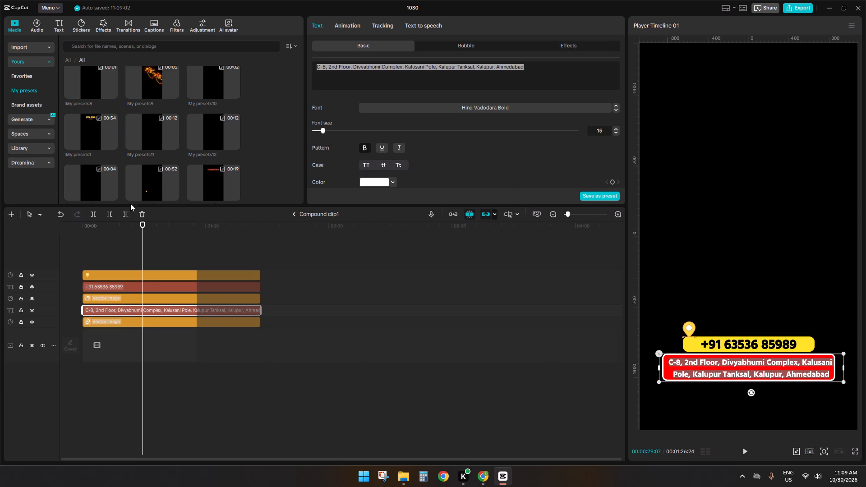
pyautogui.scroll(-5, 751, 368)
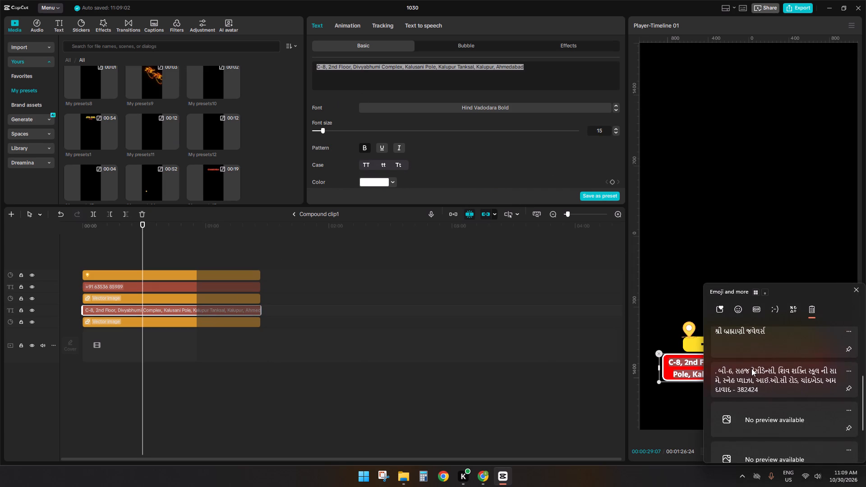
pyautogui.click(748, 375)
pyautogui.hotkey('ctrl', 'v')
# Shrink the Gujarati address text slightly and delete the stray full stop at its start.
pyautogui.moveTo(845, 354); pyautogui.dragTo(840, 354)
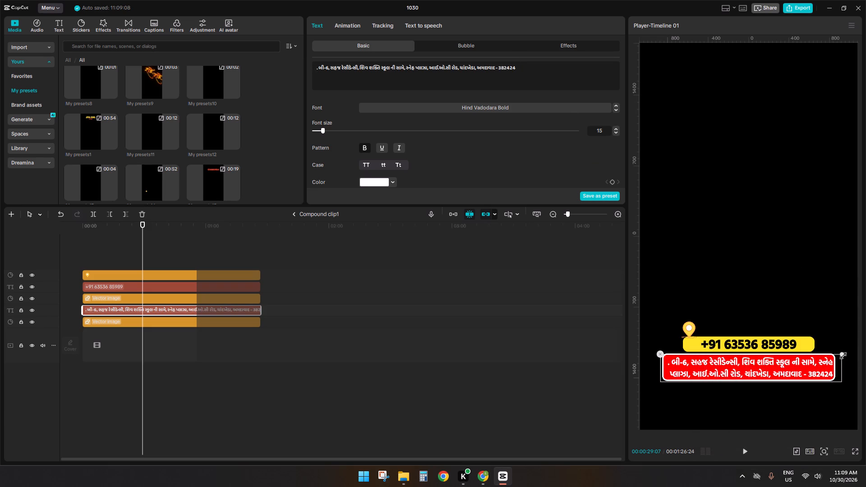
pyautogui.moveTo(840, 354); pyautogui.dragTo(836, 355)
pyautogui.click(802, 363)
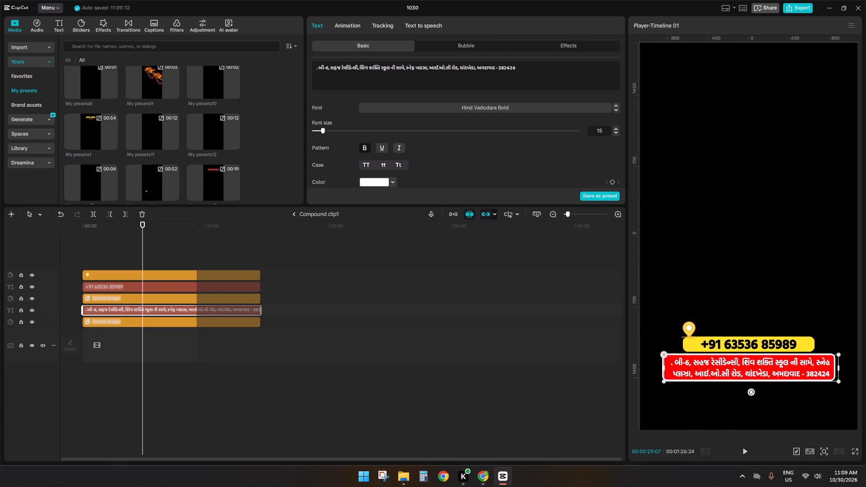
pyautogui.moveTo(319, 69); pyautogui.dragTo(300, 69)
pyautogui.press('BackSpace')
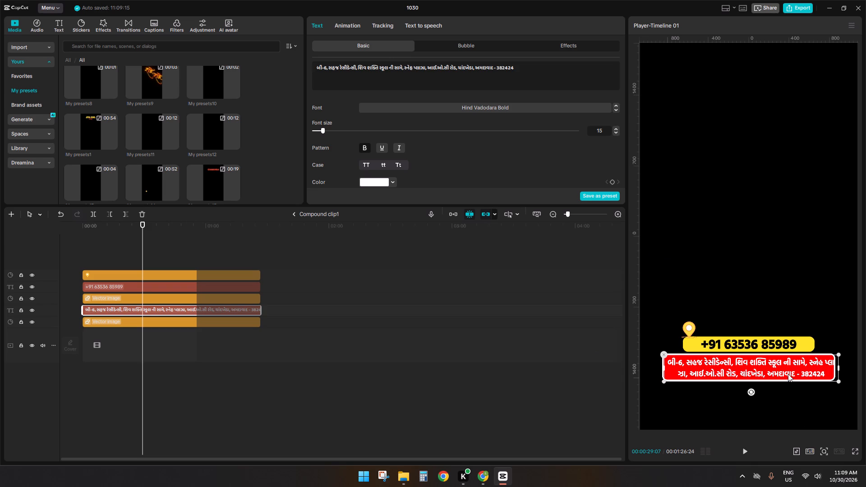
# Centre and scale the address text inside the red box, then return to the main timeline.
pyautogui.moveTo(788, 374); pyautogui.dragTo(784, 374)
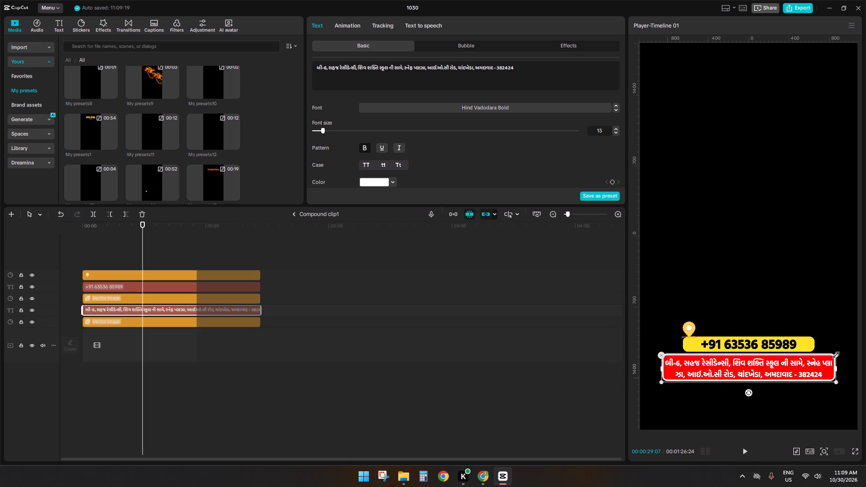
pyautogui.click(834, 354)
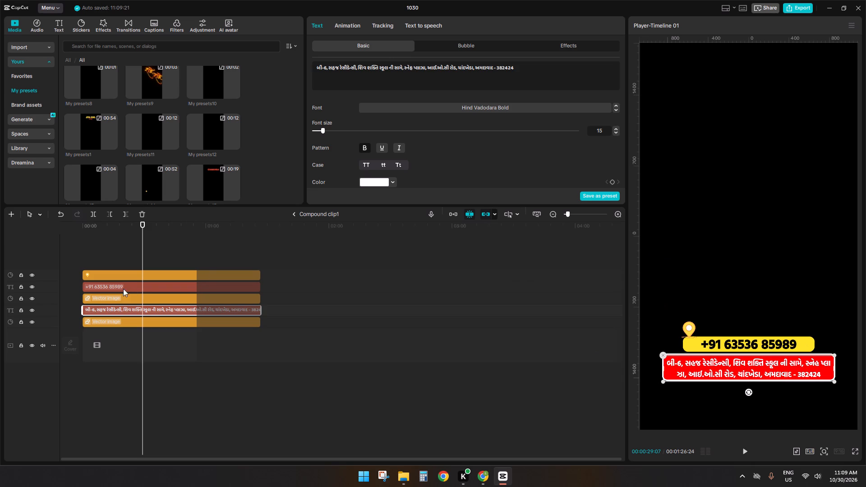
pyautogui.click(118, 289)
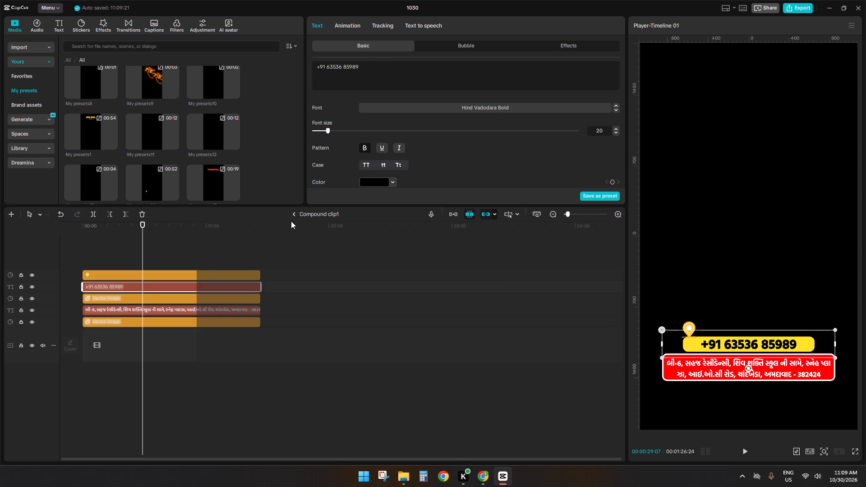
pyautogui.click(290, 216)
# Open the title compound clip and replace the JIYA NAIL text with "Shree Brahmani".
pyautogui.doubleClick(190, 322)
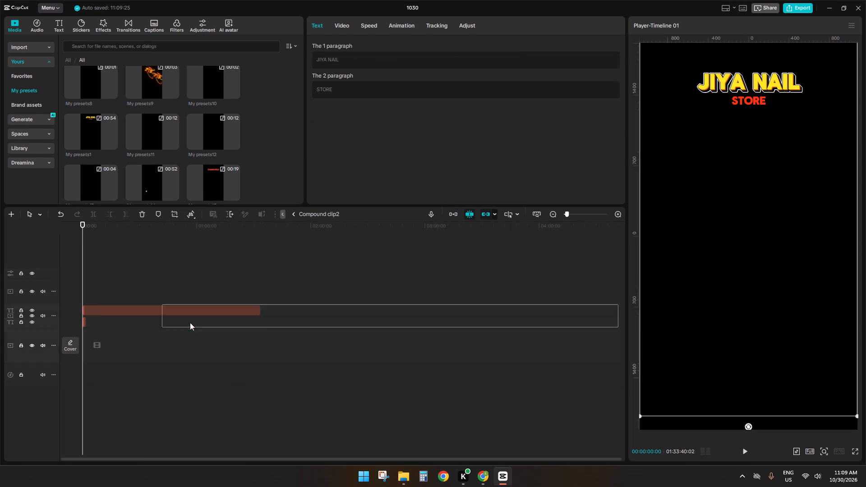
pyautogui.keyDown('ctrl'); pyautogui.scroll(2, 119, 311); pyautogui.keyUp('ctrl')
pyautogui.keyDown('ctrl'); pyautogui.scroll(-1, 119, 311); pyautogui.keyUp('ctrl')
pyautogui.keyDown('ctrl'); pyautogui.scroll(11, 119, 311); pyautogui.keyUp('ctrl')
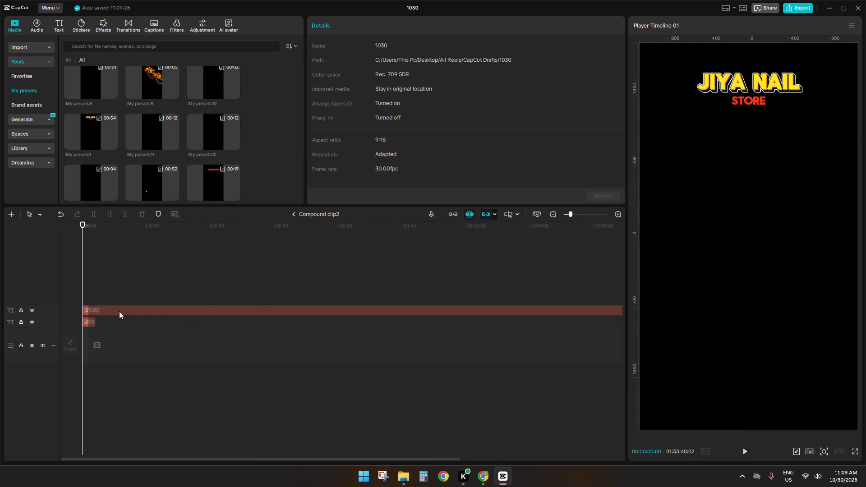
pyautogui.keyDown('ctrl'); pyautogui.scroll(13, 119, 311); pyautogui.keyUp('ctrl')
pyautogui.click(109, 317)
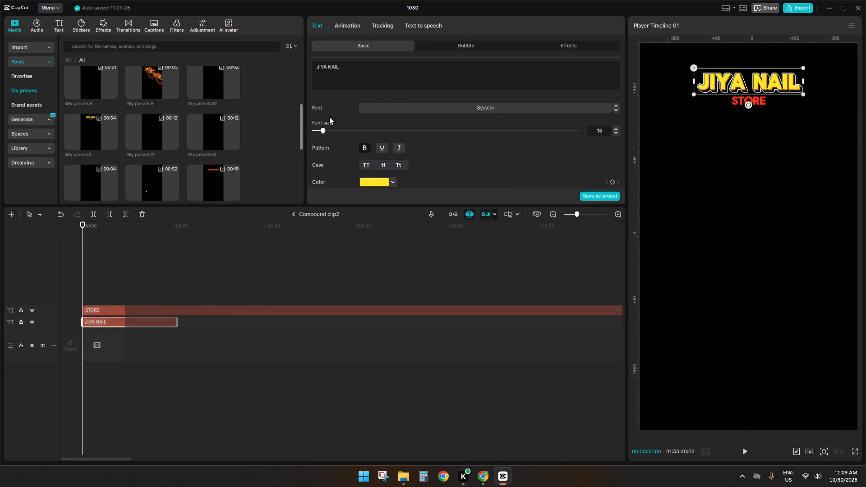
pyautogui.moveTo(378, 69); pyautogui.dragTo(64, 43)
pyautogui.press('super+v')
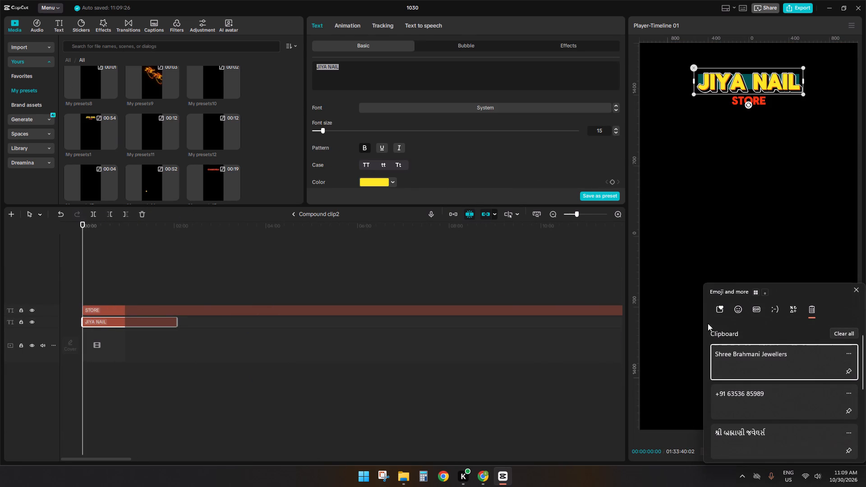
pyautogui.click(737, 364)
pyautogui.hotkey('ctrl', 'v')
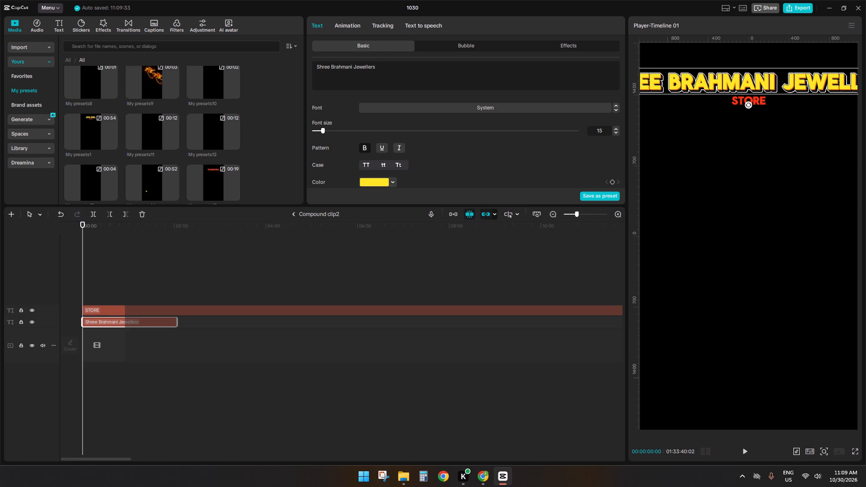
pyautogui.moveTo(354, 69); pyautogui.dragTo(433, 70)
pyautogui.press('BackSpace')
# Replace the red STORE text under the shop name with "Jewellers", then return to the main timeline.
pyautogui.click(111, 310)
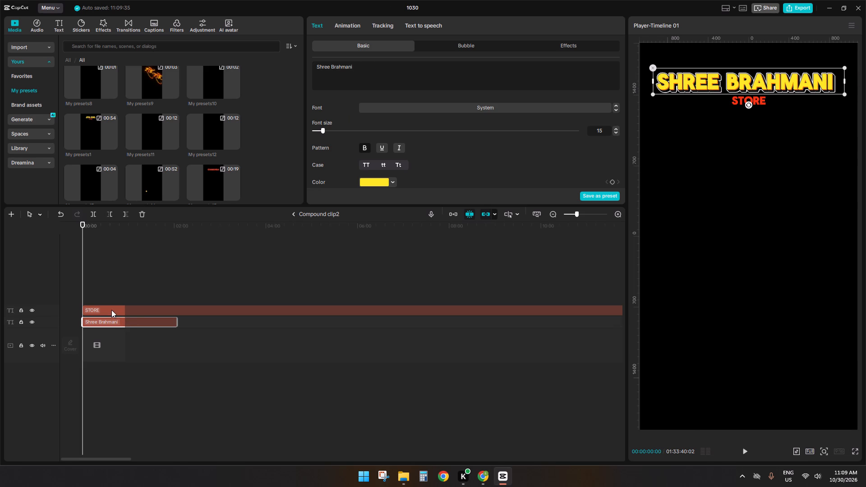
pyautogui.moveTo(352, 71); pyautogui.dragTo(134, 46)
pyautogui.press('super+v')
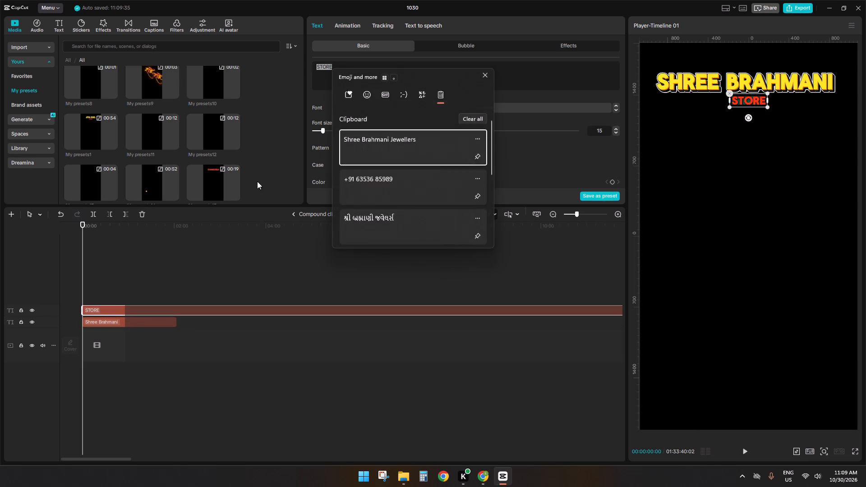
pyautogui.click(395, 135)
pyautogui.hotkey('ctrl', 'v')
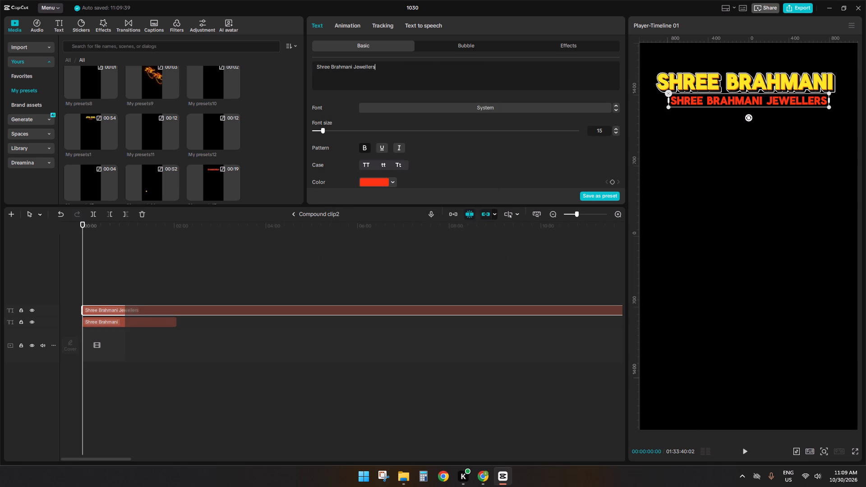
pyautogui.moveTo(353, 67); pyautogui.dragTo(203, 71)
pyautogui.click(358, 78)
pyautogui.moveTo(355, 67); pyautogui.dragTo(209, 66)
pyautogui.press('BackSpace')
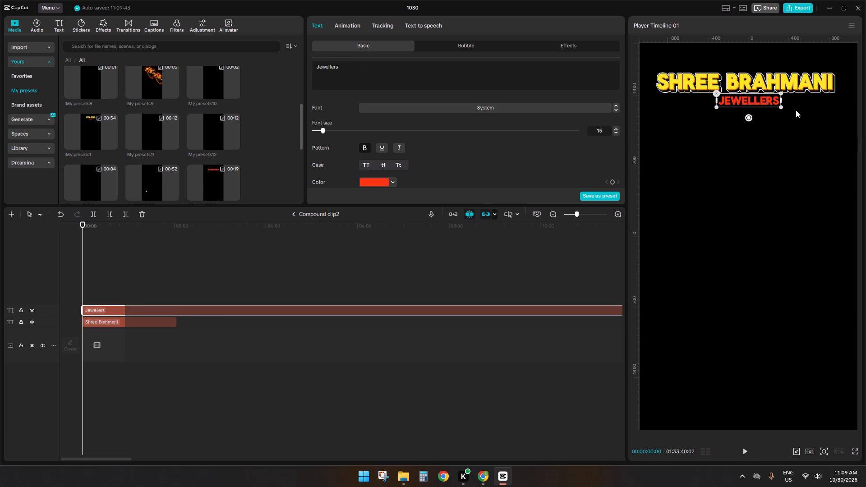
pyautogui.click(294, 216)
# Break the title's Compound clip2 back into its separate text clips.
pyautogui.rightClick(205, 316)
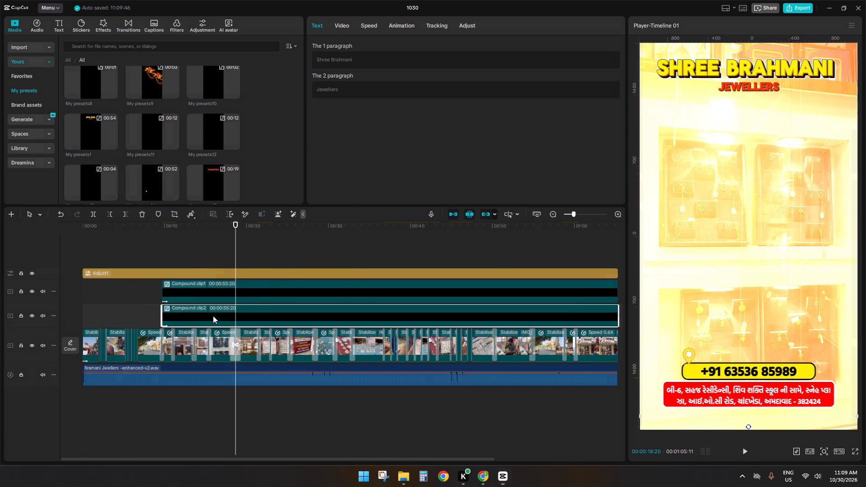
pyautogui.click(238, 270)
pyautogui.rightClick(216, 310)
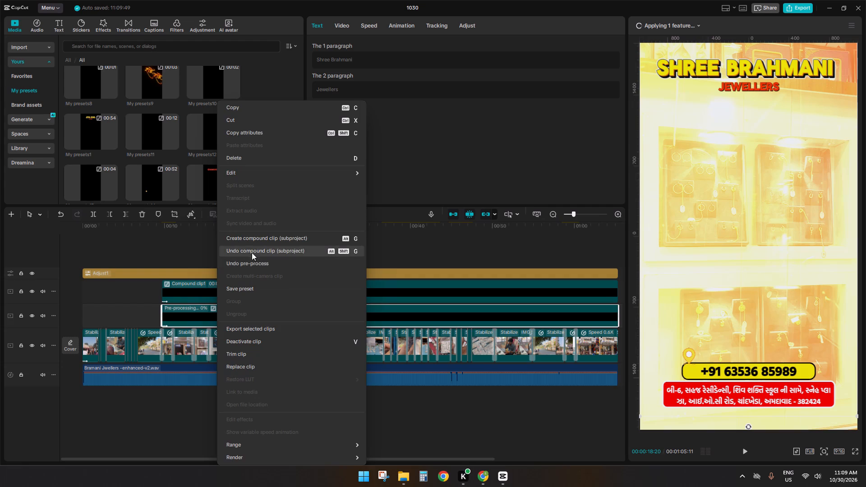
pyautogui.click(245, 252)
# Move the Shree Brahmani text slightly closer to Jewellers, then scale both texts down together and centre them near the frame's top.
pyautogui.click(208, 325)
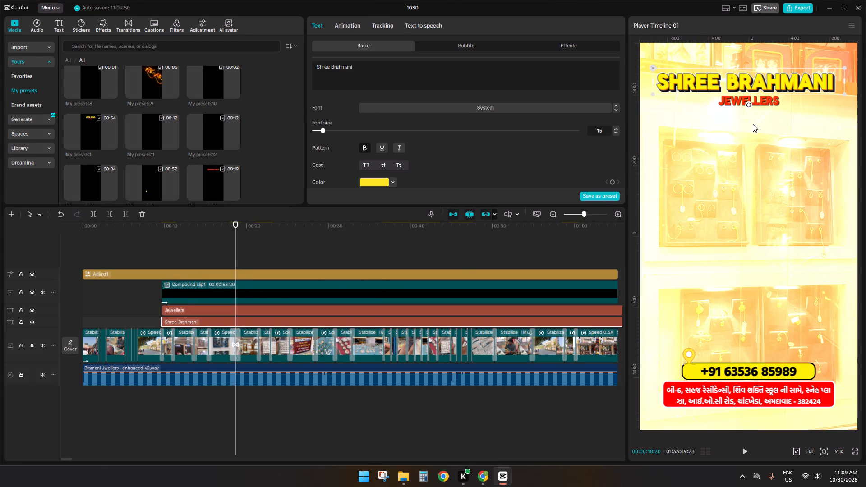
pyautogui.click(754, 84)
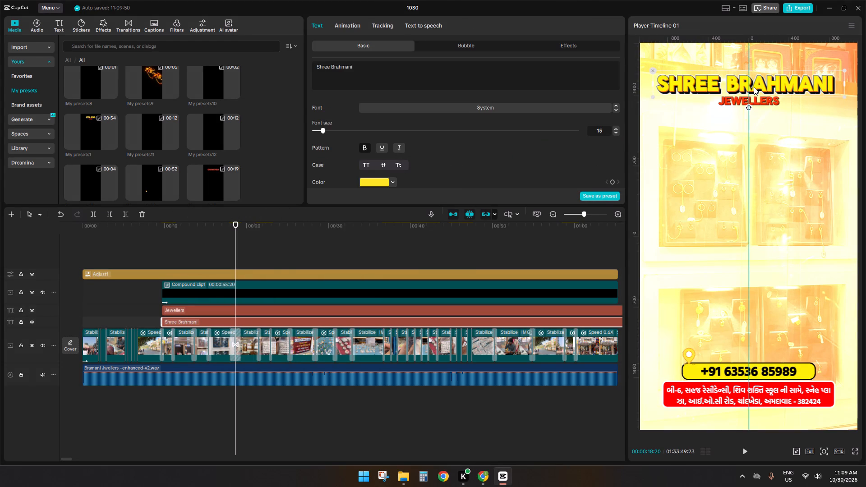
pyautogui.moveTo(157, 307); pyautogui.dragTo(183, 319)
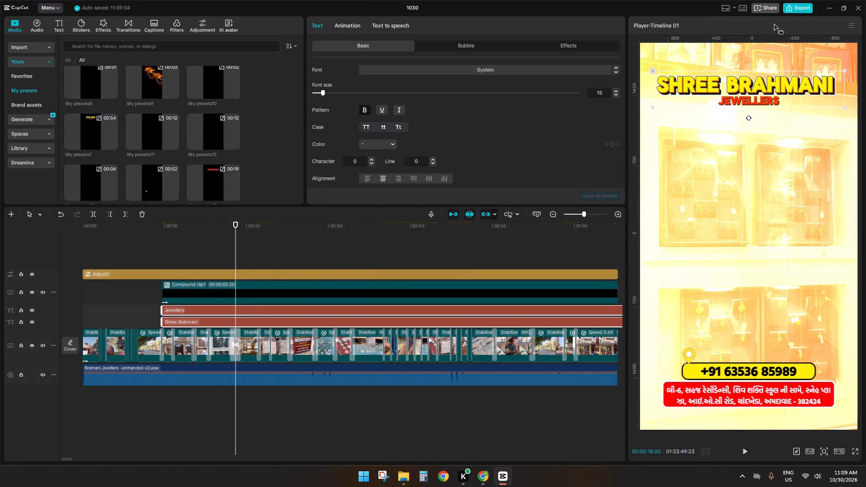
pyautogui.moveTo(654, 109); pyautogui.dragTo(677, 105)
pyautogui.moveTo(757, 92); pyautogui.dragTo(760, 78)
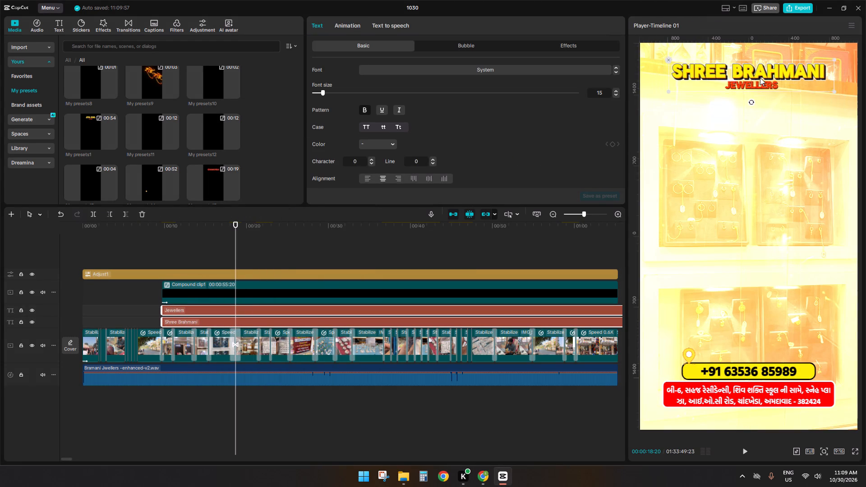
pyautogui.moveTo(760, 78); pyautogui.dragTo(755, 79)
# Combine the two title texts into a compound clip and cut off its excess beyond the end of the video.
pyautogui.hotkey('alt', 'g')
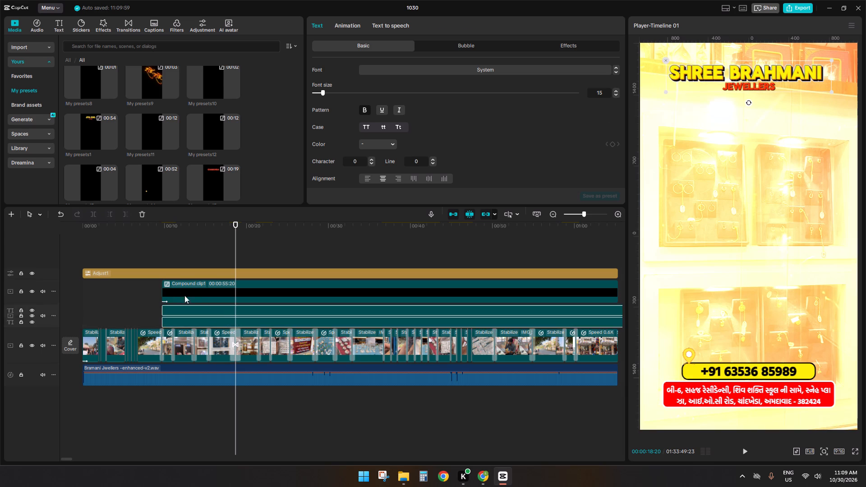
pyautogui.keyDown('ctrl'); pyautogui.scroll(-8, 221, 309); pyautogui.keyUp('ctrl')
pyautogui.click(251, 257)
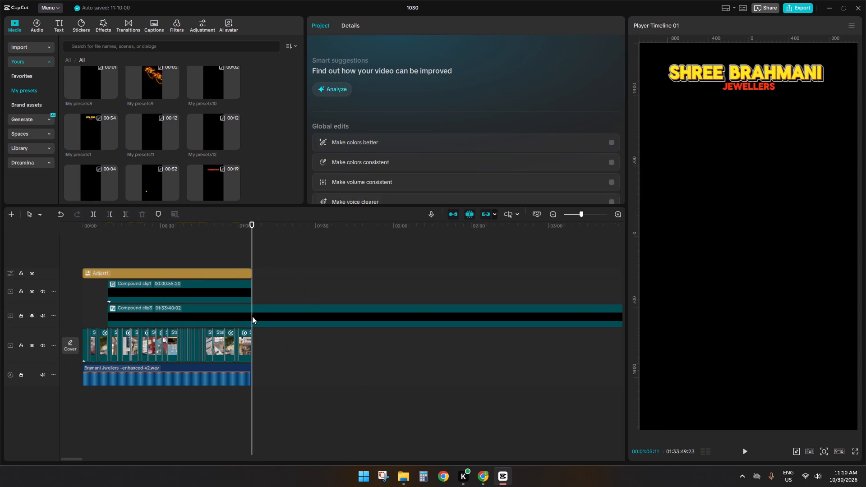
pyautogui.click(252, 316)
pyautogui.press('s')
pyautogui.press('d')
# Apply the Flip in-animation to the new title compound clip.
pyautogui.click(226, 317)
pyautogui.click(406, 25)
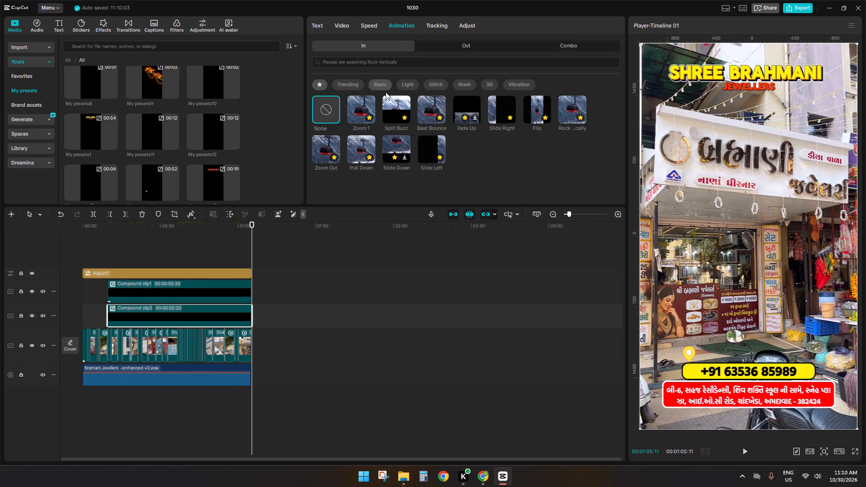
pyautogui.click(530, 106)
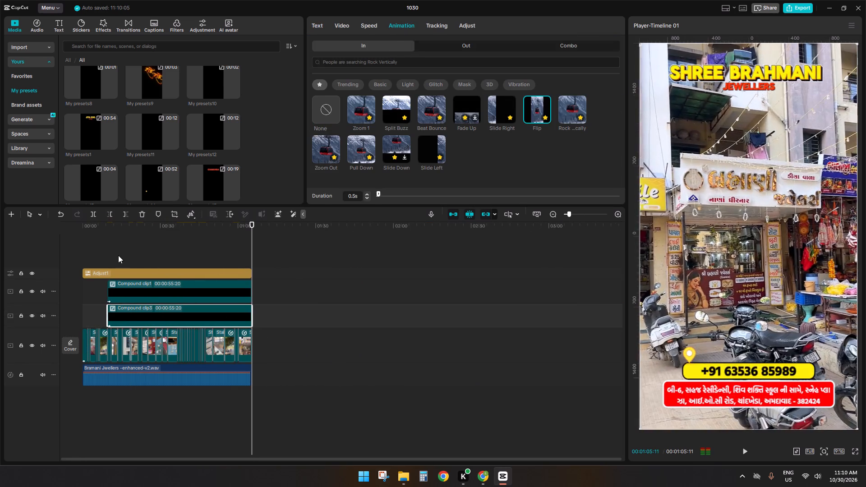
# Return the playhead to the start of the main timeline.
pyautogui.click(118, 255)
pyautogui.moveTo(118, 255); pyautogui.dragTo(19, 255)
pyautogui.click(408, 480)
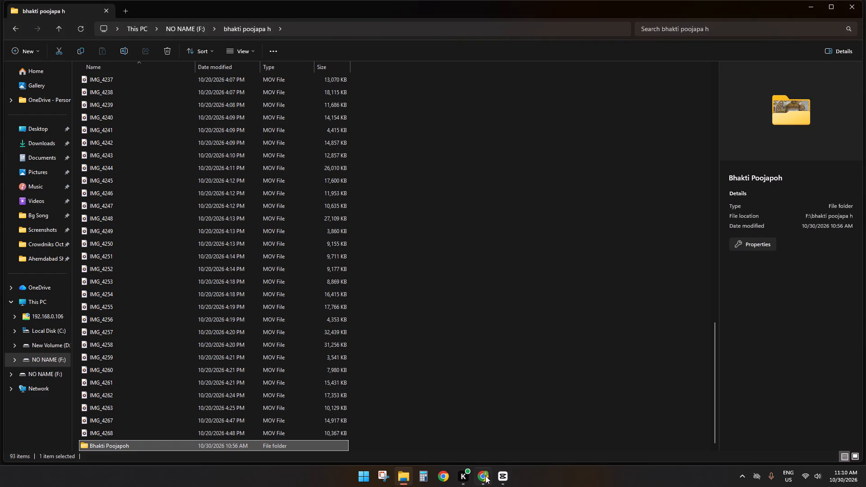
pyautogui.click(501, 476)
pyautogui.keyDown('ctrl'); pyautogui.scroll(9, 224, 327); pyautogui.keyUp('ctrl')
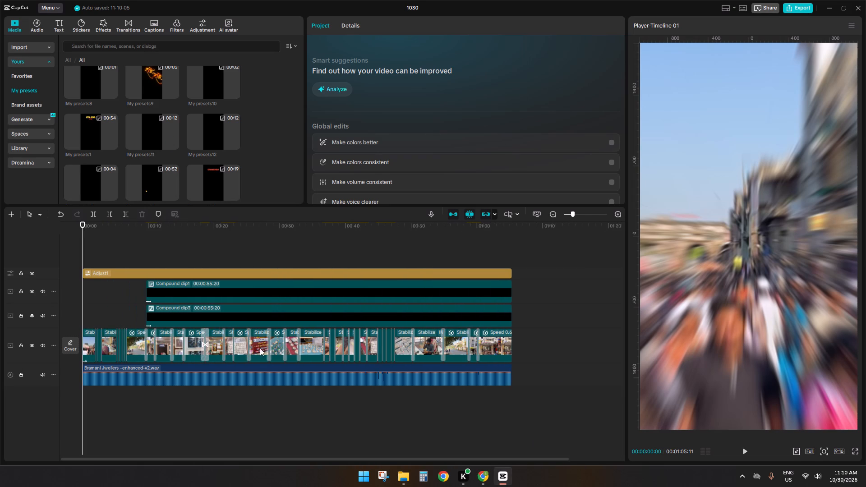
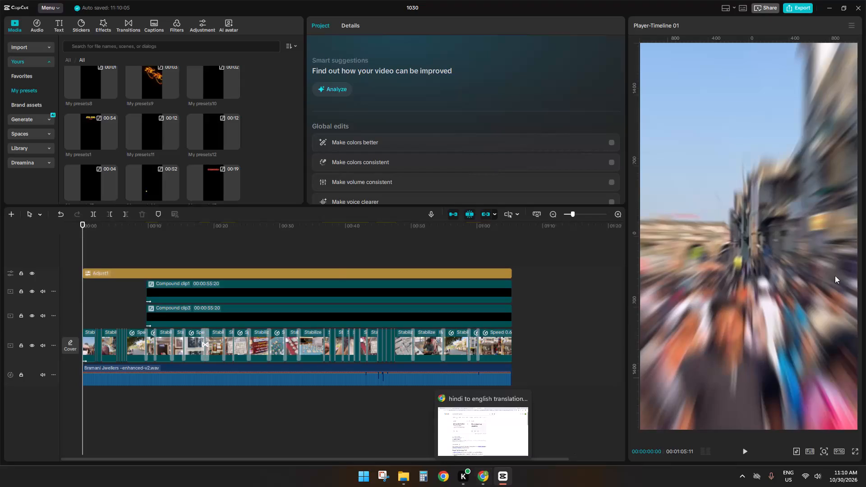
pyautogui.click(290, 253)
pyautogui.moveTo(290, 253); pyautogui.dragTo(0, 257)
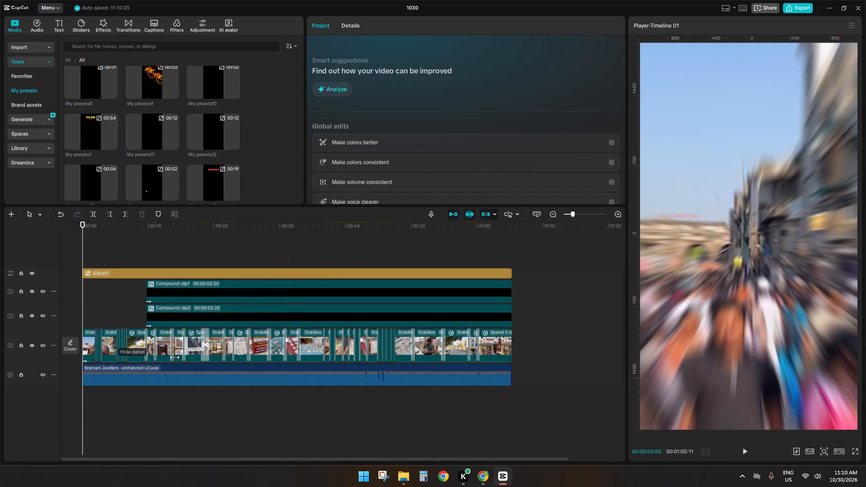
# Switch to File Explorer and check the RK life style and Radhe Krishna seasonable folders on New Volume (D:).
pyautogui.click(404, 473)
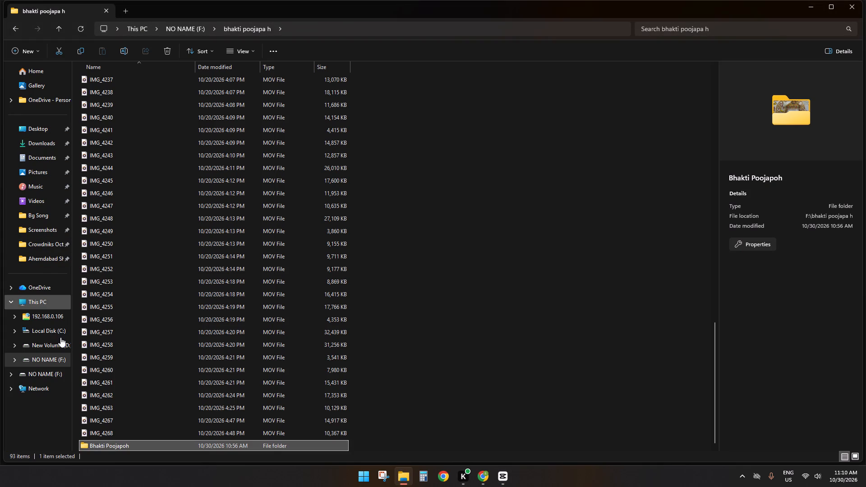
pyautogui.click(53, 349)
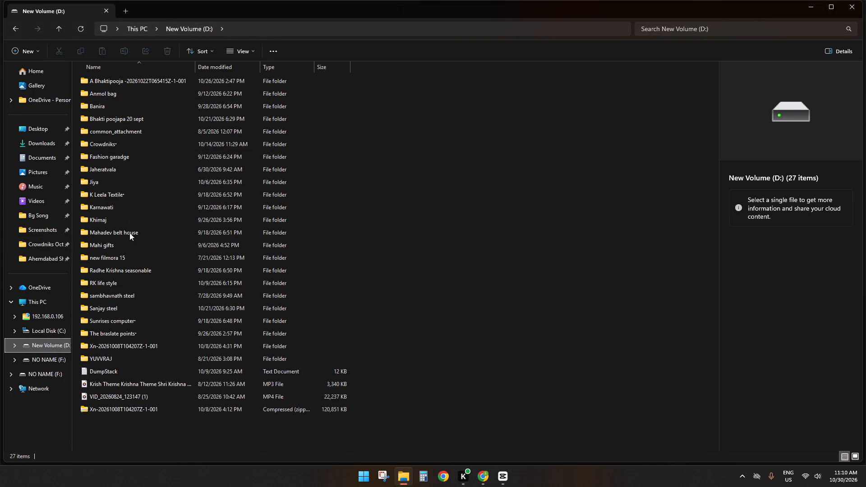
pyautogui.click(129, 282)
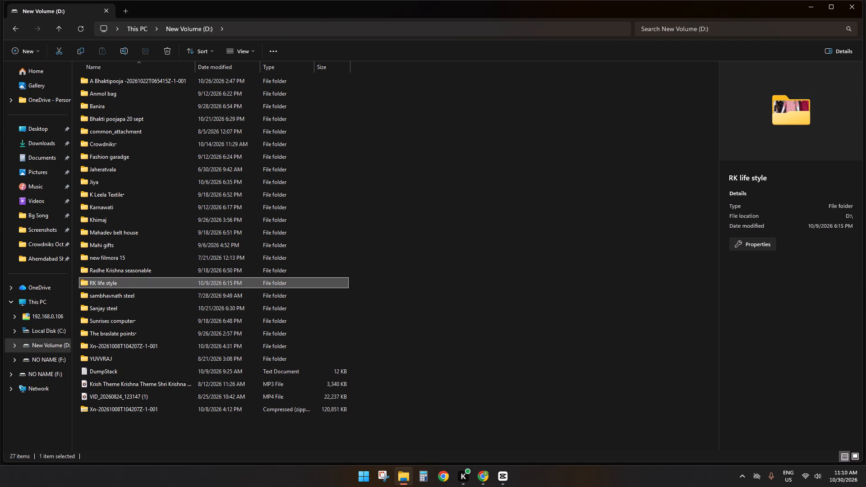
pyautogui.click(133, 269)
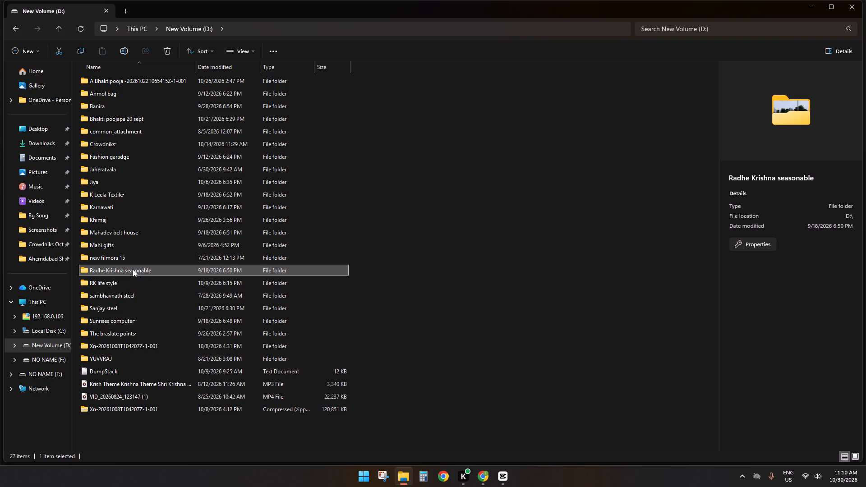
pyautogui.click(109, 282)
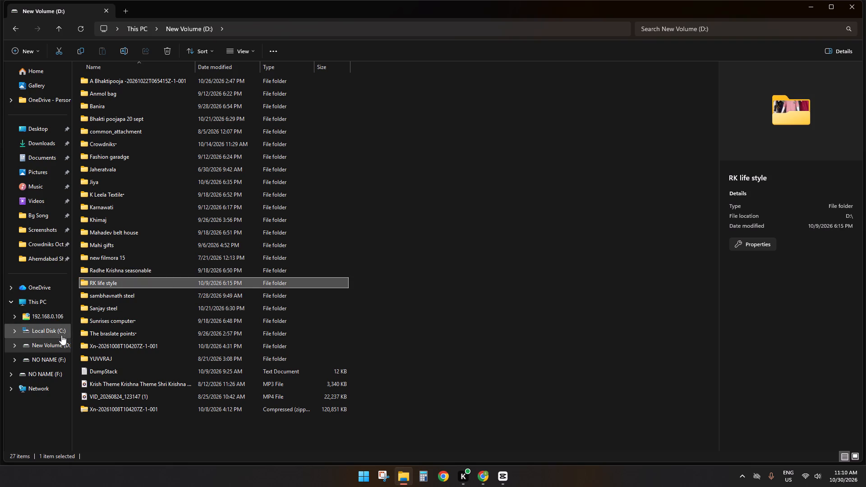
# Open the rk 02 folder on the NO NAME (F:) drive and look through its clip thumbnails to the end.
pyautogui.click(59, 359)
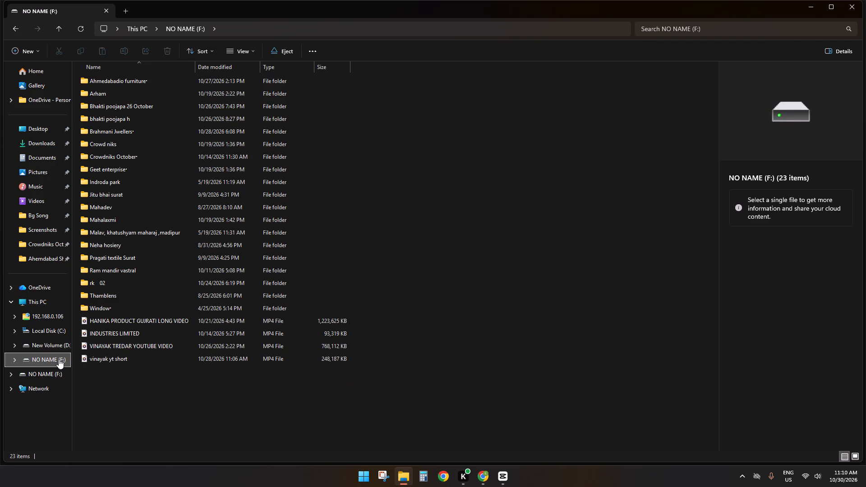
pyautogui.click(94, 288)
pyautogui.doubleClick(147, 280)
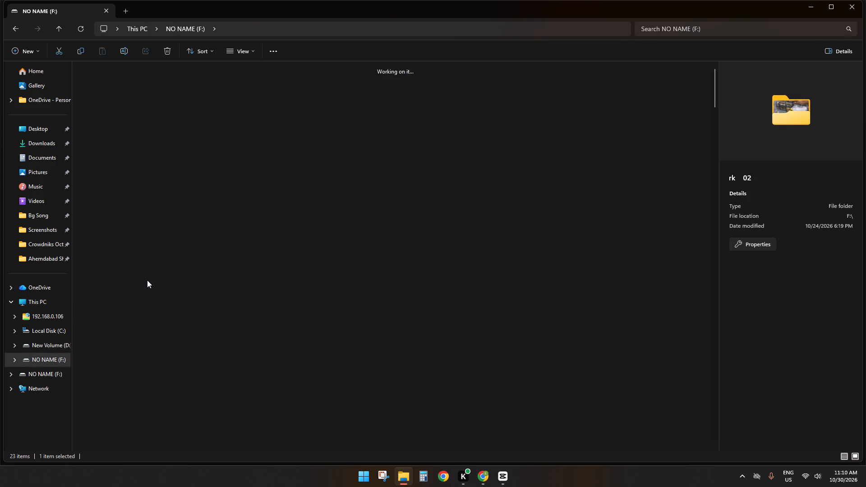
pyautogui.scroll(-6, 226, 300)
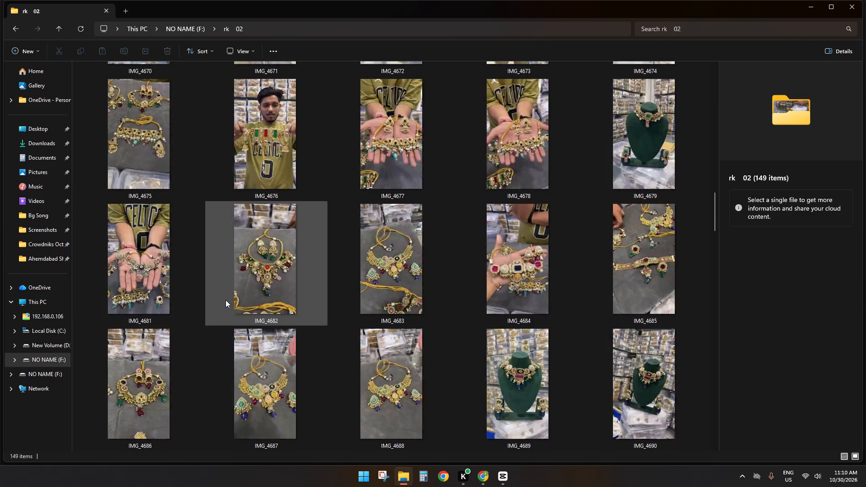
pyautogui.scroll(-11, 226, 300)
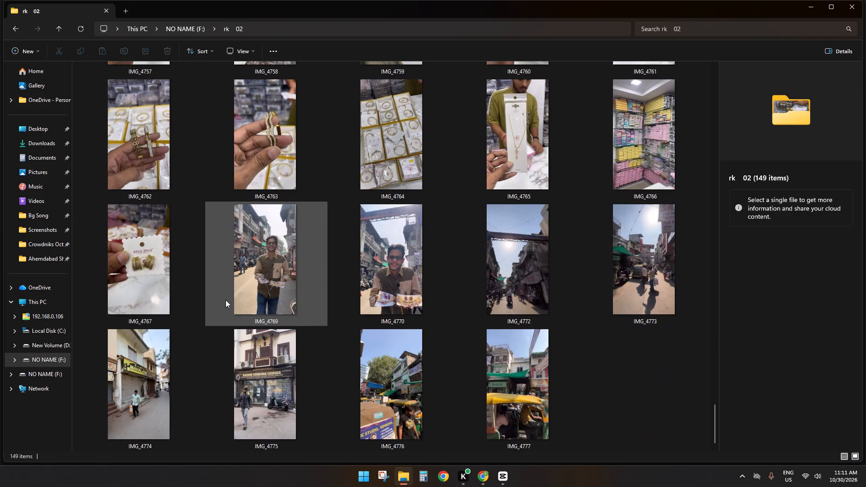
# Return to the NO NAME (F:) drive's root and select the rk 02 folder.
pyautogui.click(175, 32)
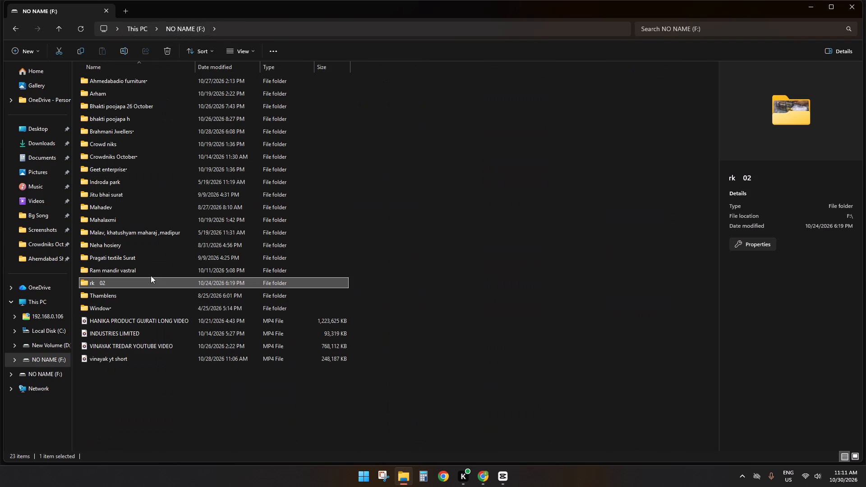
pyautogui.click(143, 282)
pyautogui.click(143, 282)
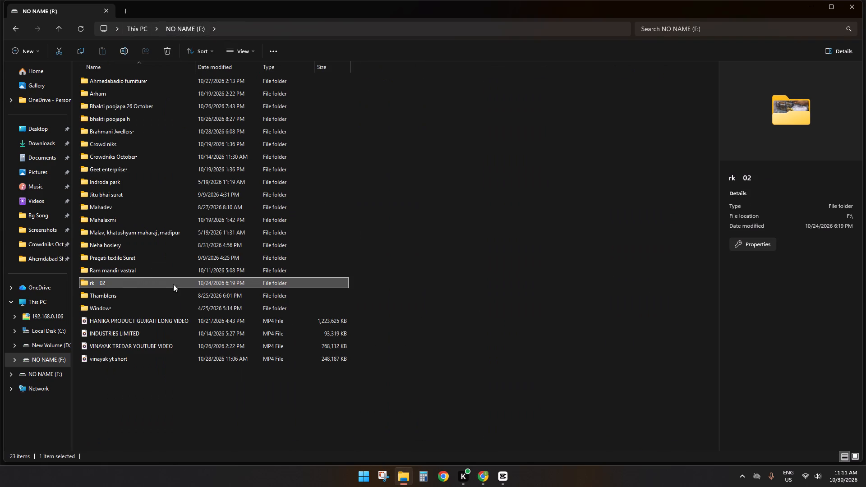
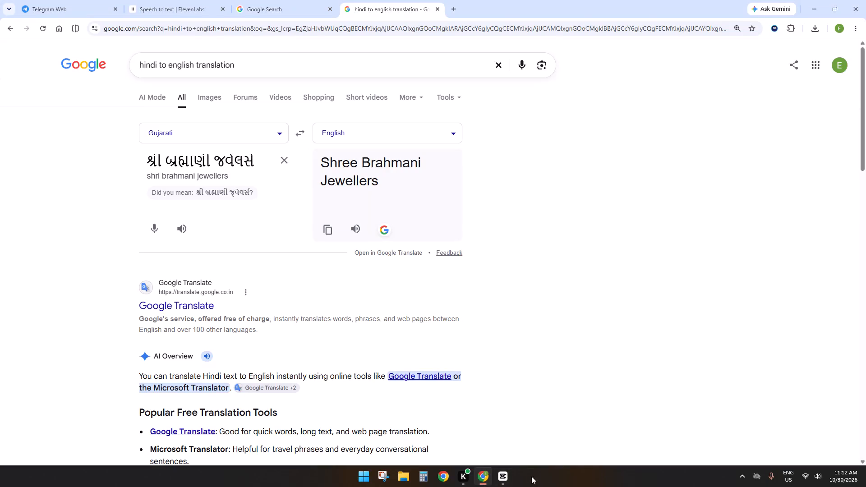
# Switch from the browser to CapCut with the 1030 project's timeline.
pyautogui.click(506, 477)
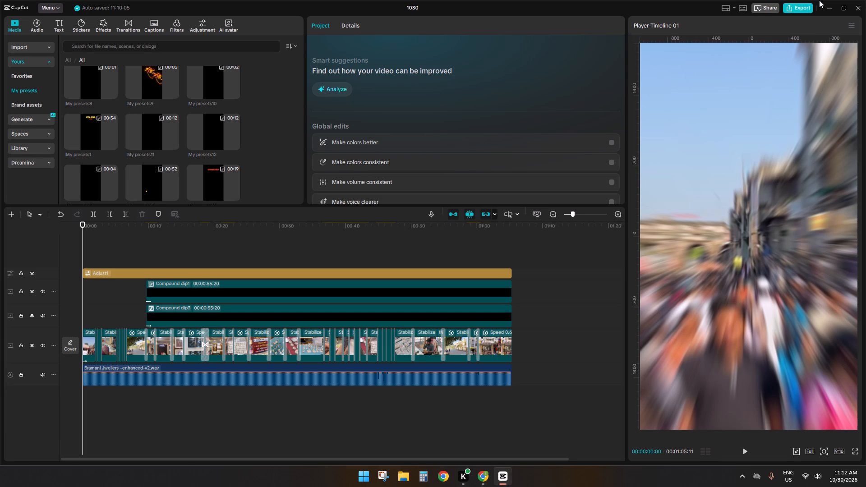
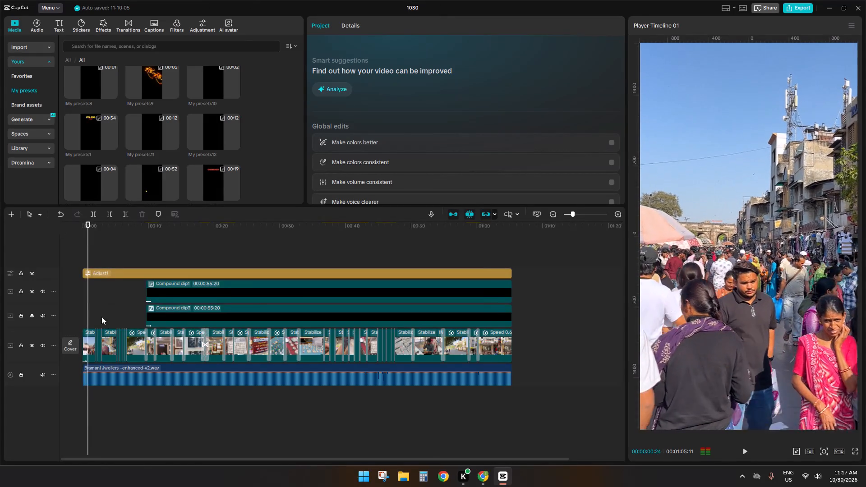
# Play the opening of the reel and place the playhead at 00:00:02:00 on the timeline.
pyautogui.keyDown('ctrl'); pyautogui.scroll(10, 104, 323); pyautogui.keyUp('ctrl')
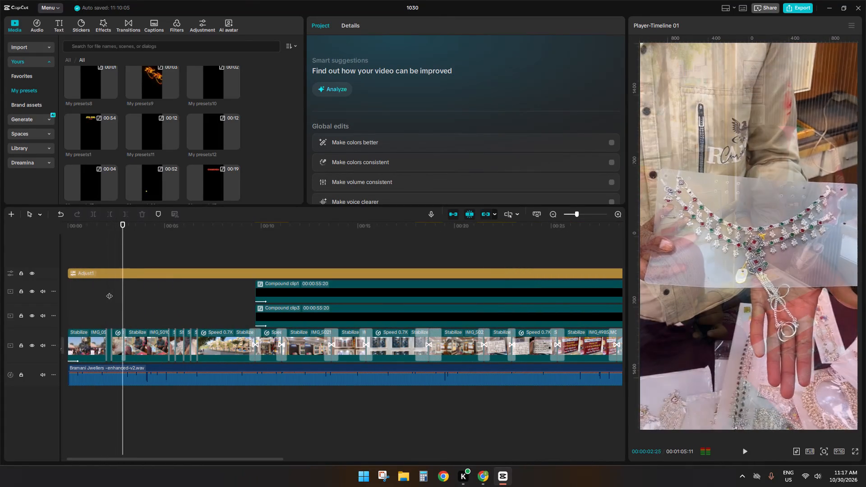
pyautogui.click(93, 271)
pyautogui.press('space')
pyautogui.click(103, 297)
pyautogui.press('space')
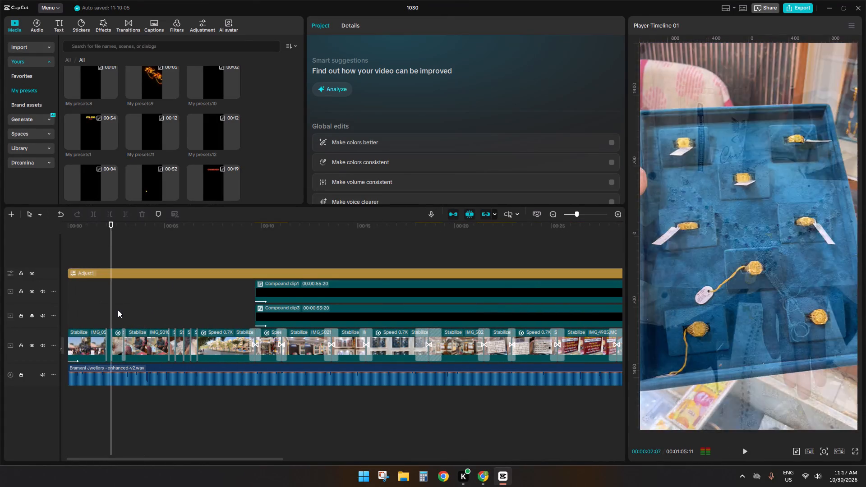
pyautogui.keyDown('ctrl'); pyautogui.scroll(9, 118, 310); pyautogui.keyUp('ctrl')
pyautogui.doubleClick(93, 310)
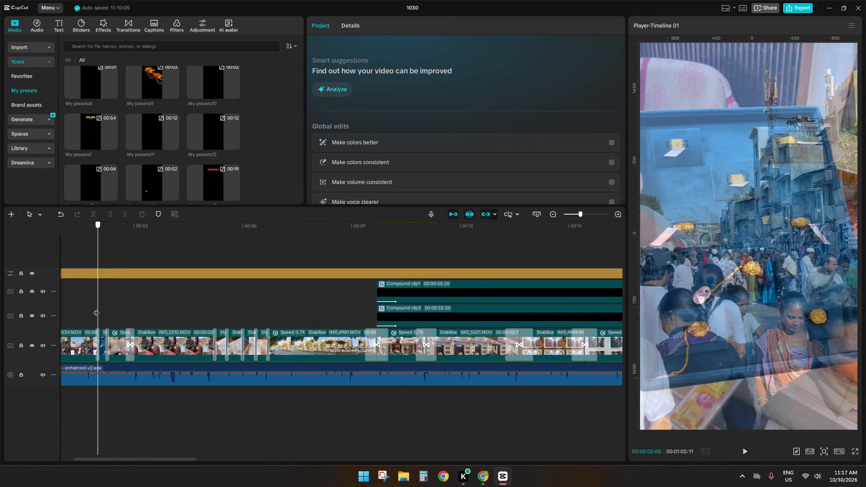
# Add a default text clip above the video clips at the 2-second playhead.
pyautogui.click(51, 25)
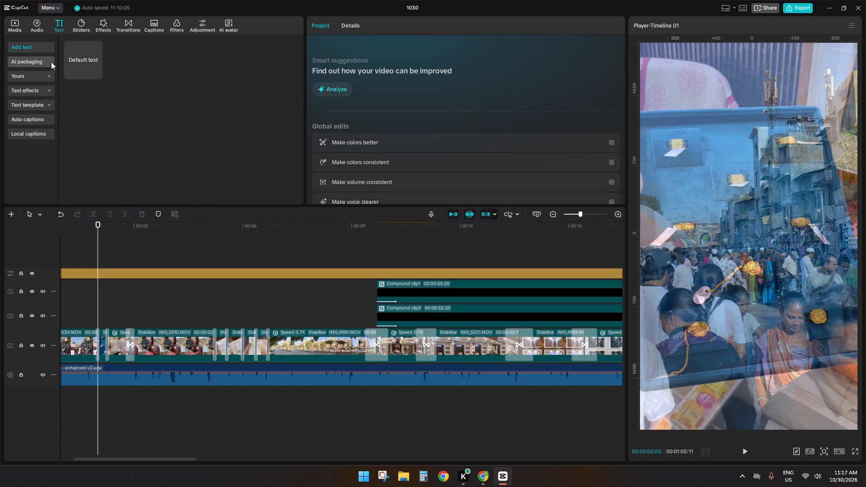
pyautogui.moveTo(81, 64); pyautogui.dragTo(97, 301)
pyautogui.click(479, 483)
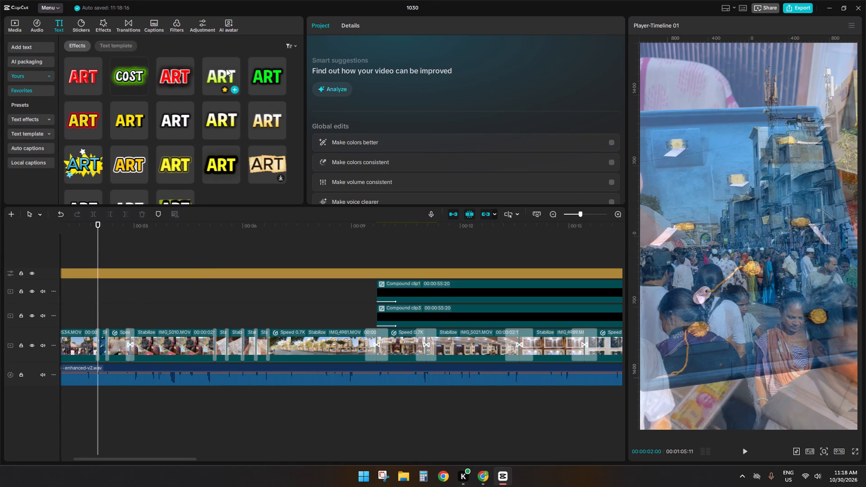
pyautogui.scroll(-1, 177, 115)
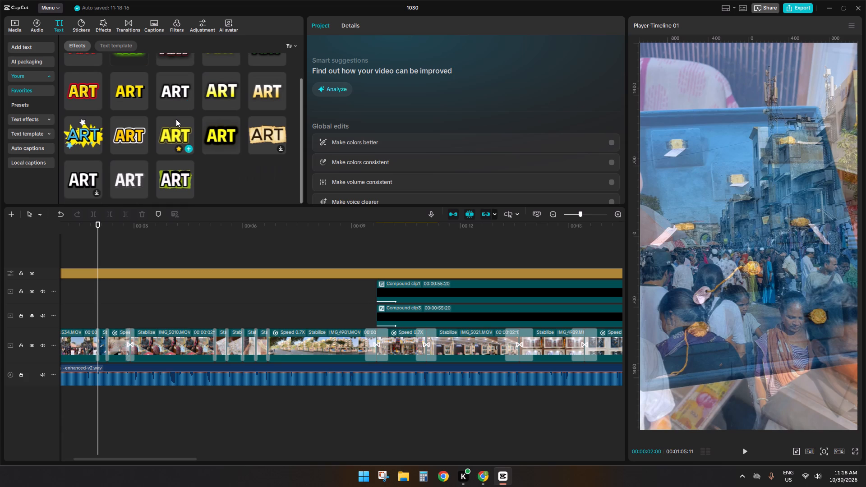
pyautogui.click(138, 135)
pyautogui.moveTo(131, 131); pyautogui.dragTo(98, 319)
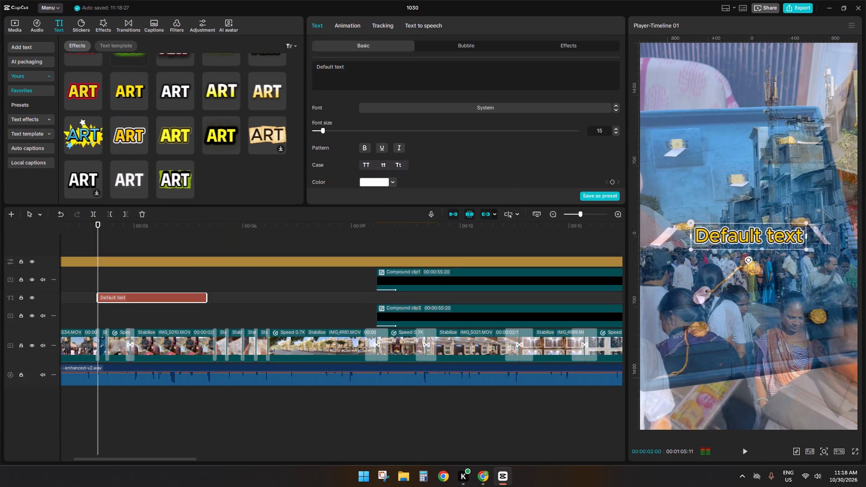
# Change the new title's wording to "સોના-ચાંદીના દાગીના", with the Hind Vadodara Bold font and bold style.
pyautogui.moveTo(367, 73); pyautogui.dragTo(234, 53)
pyautogui.hotkey('ctrl', 'v')
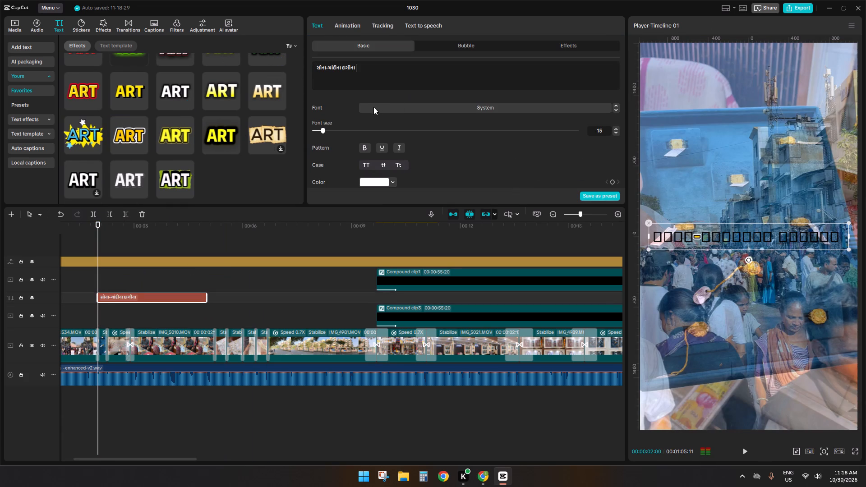
pyautogui.click(377, 106)
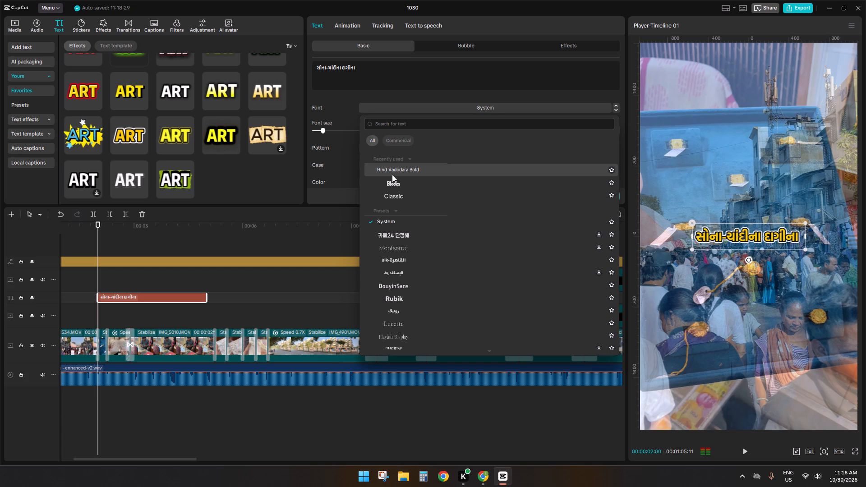
pyautogui.click(392, 175)
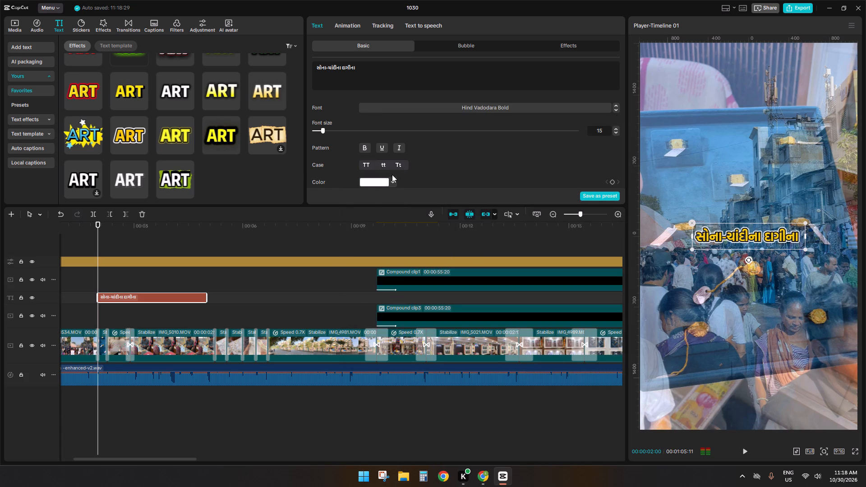
pyautogui.click(362, 151)
pyautogui.click(443, 101)
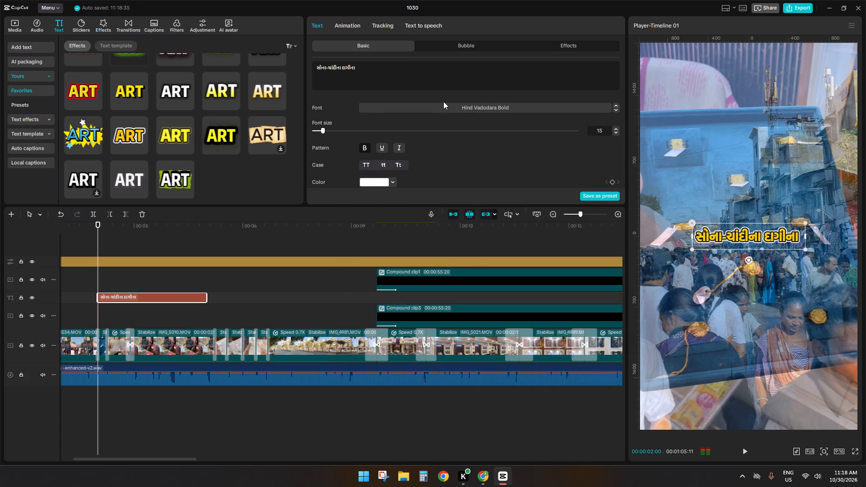
# Switch to the browser, translate "સોના-ચાંદીના દાગીના" from Gujarati to English on the Google translation page, and copy the translation.
pyautogui.click(481, 480)
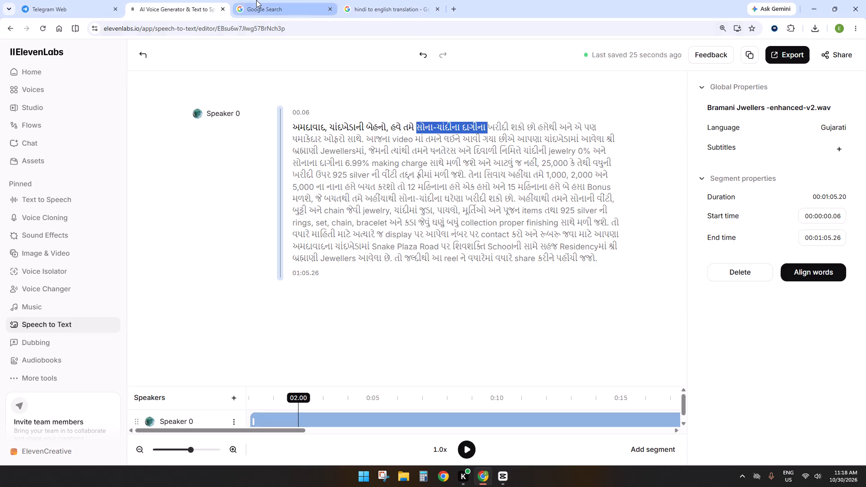
pyautogui.click(256, 0)
pyautogui.click(391, 5)
pyautogui.click(281, 162)
pyautogui.click(235, 167)
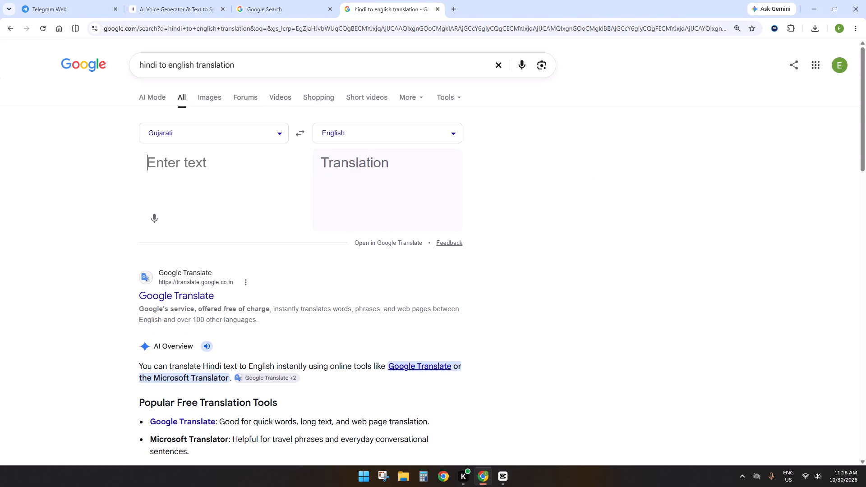
pyautogui.hotkey('ctrl', 'v')
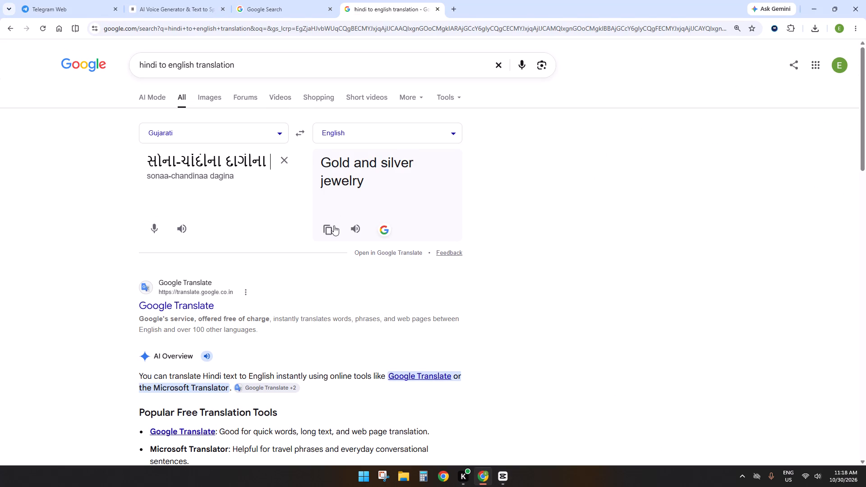
pyautogui.click(327, 228)
# Switch to CapCut and replace the Gujarati title's wording with "Gold and silver jewelry".
pyautogui.click(504, 478)
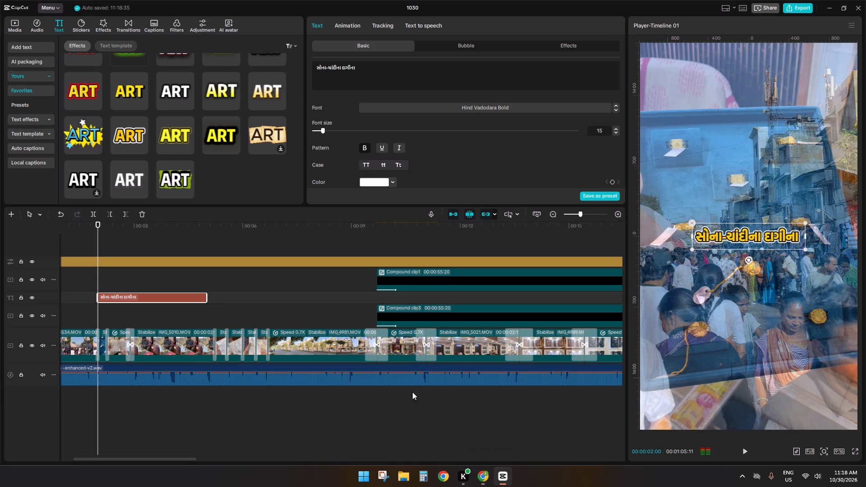
pyautogui.moveTo(371, 66); pyautogui.dragTo(223, 61)
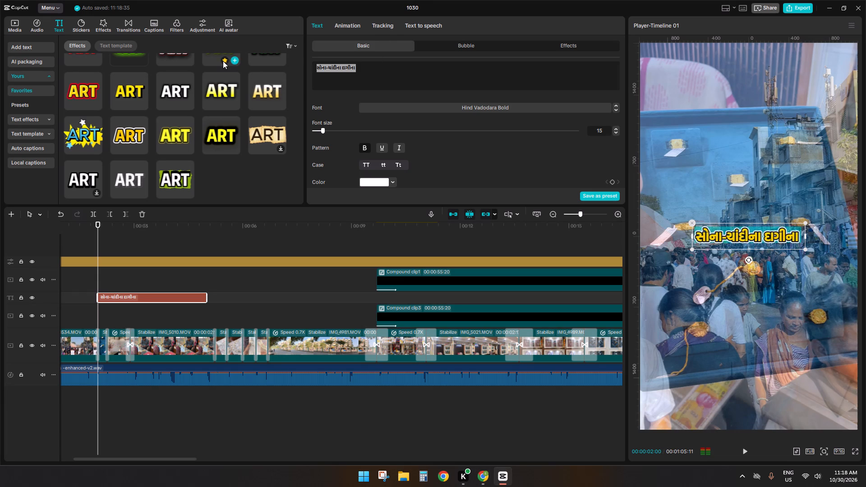
pyautogui.hotkey('ctrl', 'v')
# Browse the available fonts for the "Gold and silver jewelry" title and set its font to Inter-Blk.
pyautogui.click(405, 103)
pyautogui.scroll(5, 395, 189)
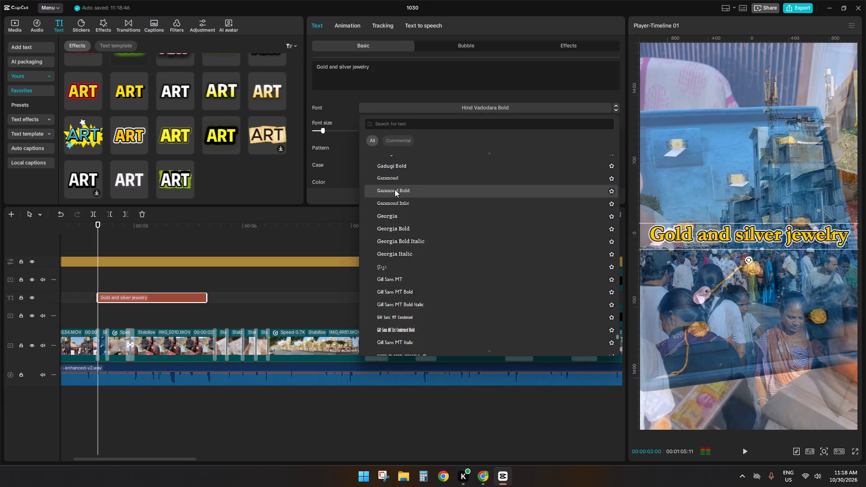
pyautogui.moveTo(617, 335); pyautogui.dragTo(588, 37)
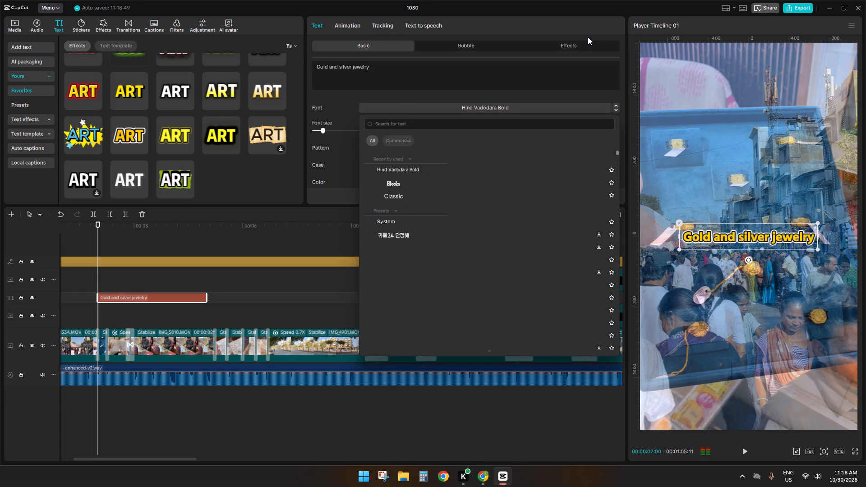
pyautogui.moveTo(588, 37); pyautogui.dragTo(588, 37)
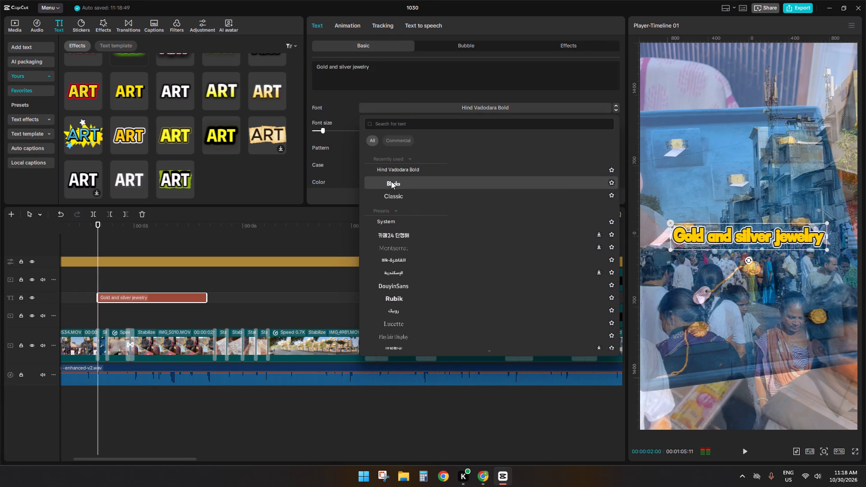
pyautogui.scroll(-6, 397, 226)
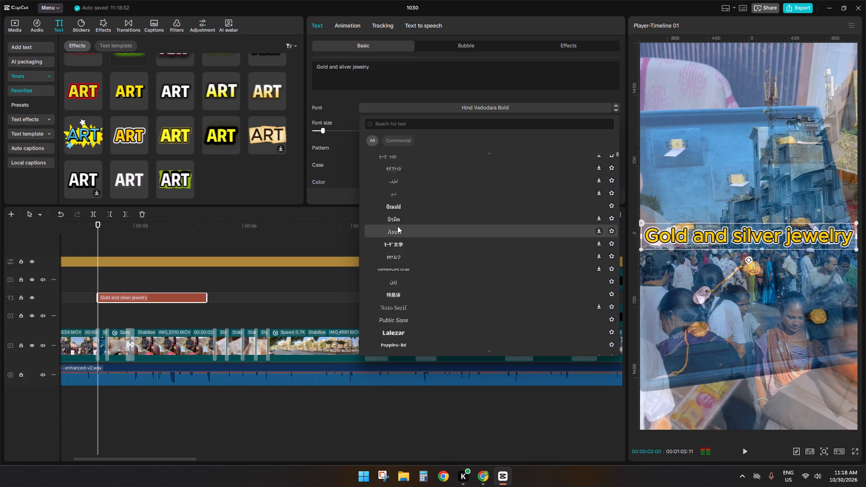
pyautogui.scroll(-10, 397, 226)
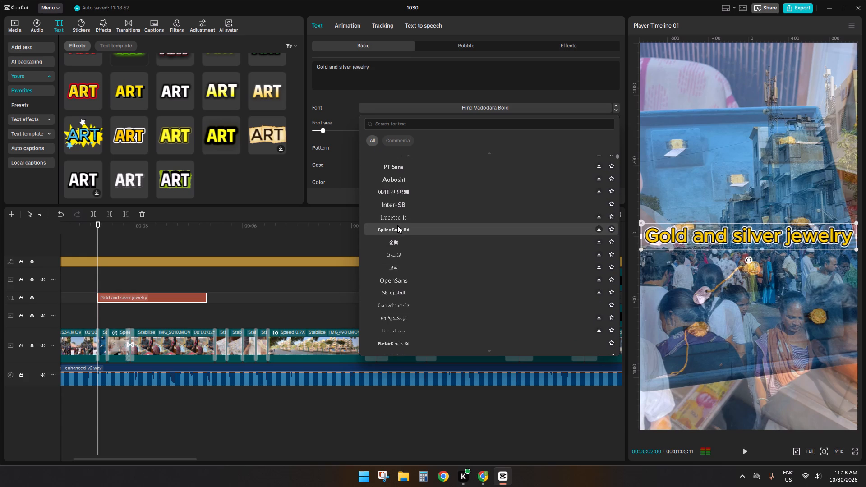
pyautogui.scroll(-12, 389, 180)
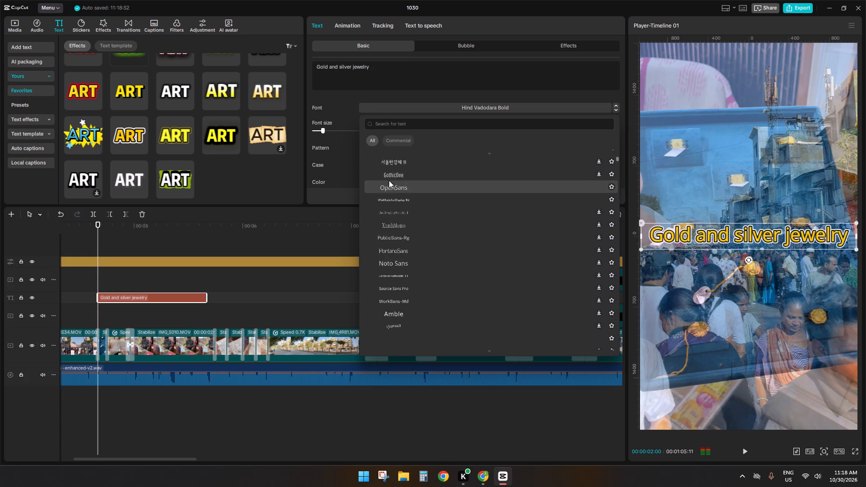
pyautogui.scroll(-2, 389, 180)
pyautogui.scroll(-7, 408, 228)
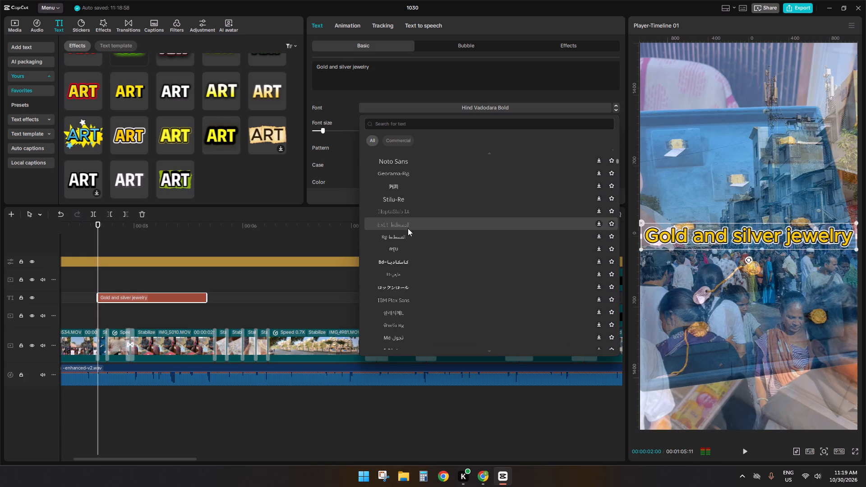
pyautogui.scroll(-17, 408, 228)
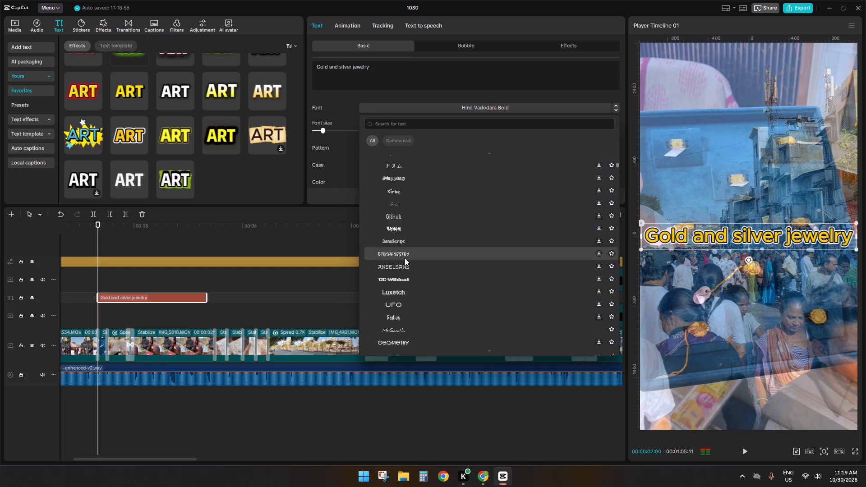
pyautogui.scroll(-5, 405, 258)
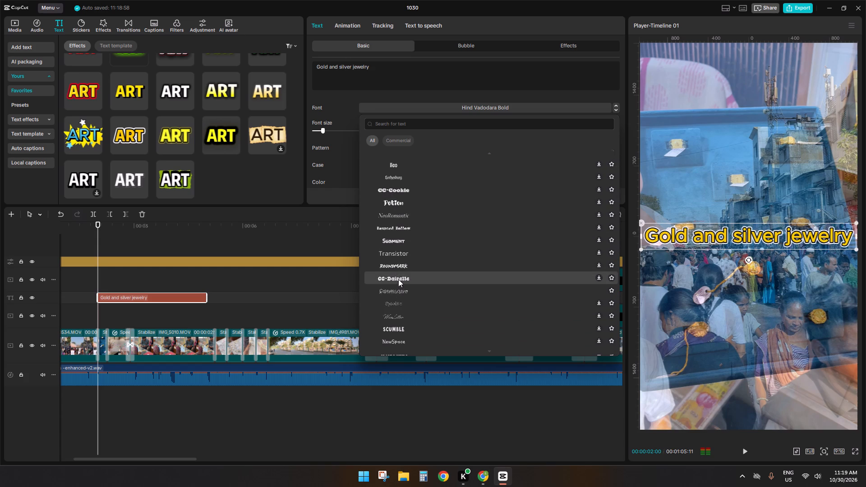
pyautogui.scroll(-6, 398, 276)
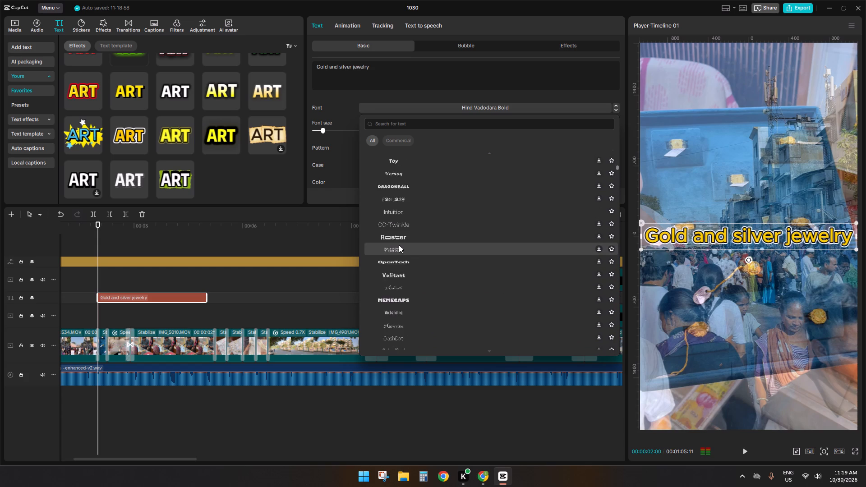
pyautogui.scroll(-3, 399, 245)
pyautogui.scroll(2, 399, 244)
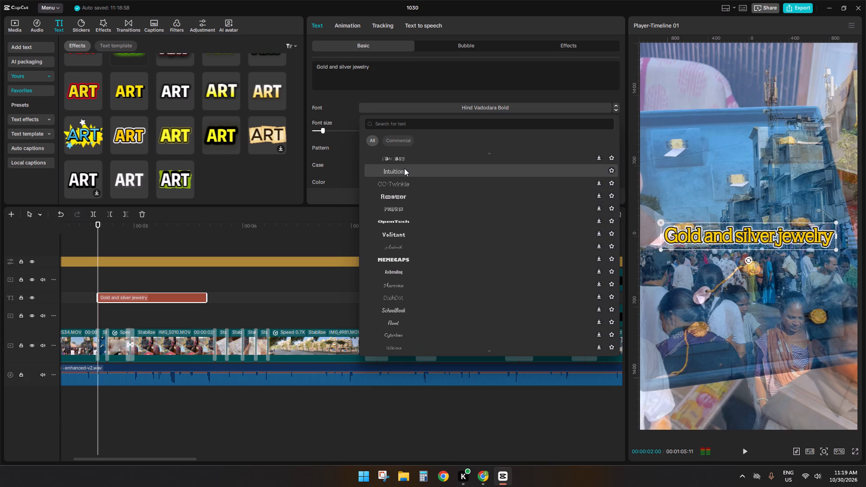
pyautogui.scroll(-3, 395, 265)
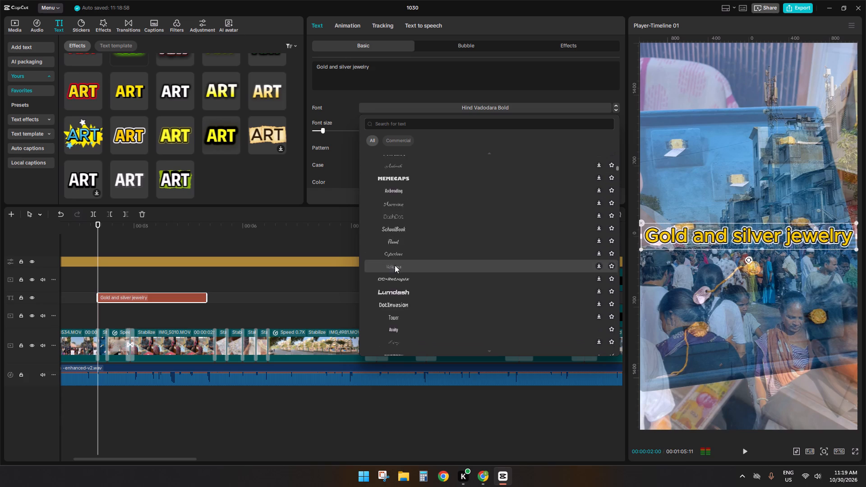
pyautogui.scroll(-13, 395, 265)
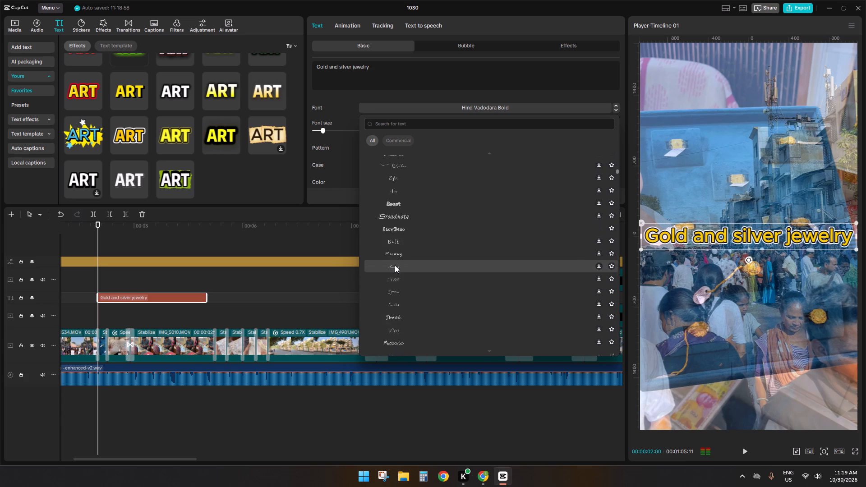
pyautogui.scroll(-3, 395, 265)
pyautogui.scroll(3, 395, 265)
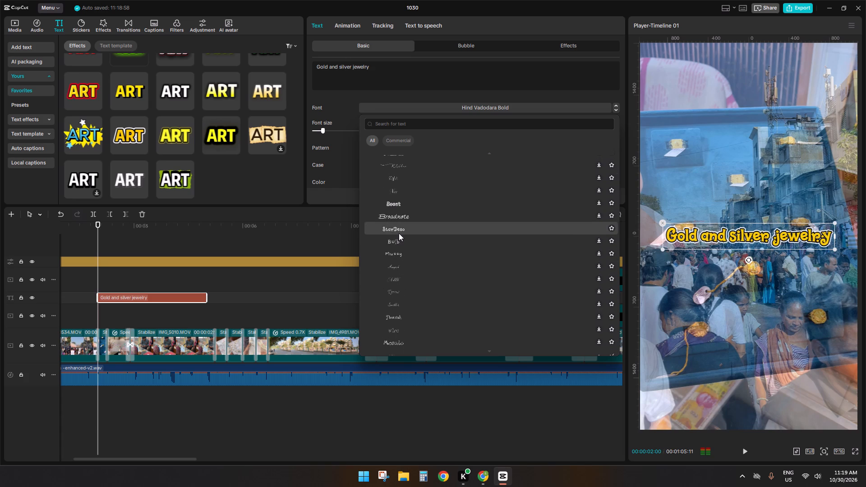
pyautogui.scroll(-12, 399, 233)
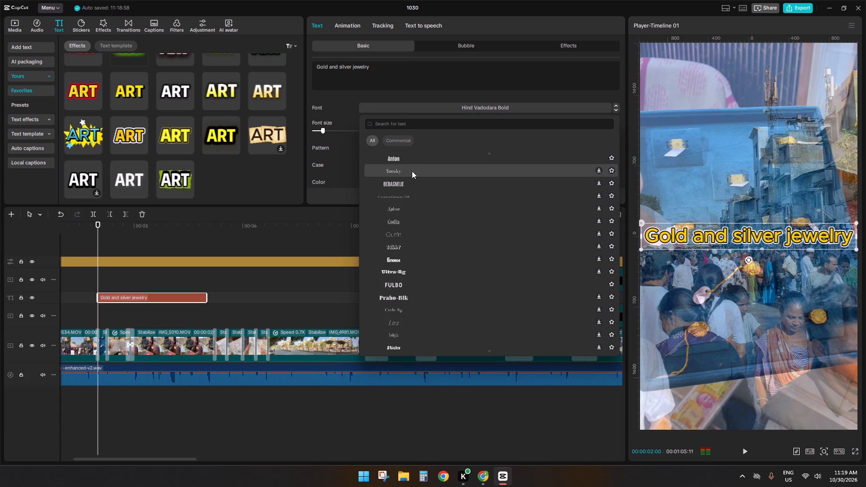
pyautogui.scroll(-2, 402, 229)
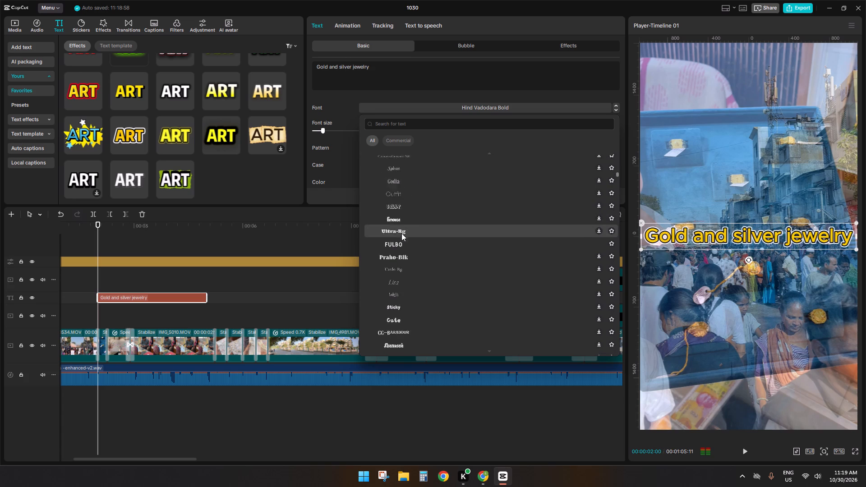
pyautogui.scroll(-5, 401, 233)
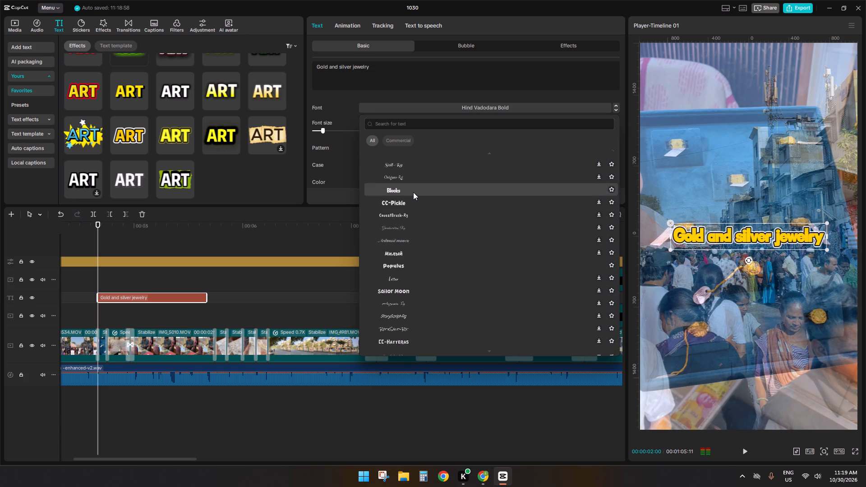
pyautogui.scroll(-3, 413, 192)
pyautogui.scroll(-5, 405, 249)
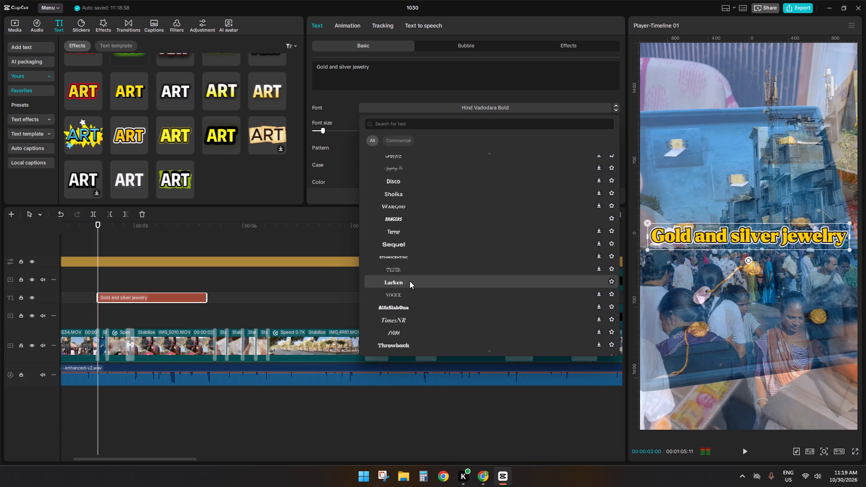
pyautogui.scroll(-6, 410, 281)
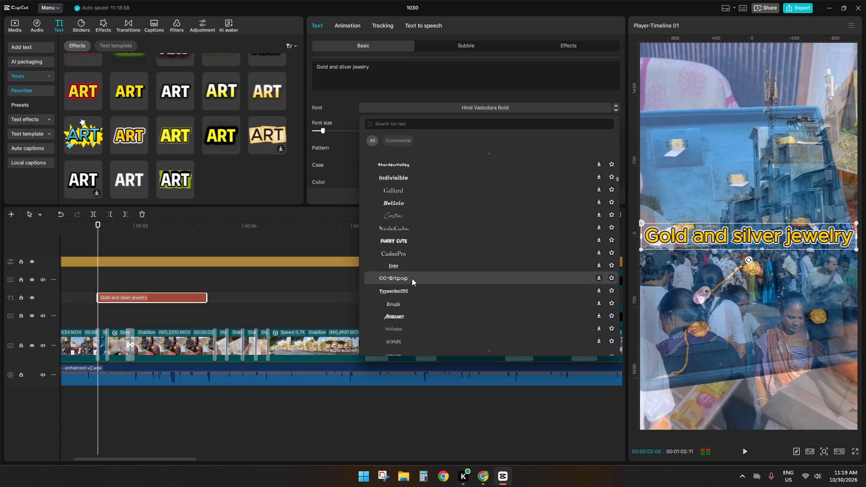
pyautogui.scroll(-3, 412, 278)
pyautogui.scroll(-3, 414, 234)
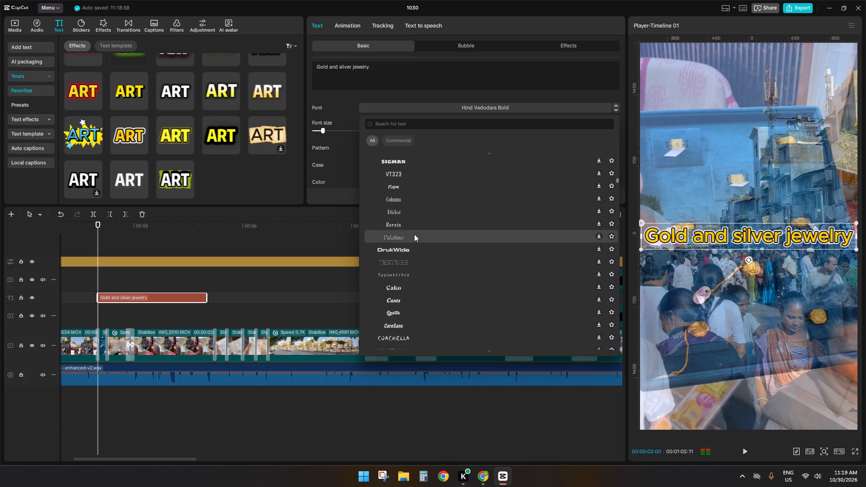
pyautogui.scroll(-11, 414, 234)
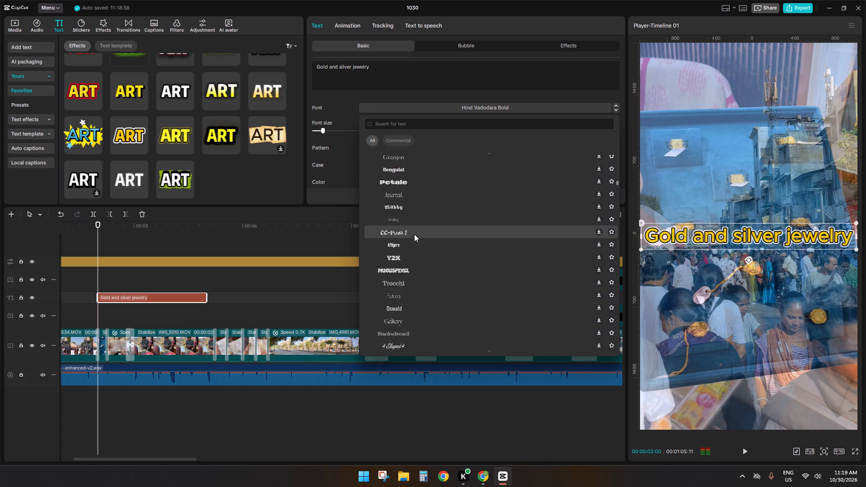
pyautogui.scroll(-20, 414, 234)
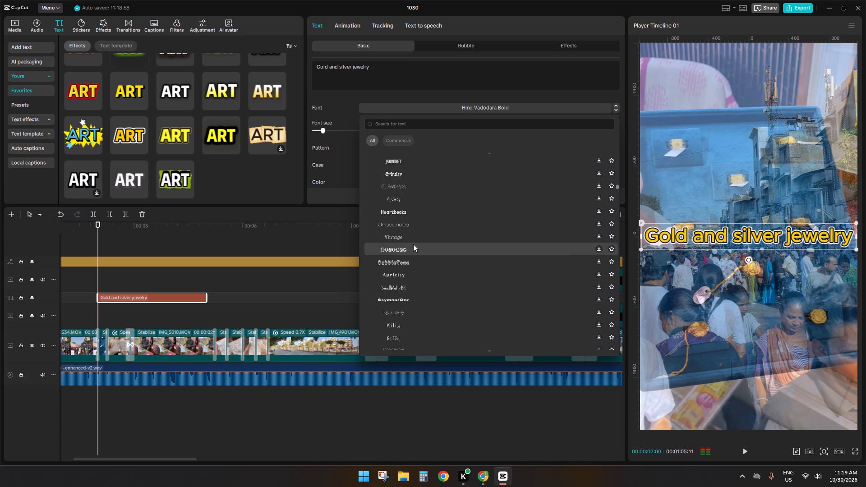
pyautogui.scroll(-16, 413, 244)
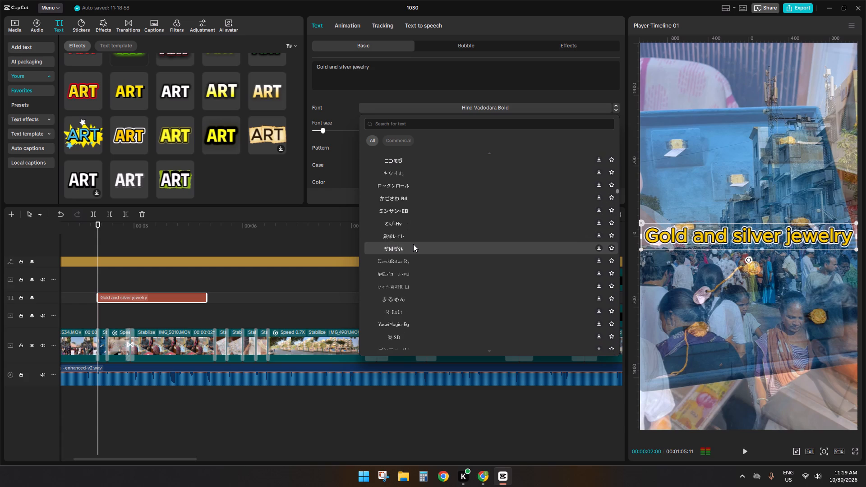
pyautogui.scroll(-8, 413, 244)
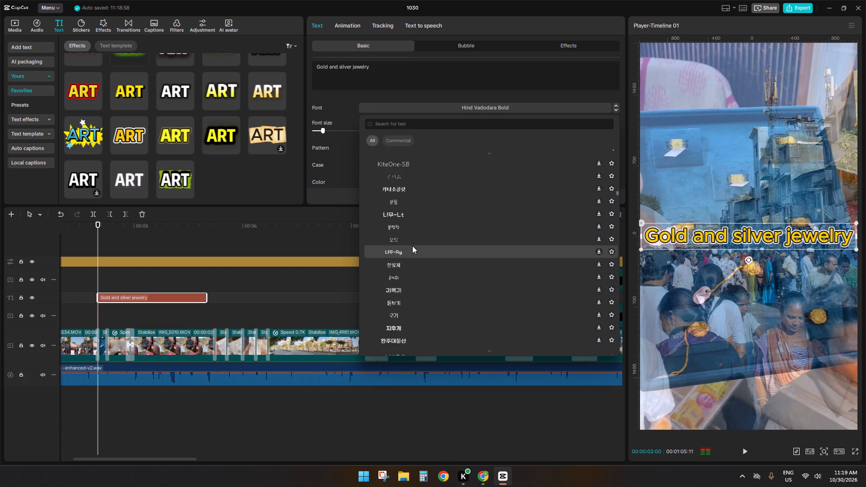
pyautogui.scroll(-11, 412, 246)
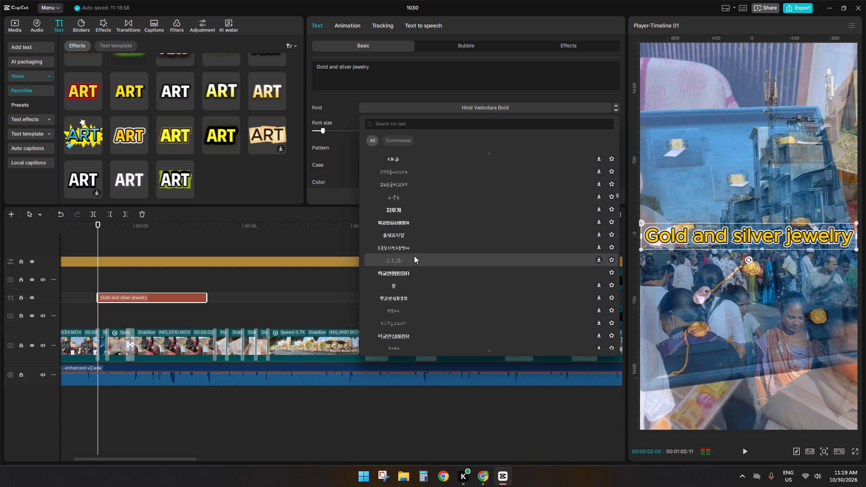
pyautogui.scroll(-7, 415, 270)
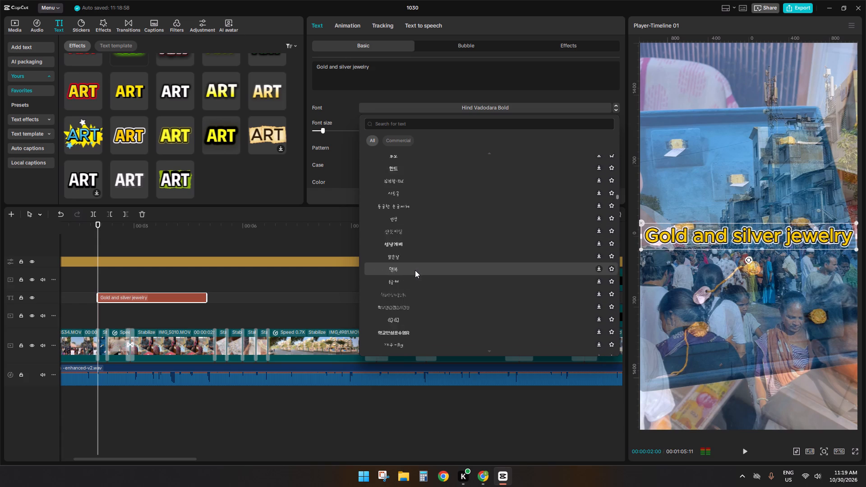
pyautogui.scroll(-10, 415, 270)
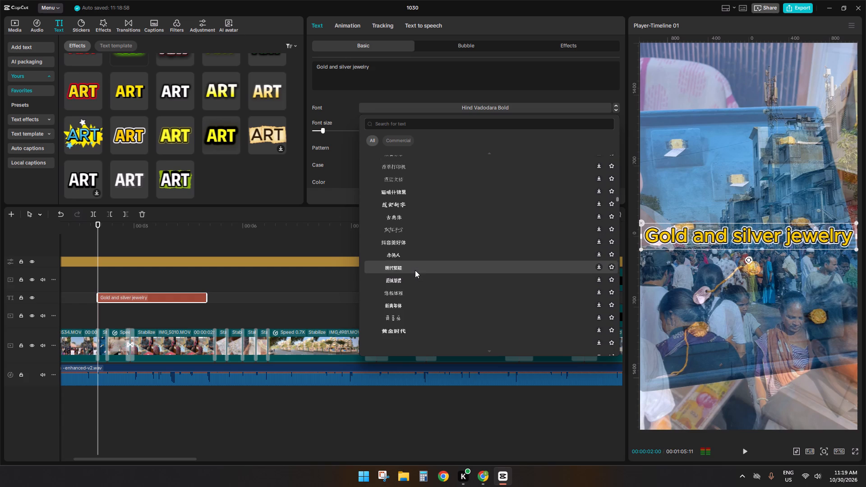
pyautogui.scroll(-19, 415, 270)
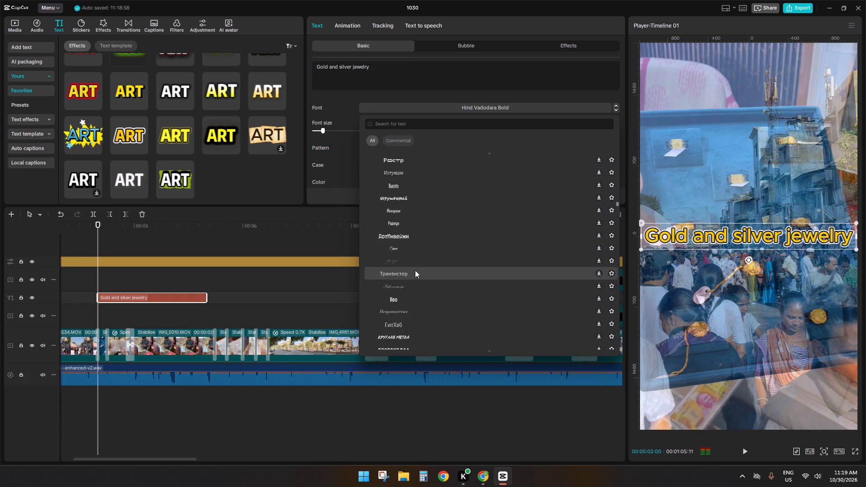
pyautogui.scroll(-12, 415, 270)
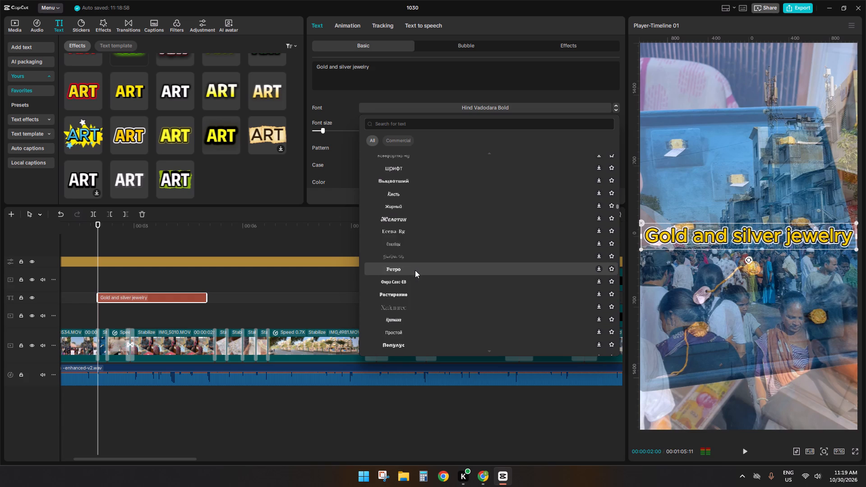
pyautogui.scroll(-3, 415, 270)
pyautogui.scroll(-18, 415, 270)
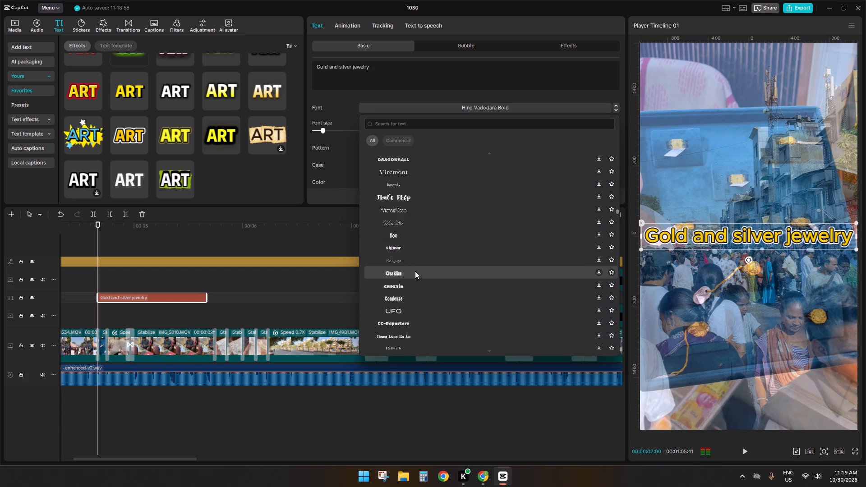
pyautogui.scroll(-13, 415, 271)
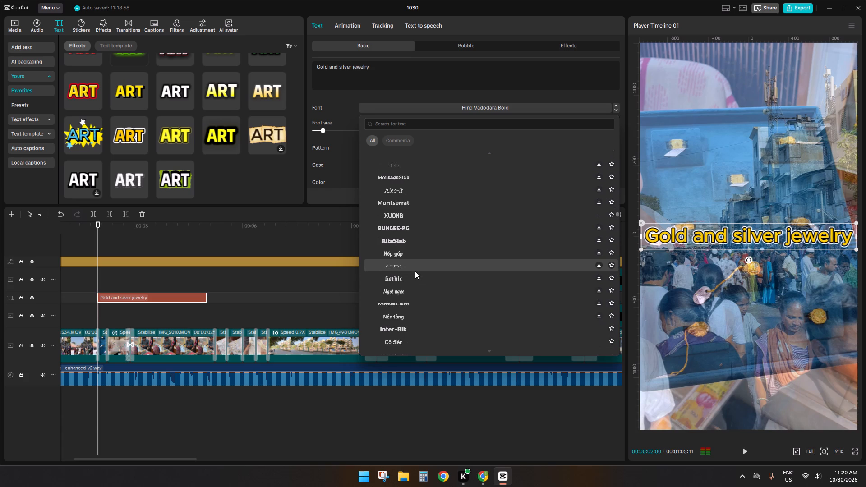
pyautogui.scroll(-3, 415, 271)
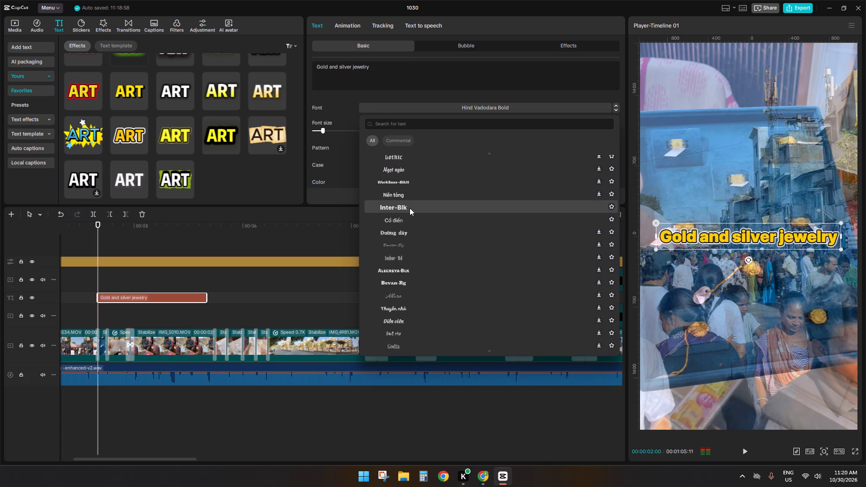
pyautogui.click(410, 208)
# Set the letter case of the "Gold and silver jewelry" title to title case.
pyautogui.click(364, 160)
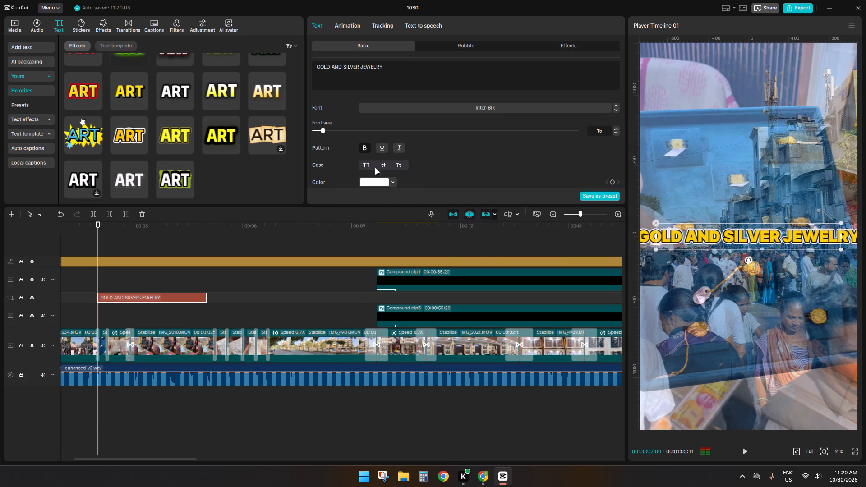
pyautogui.click(401, 164)
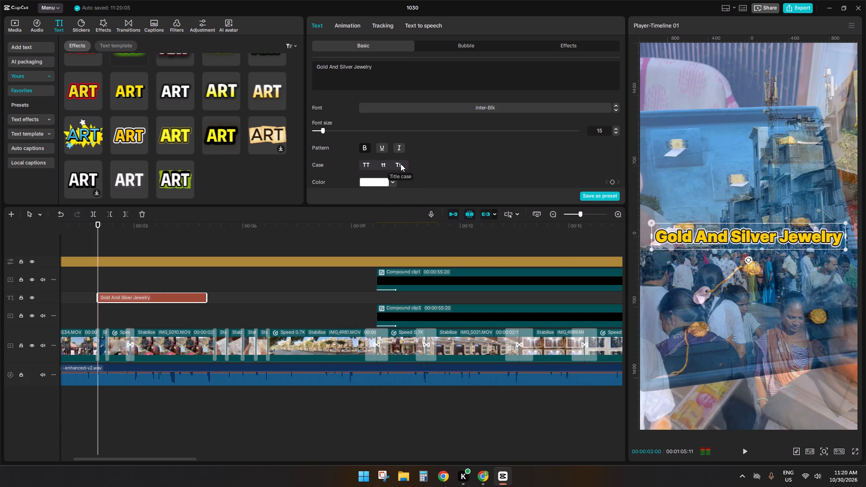
# Move the "Gold And Silver Jewelry" title from the middle of the video frame up to near its top edge.
pyautogui.moveTo(745, 240); pyautogui.dragTo(751, 76)
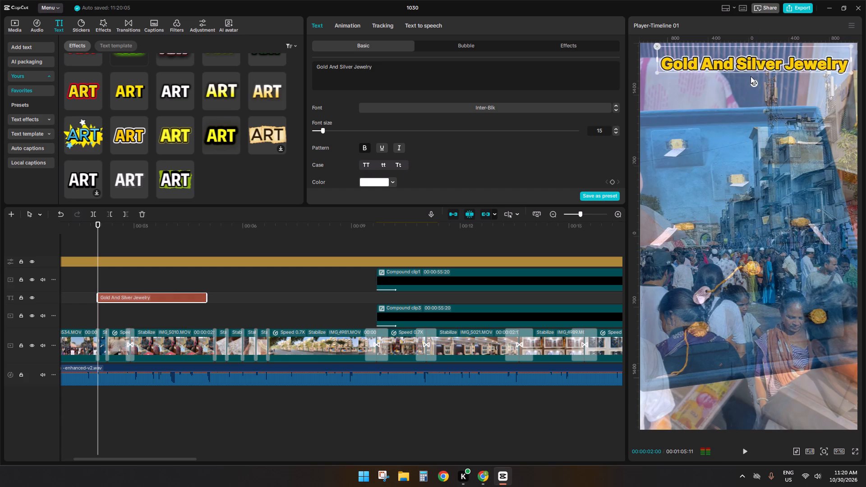
# Move the "Gold And Silver Jewelry" title slightly lower and centre it horizontally in the video frame.
pyautogui.moveTo(751, 76); pyautogui.dragTo(744, 105)
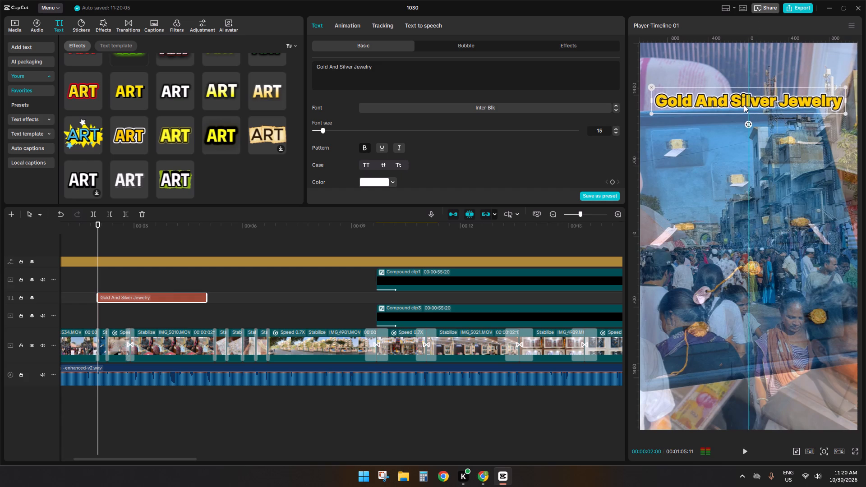
pyautogui.moveTo(744, 105); pyautogui.dragTo(744, 103)
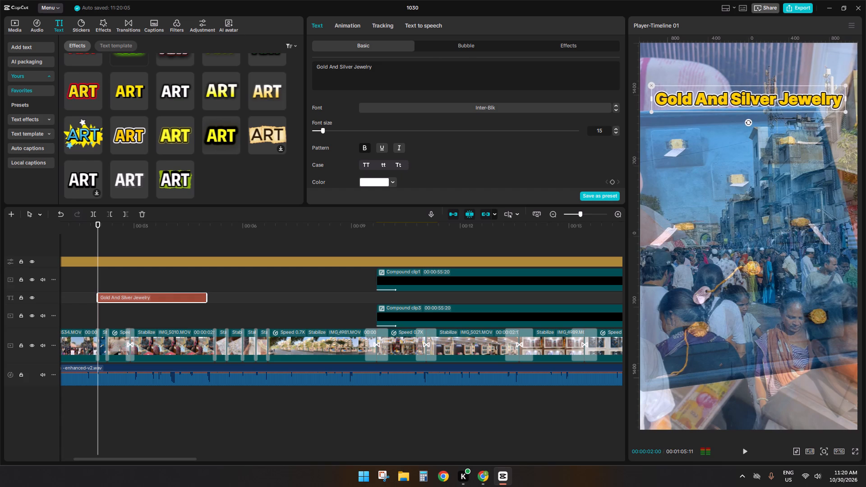
# Break the "Gold And Silver Jewelry" title into two lines before "Jewelry".
pyautogui.click(353, 69)
pyautogui.press('Return')
# Change the two-line jewelry title to uppercase and set its line spacing to -3.
pyautogui.scroll(-2, 407, 151)
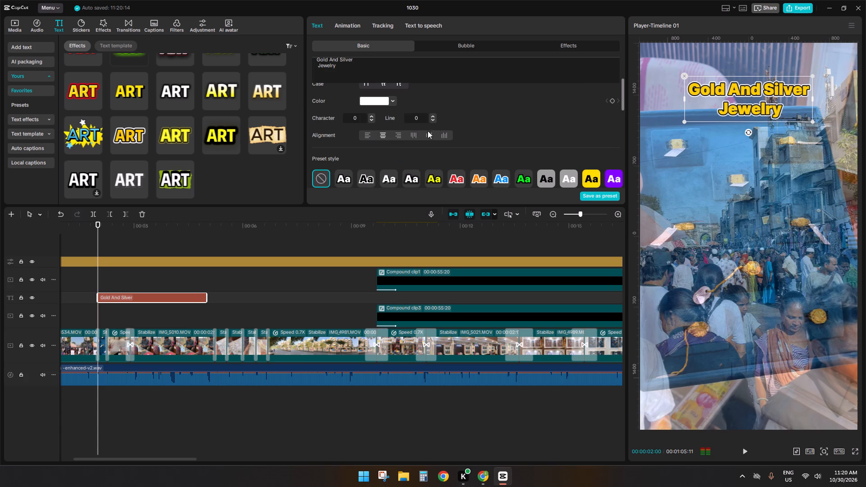
pyautogui.scroll(1, 398, 105)
pyautogui.click(367, 124)
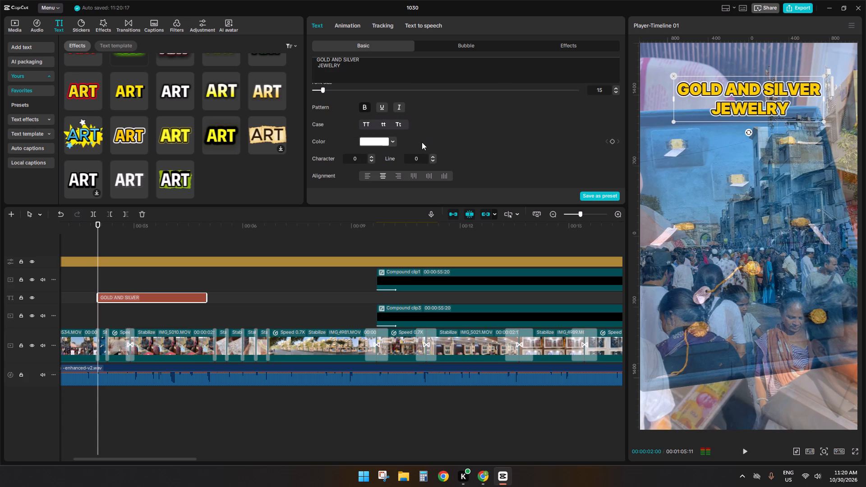
pyautogui.tripleClick(432, 160)
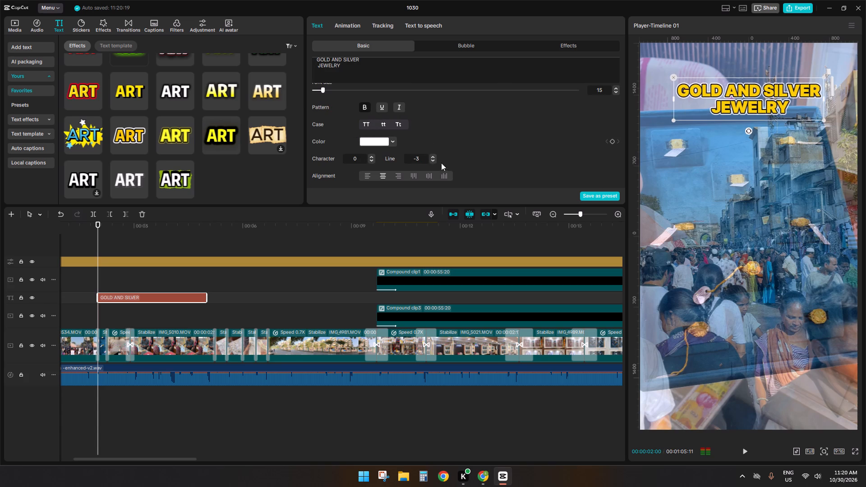
# Move the two-line "GOLD AND SILVER JEWELRY" title a little higher, horizontally centred near the top of the video frame.
pyautogui.moveTo(753, 100); pyautogui.dragTo(752, 84)
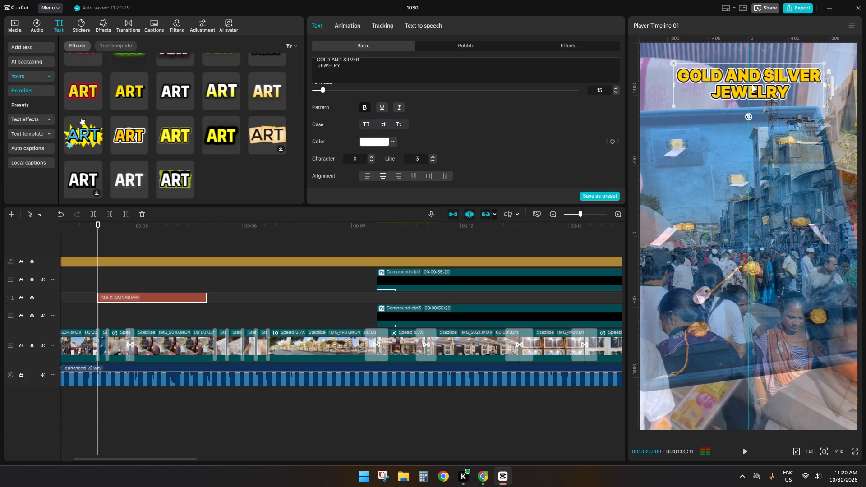
pyautogui.moveTo(752, 84); pyautogui.dragTo(752, 88)
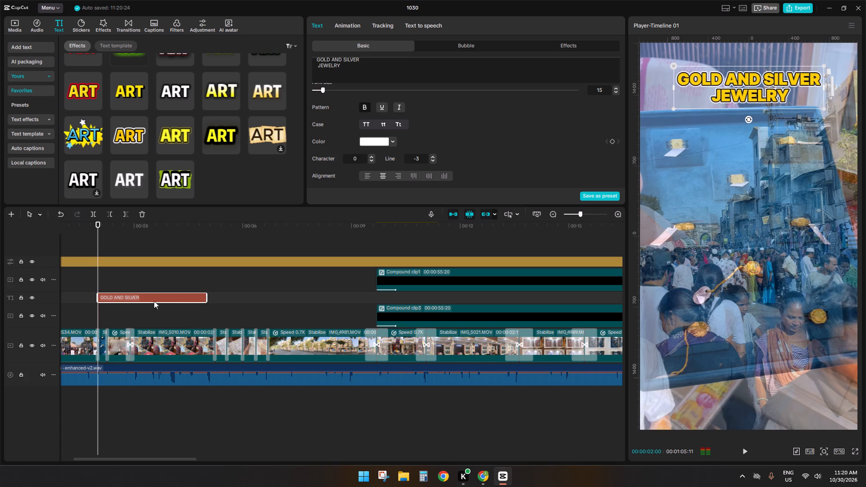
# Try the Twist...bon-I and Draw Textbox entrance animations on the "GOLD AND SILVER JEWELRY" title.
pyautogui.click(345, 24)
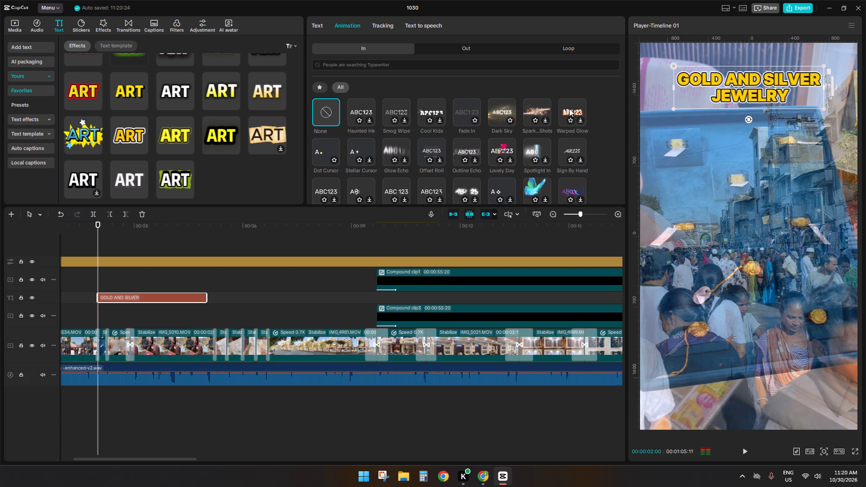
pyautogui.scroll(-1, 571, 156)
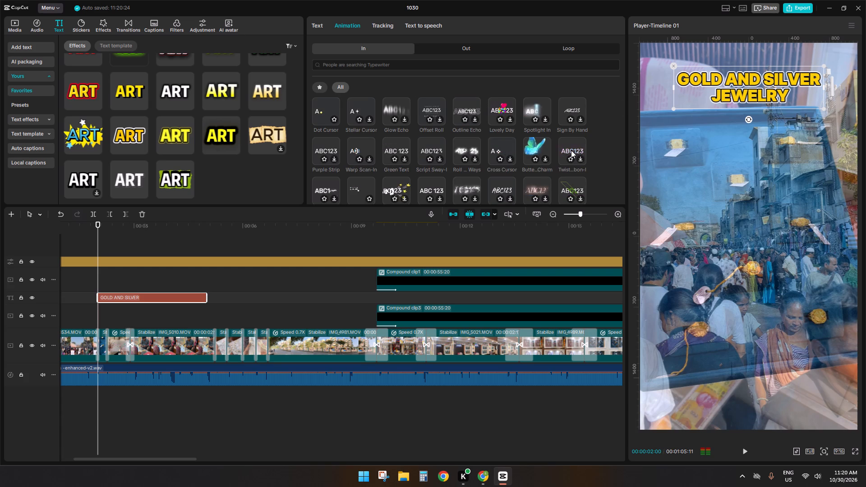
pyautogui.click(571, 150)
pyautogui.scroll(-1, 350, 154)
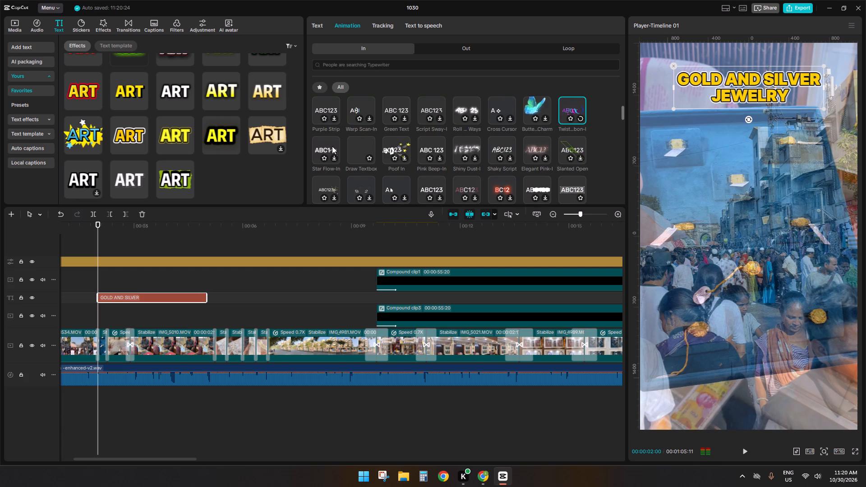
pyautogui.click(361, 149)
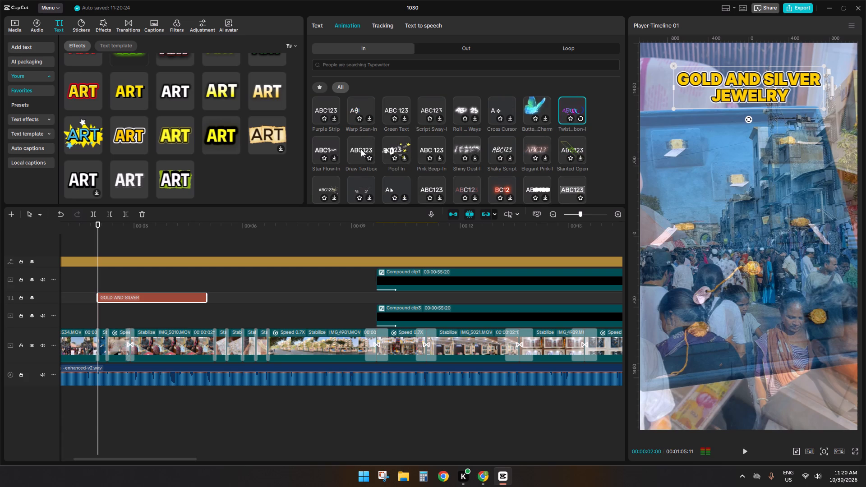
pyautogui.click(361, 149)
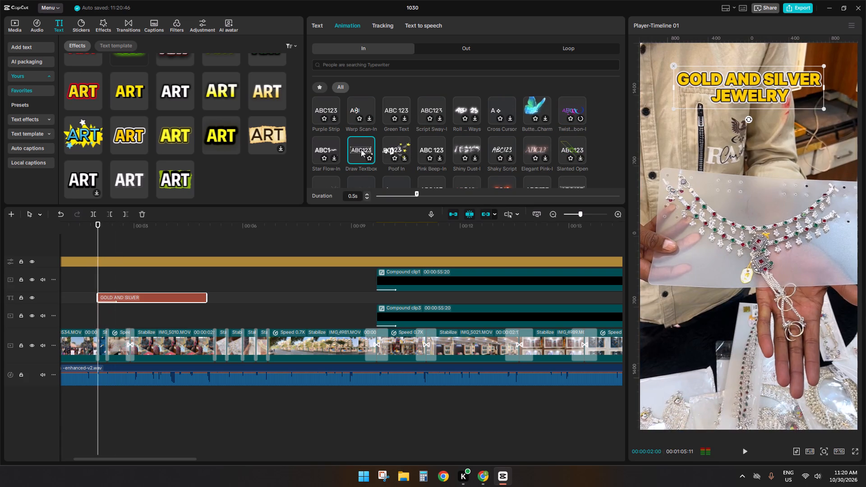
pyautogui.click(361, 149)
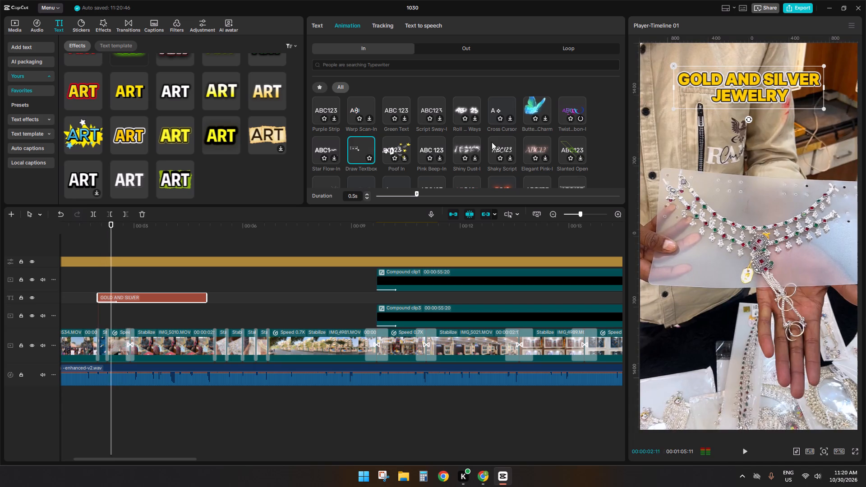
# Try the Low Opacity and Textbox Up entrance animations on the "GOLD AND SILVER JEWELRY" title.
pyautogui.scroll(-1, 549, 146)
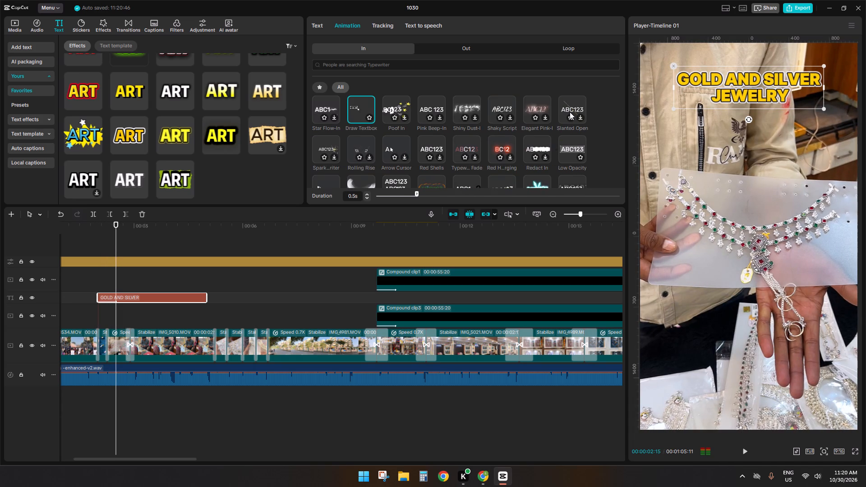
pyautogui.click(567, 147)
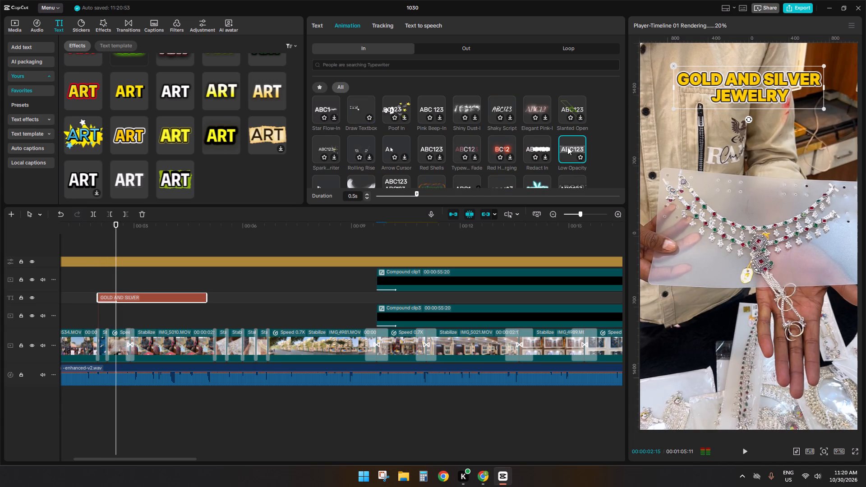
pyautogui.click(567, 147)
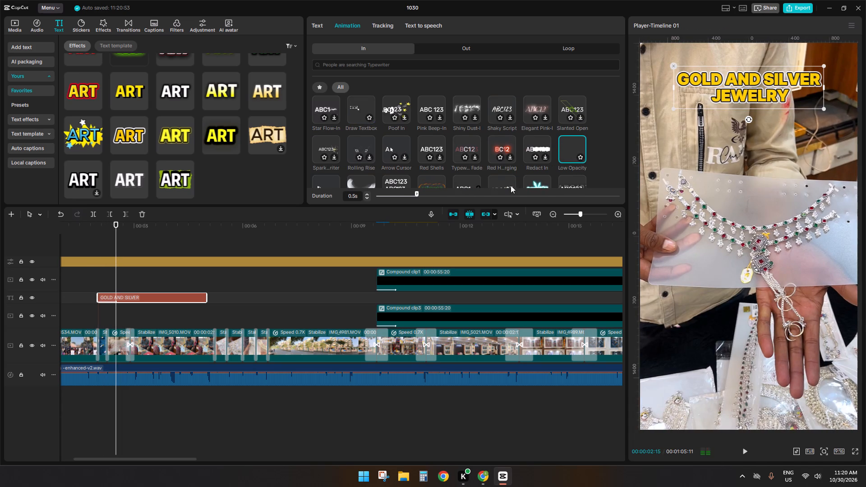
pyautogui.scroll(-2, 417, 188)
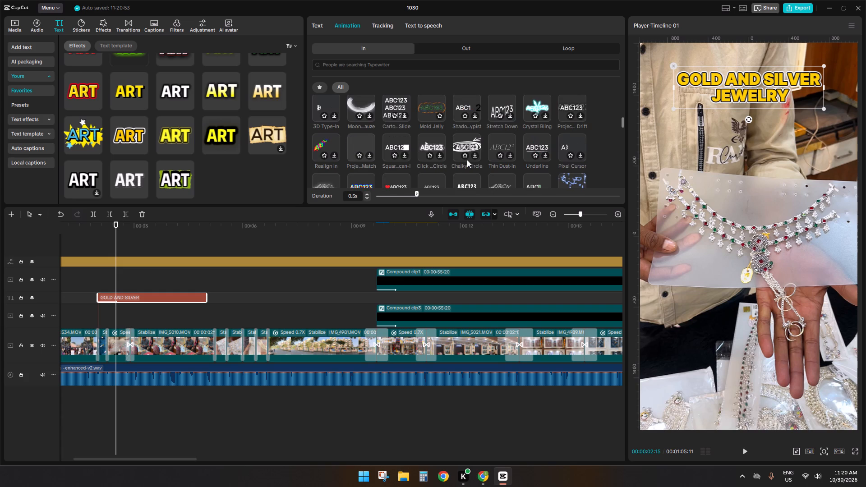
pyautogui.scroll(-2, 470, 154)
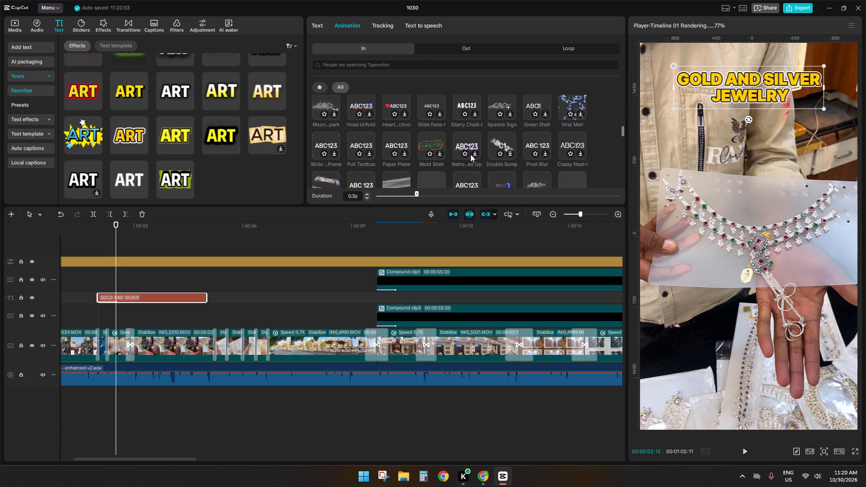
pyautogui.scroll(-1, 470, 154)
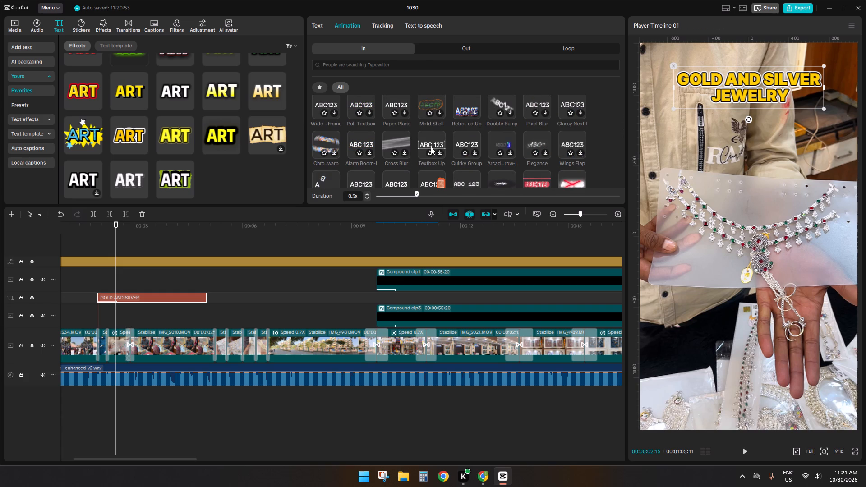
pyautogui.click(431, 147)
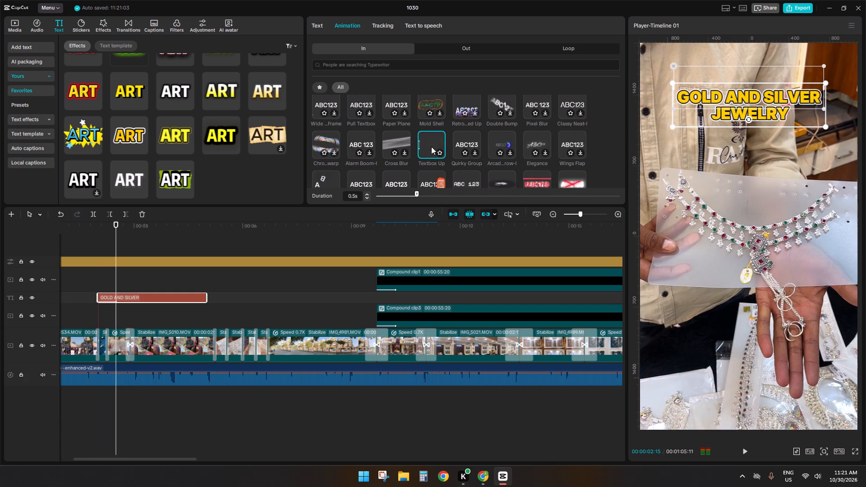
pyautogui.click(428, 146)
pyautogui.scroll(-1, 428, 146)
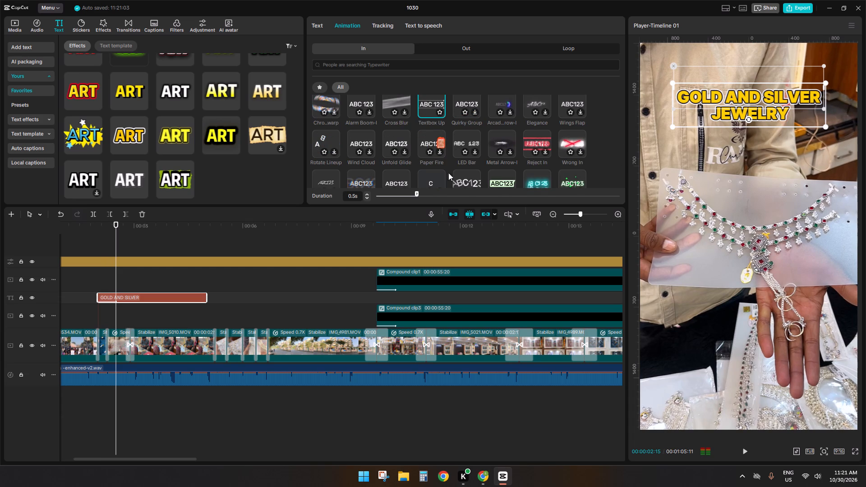
# Cut off the end of the "GOLD AND SILVER JEWELRY" title at the clip transition just before the 3-second mark.
pyautogui.press('space')
pyautogui.click(128, 320)
pyautogui.click(130, 319)
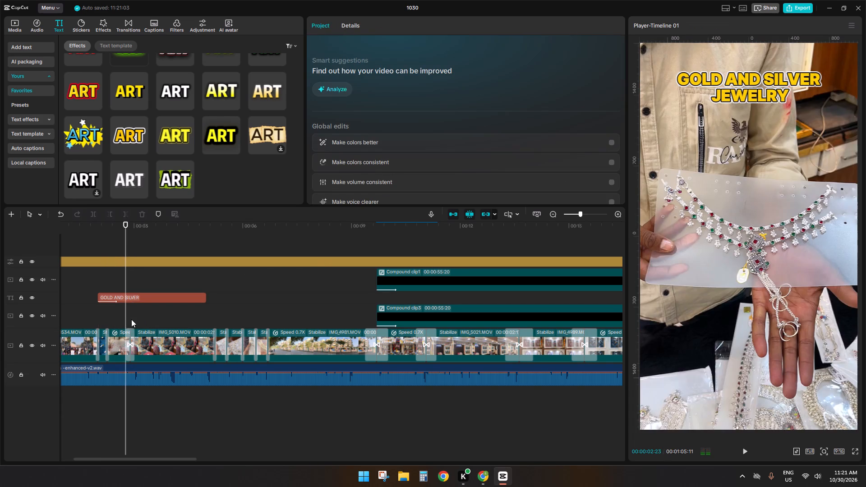
pyautogui.click(132, 299)
pyautogui.press('s')
pyautogui.press('d')
# Play back the section around the shortened "GOLD AND SILVER JEWELRY" title to check its timing and entrance animation.
pyautogui.click(82, 291)
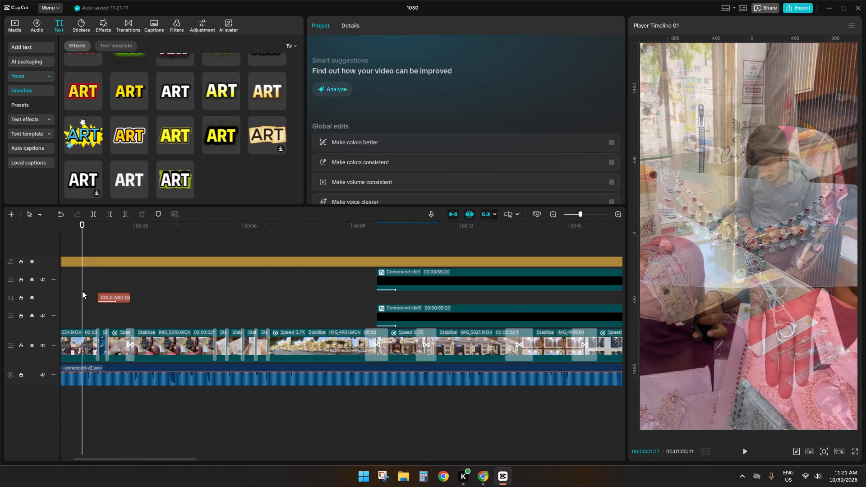
pyautogui.press('space')
pyautogui.click(82, 291)
pyautogui.press('space')
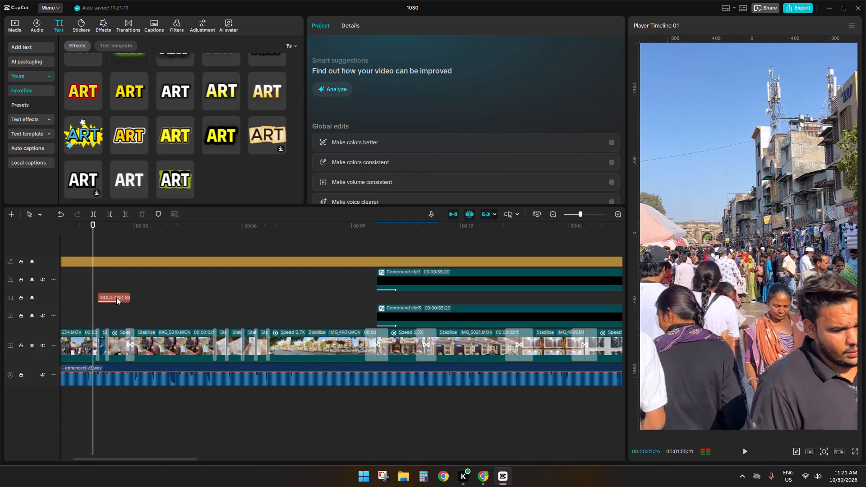
pyautogui.press('space')
pyautogui.click(117, 290)
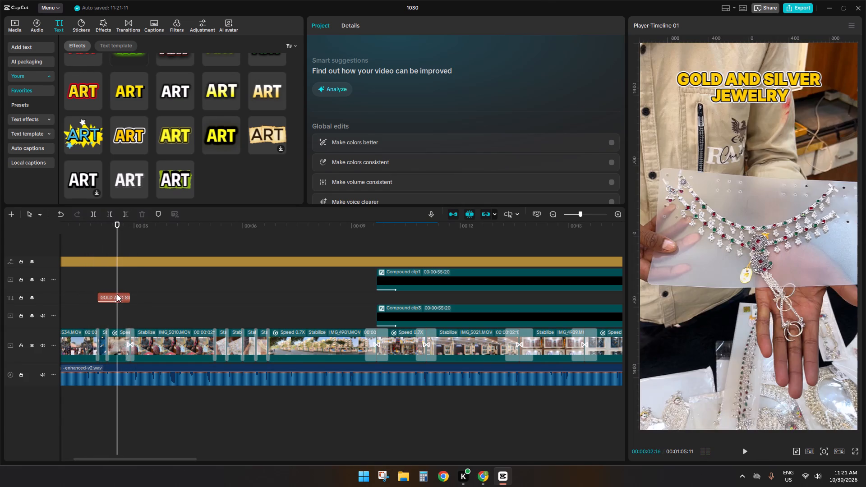
pyautogui.click(117, 294)
pyautogui.press('space')
pyautogui.press('space')
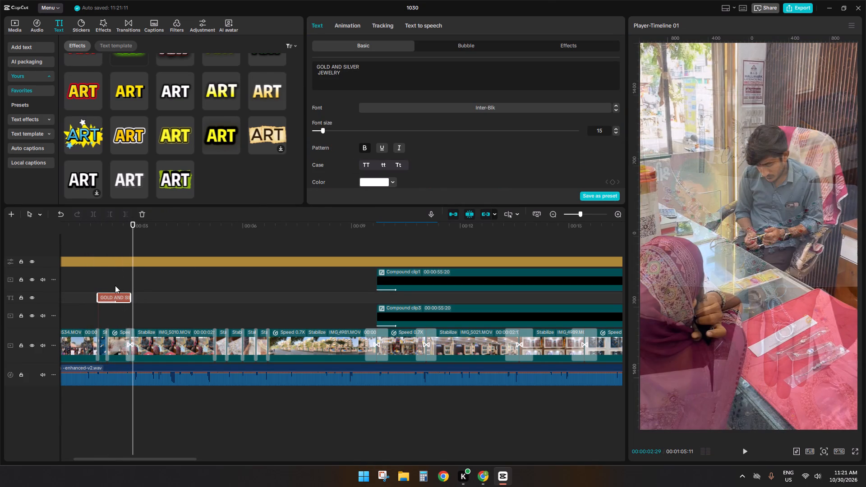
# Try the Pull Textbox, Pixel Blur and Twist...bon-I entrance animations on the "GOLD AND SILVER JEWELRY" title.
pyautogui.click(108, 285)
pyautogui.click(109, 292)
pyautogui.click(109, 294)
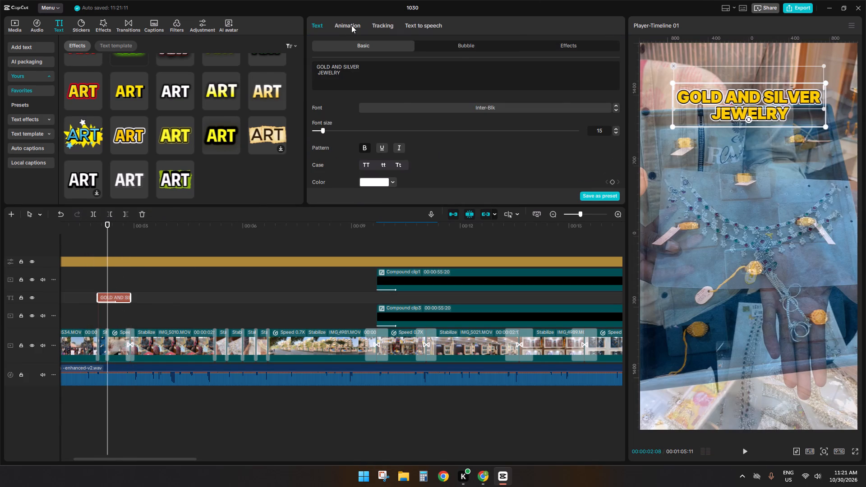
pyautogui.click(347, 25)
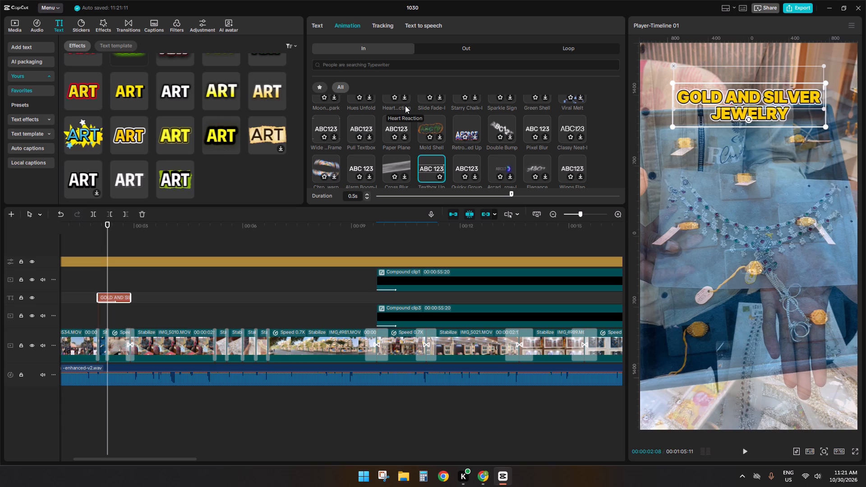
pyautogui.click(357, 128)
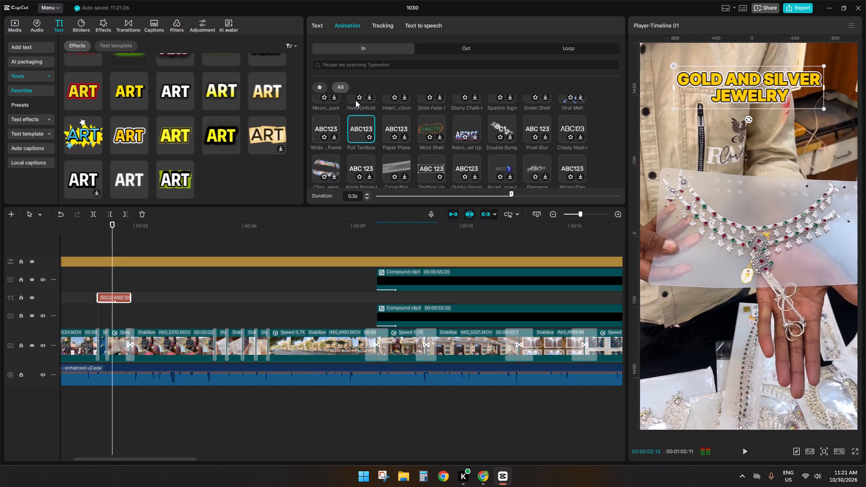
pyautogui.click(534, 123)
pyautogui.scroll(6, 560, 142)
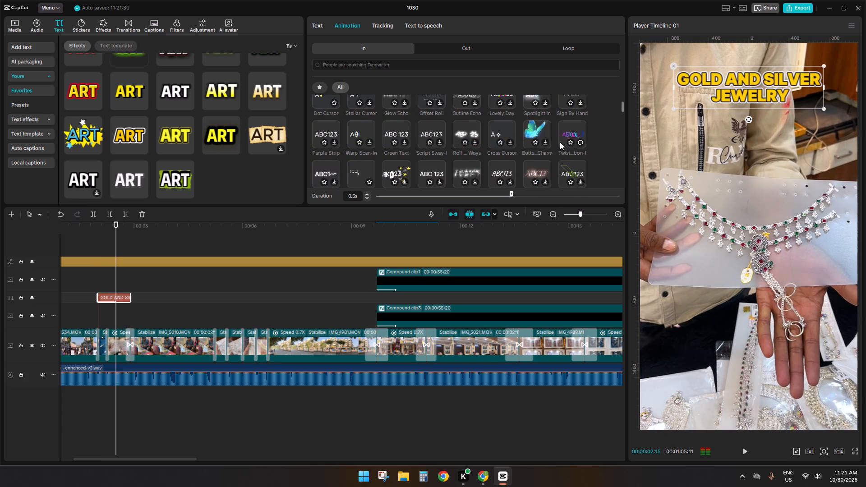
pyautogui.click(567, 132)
# Apply the Bounce In entrance animation from the favourites to the "GOLD AND SILVER JEWELRY" title.
pyautogui.click(320, 87)
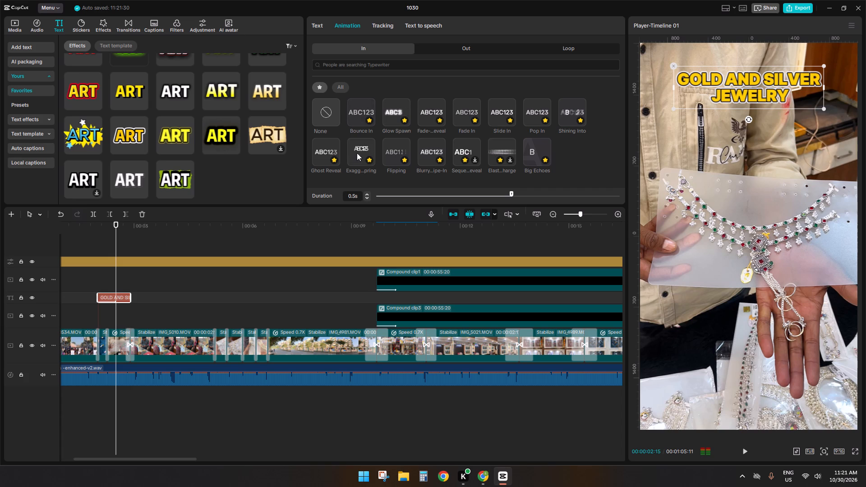
pyautogui.click(362, 107)
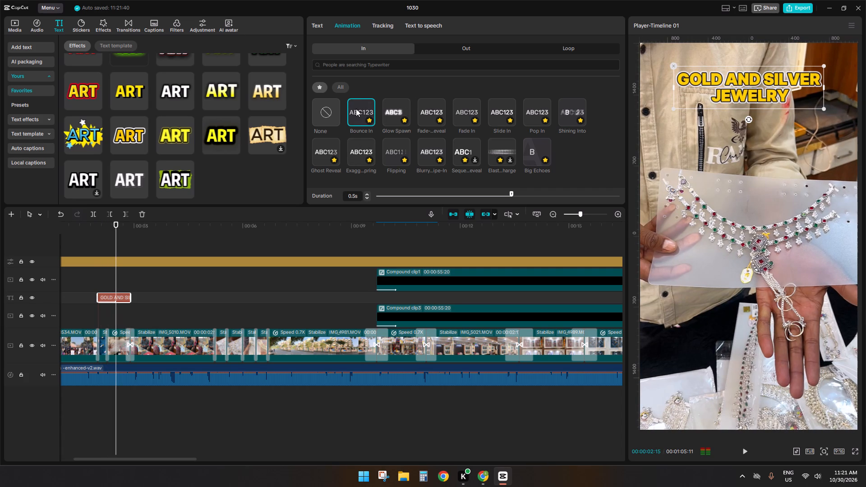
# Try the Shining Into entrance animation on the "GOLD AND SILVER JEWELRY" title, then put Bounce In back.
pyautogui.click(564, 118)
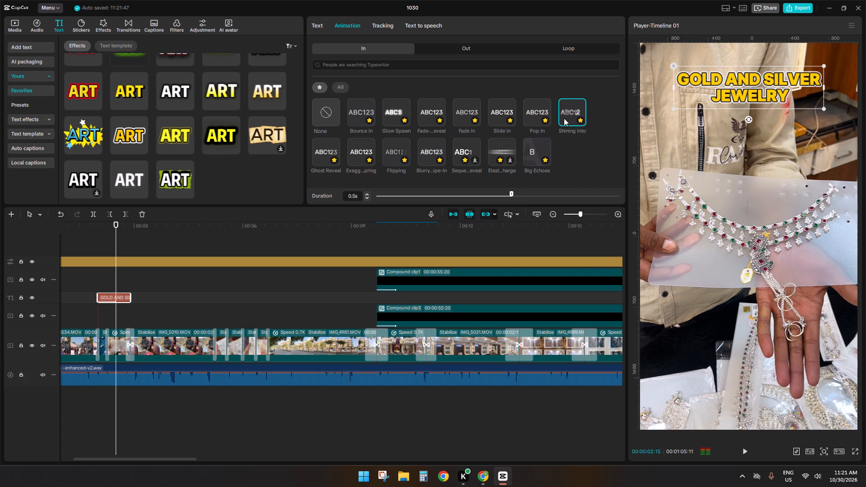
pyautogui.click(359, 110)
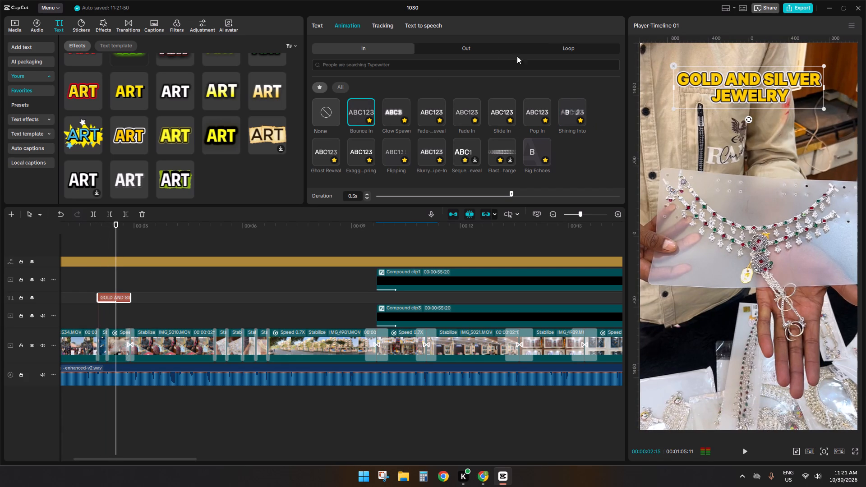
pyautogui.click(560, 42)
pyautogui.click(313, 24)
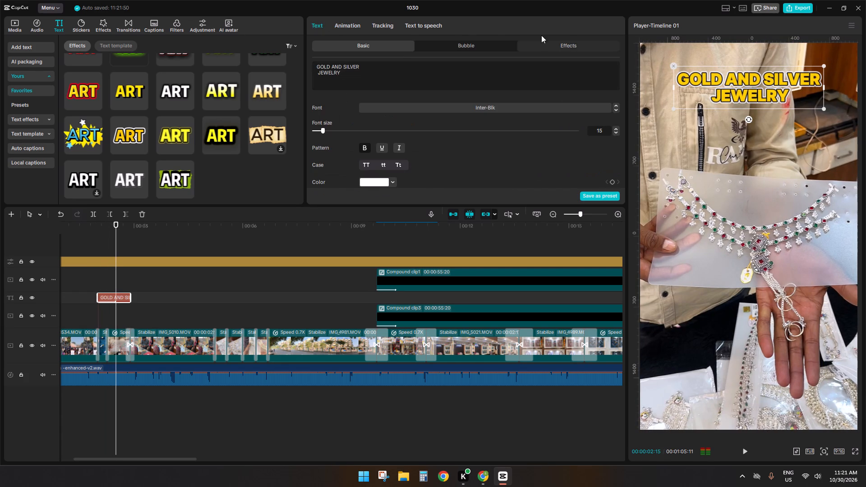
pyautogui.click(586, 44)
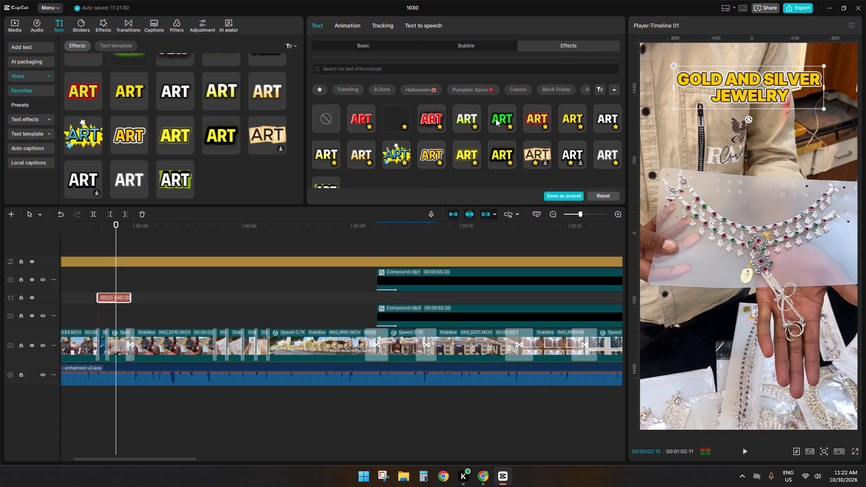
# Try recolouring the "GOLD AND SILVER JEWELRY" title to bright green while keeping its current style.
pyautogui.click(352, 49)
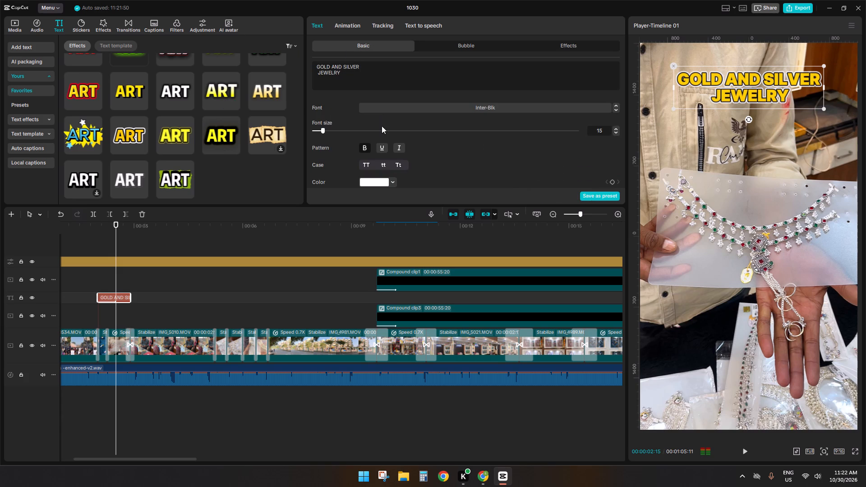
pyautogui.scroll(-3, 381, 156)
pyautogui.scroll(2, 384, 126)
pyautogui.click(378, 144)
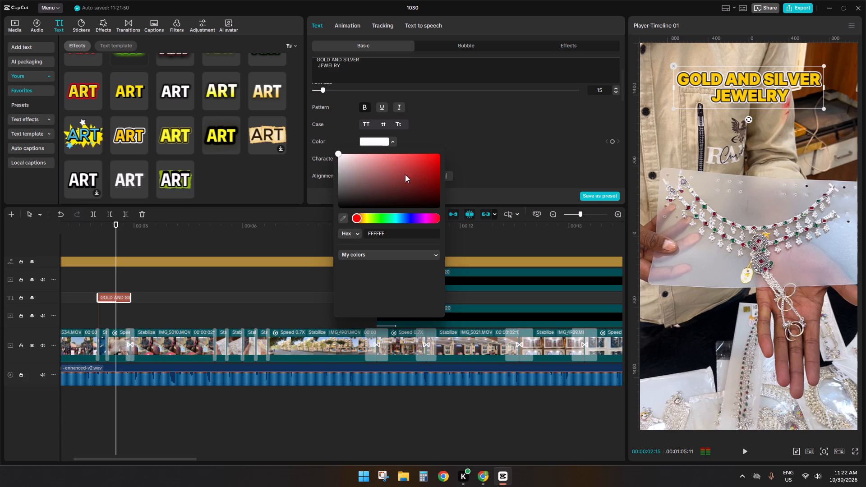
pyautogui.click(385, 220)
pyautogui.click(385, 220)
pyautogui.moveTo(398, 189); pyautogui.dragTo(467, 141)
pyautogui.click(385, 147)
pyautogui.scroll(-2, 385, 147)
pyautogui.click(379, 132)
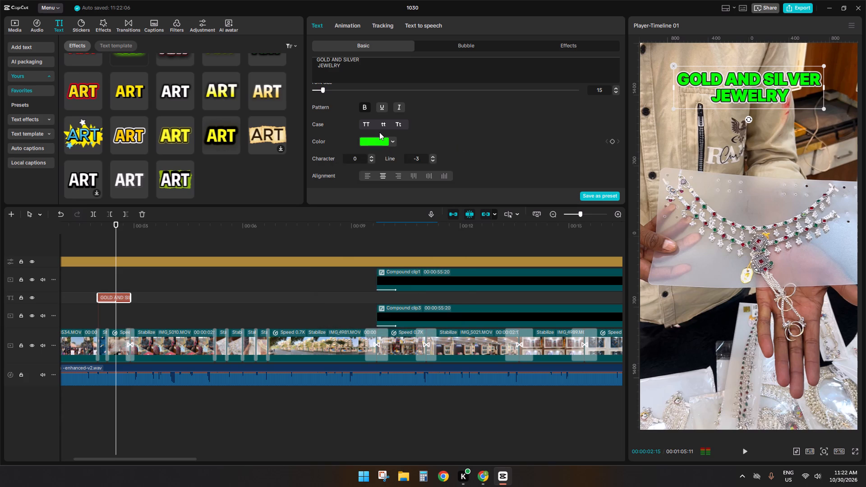
# Try to turn on a shadow for the title, then clear its style by choosing the empty preset style.
pyautogui.scroll(-8, 378, 133)
pyautogui.click(317, 181)
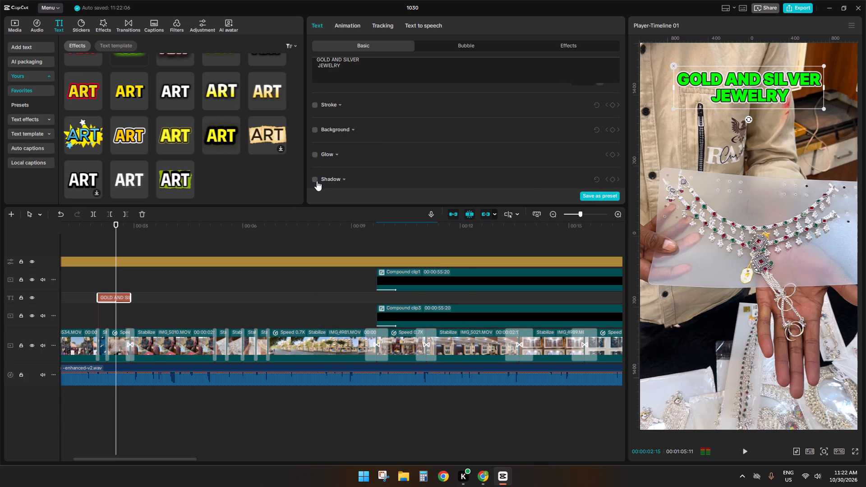
pyautogui.scroll(-1, 352, 167)
pyautogui.scroll(4, 412, 137)
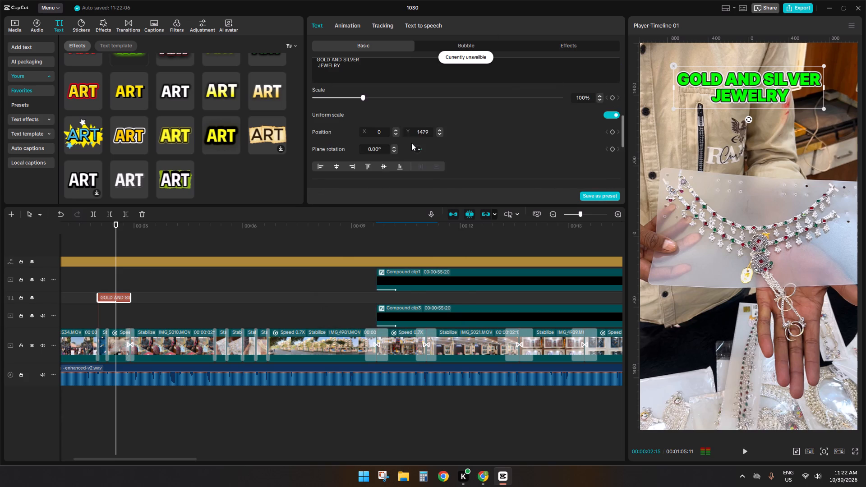
pyautogui.scroll(4, 409, 148)
pyautogui.scroll(-2, 358, 159)
pyautogui.click(336, 110)
pyautogui.click(322, 110)
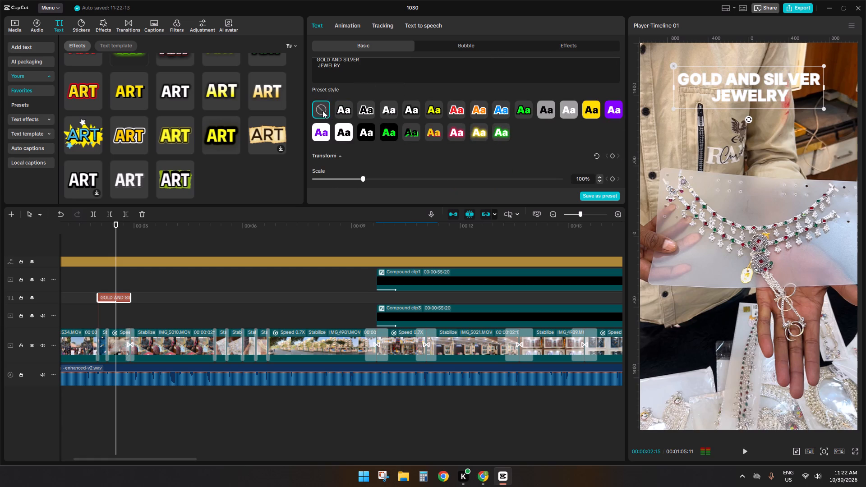
# Set the fill colour of the unstyled "GOLD AND SILVER JEWELRY" title to bright green 12FF00.
pyautogui.scroll(4, 407, 126)
pyautogui.click(390, 180)
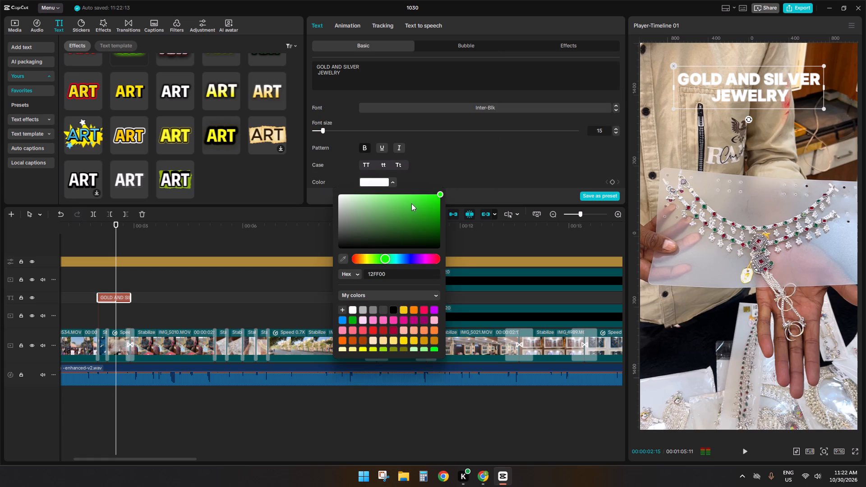
pyautogui.moveTo(424, 204); pyautogui.dragTo(473, 174)
pyautogui.click(374, 183)
# Add a black shadow to the title with 100% opacity and 12% blurriness.
pyautogui.scroll(-4, 374, 183)
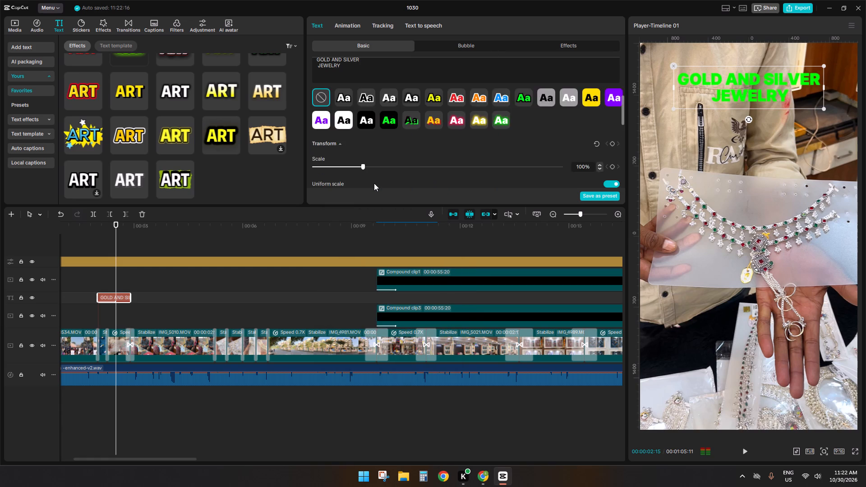
pyautogui.scroll(-6, 374, 183)
pyautogui.scroll(-2, 318, 151)
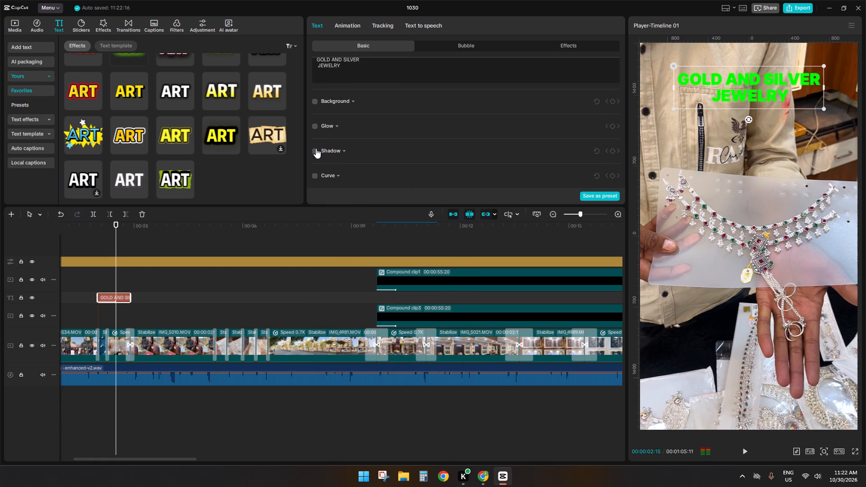
pyautogui.click(316, 148)
pyautogui.scroll(-2, 356, 146)
pyautogui.moveTo(539, 108); pyautogui.dragTo(615, 107)
pyautogui.moveTo(348, 128); pyautogui.dragTo(338, 131)
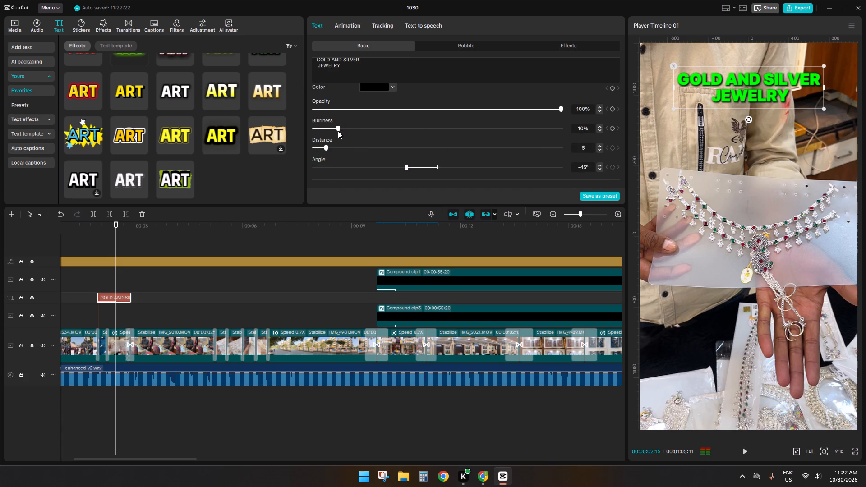
pyautogui.moveTo(338, 131); pyautogui.dragTo(344, 130)
# Play the reel from its start through the green "GOLD AND SILVER JEWELRY" title to check its look, timing and entrance animation.
pyautogui.click(97, 277)
pyautogui.moveTo(97, 277); pyautogui.dragTo(33, 278)
pyautogui.press('space')
pyautogui.press('space')
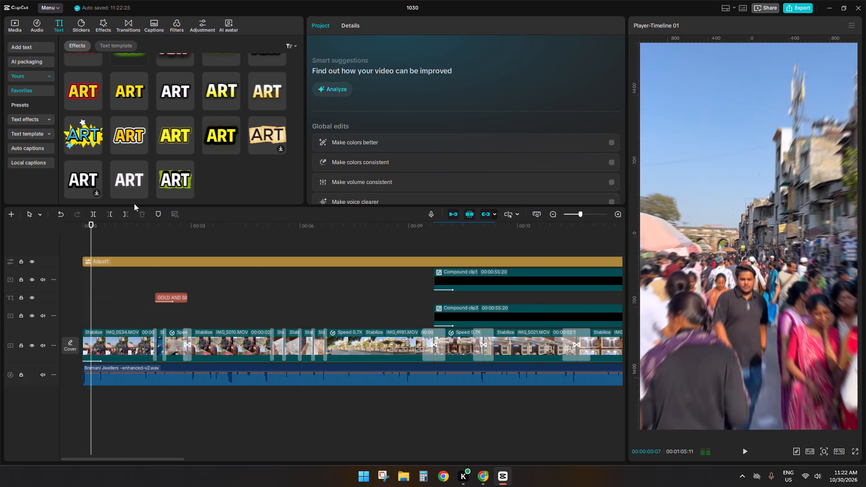
pyautogui.press('space')
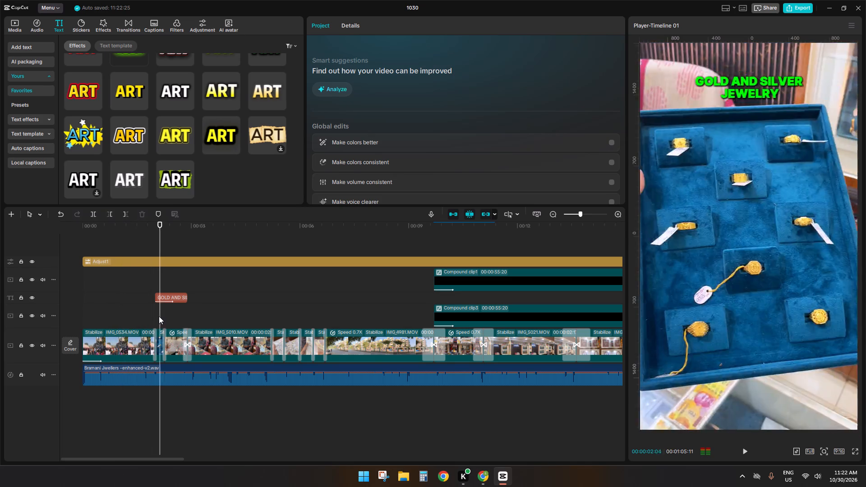
pyautogui.press('space')
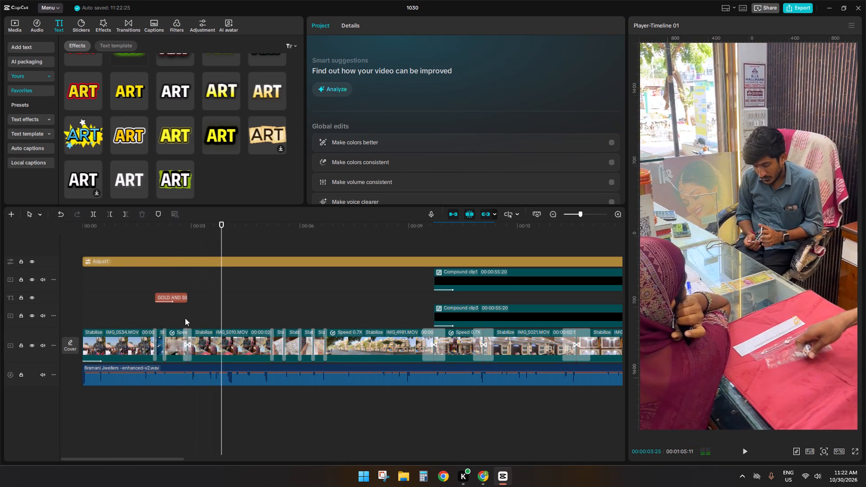
pyautogui.click(185, 318)
pyautogui.press('space')
pyautogui.moveTo(175, 310); pyautogui.dragTo(168, 310)
pyautogui.moveTo(162, 311); pyautogui.dragTo(154, 312)
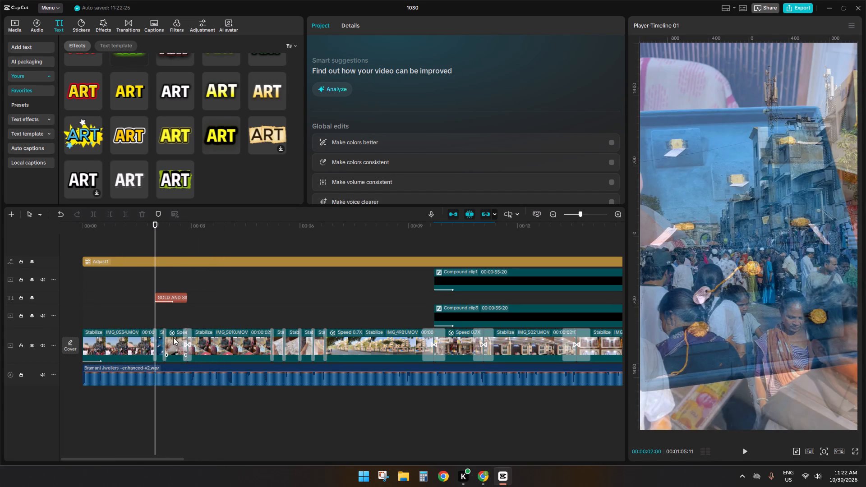
pyautogui.press('space')
pyautogui.click(140, 322)
pyautogui.press('space')
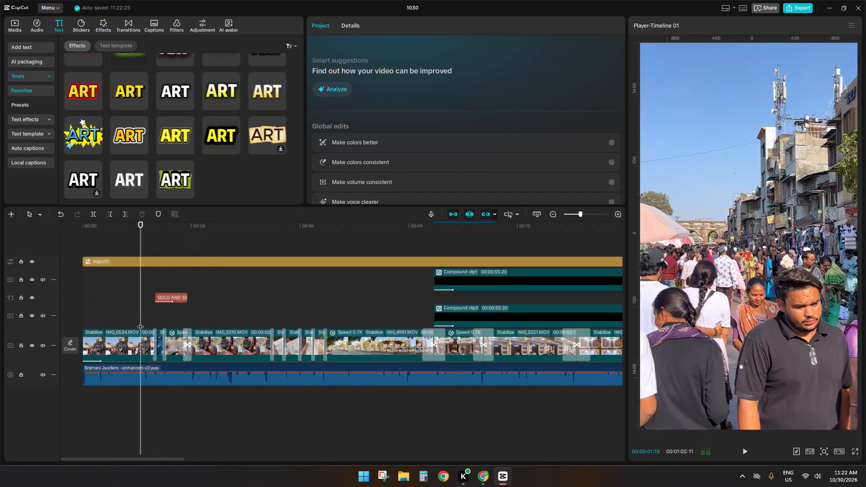
pyautogui.click(143, 320)
pyautogui.moveTo(143, 320); pyautogui.dragTo(148, 320)
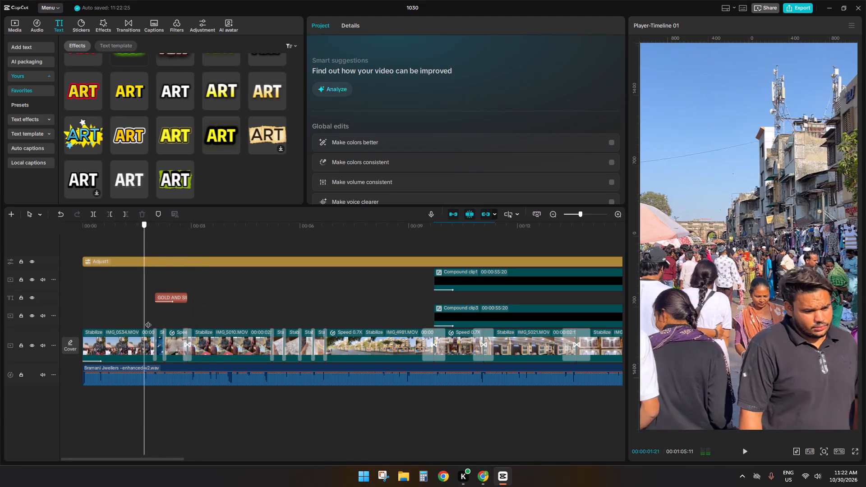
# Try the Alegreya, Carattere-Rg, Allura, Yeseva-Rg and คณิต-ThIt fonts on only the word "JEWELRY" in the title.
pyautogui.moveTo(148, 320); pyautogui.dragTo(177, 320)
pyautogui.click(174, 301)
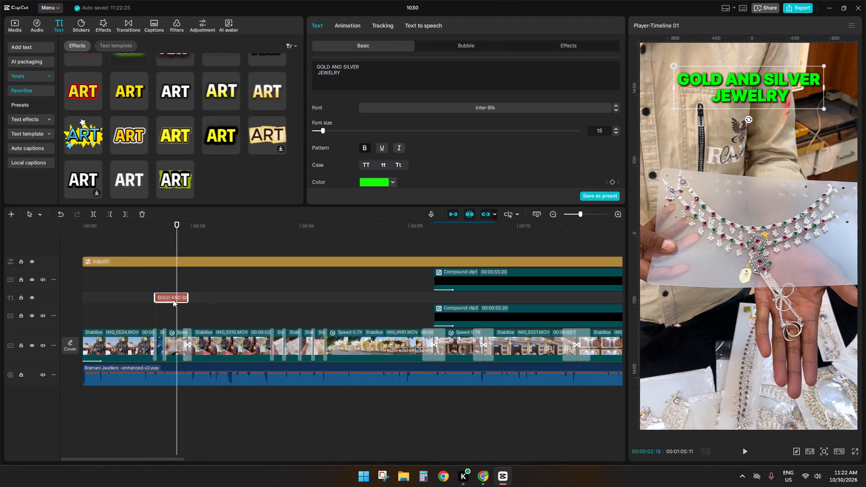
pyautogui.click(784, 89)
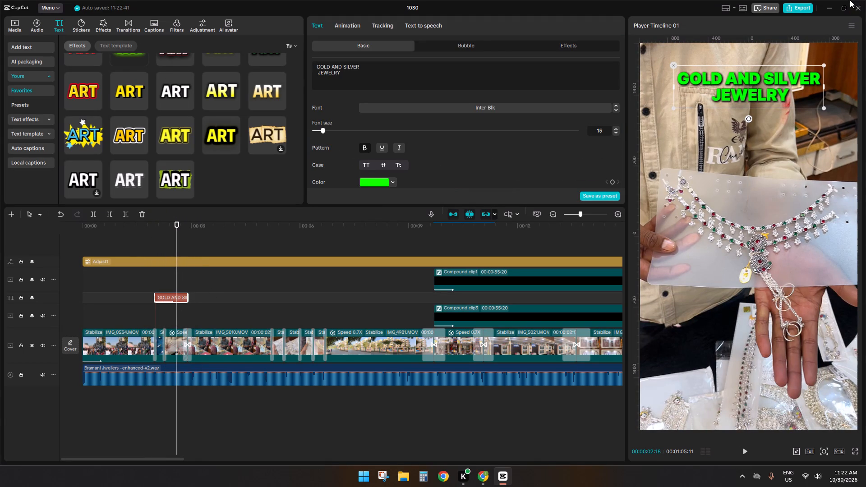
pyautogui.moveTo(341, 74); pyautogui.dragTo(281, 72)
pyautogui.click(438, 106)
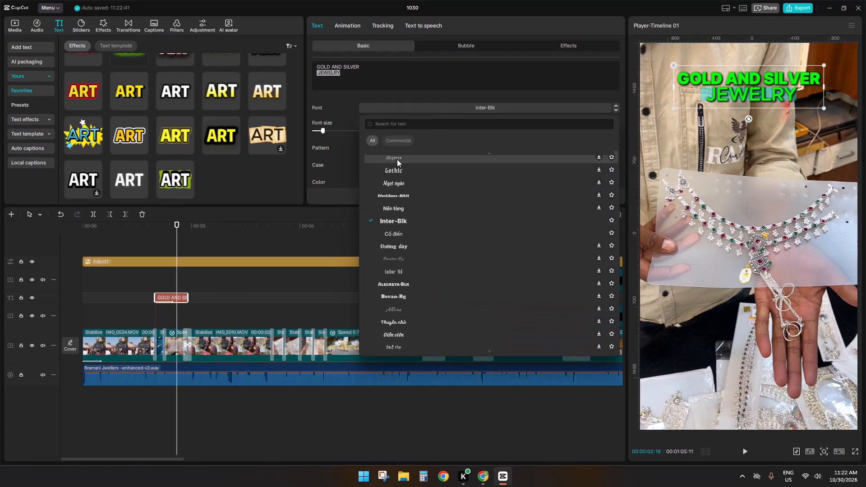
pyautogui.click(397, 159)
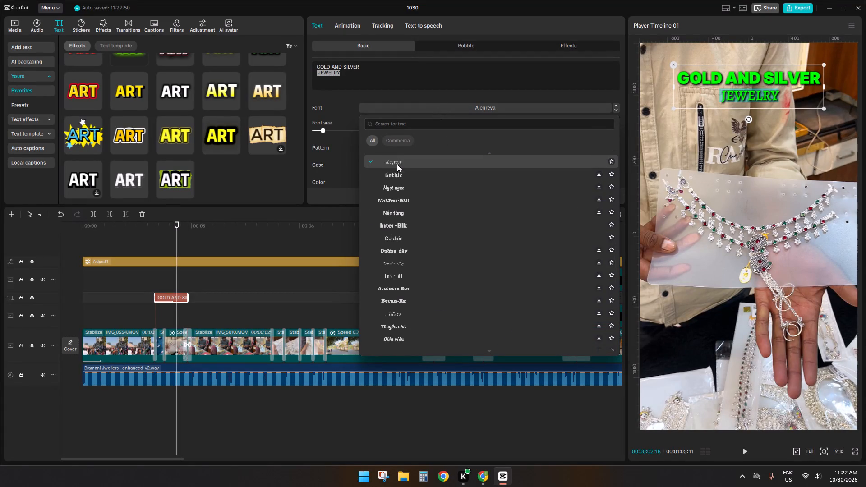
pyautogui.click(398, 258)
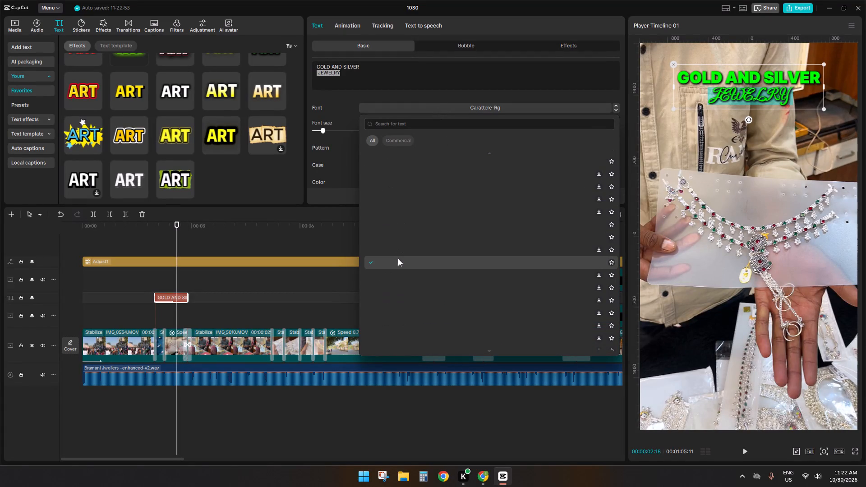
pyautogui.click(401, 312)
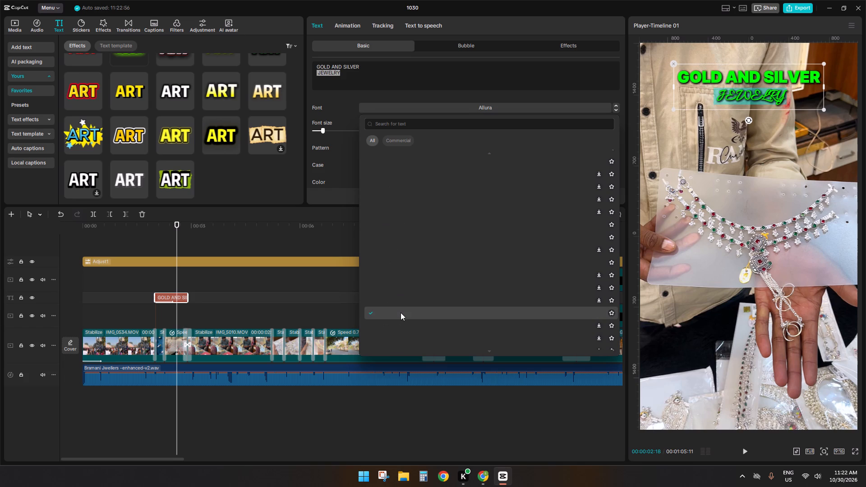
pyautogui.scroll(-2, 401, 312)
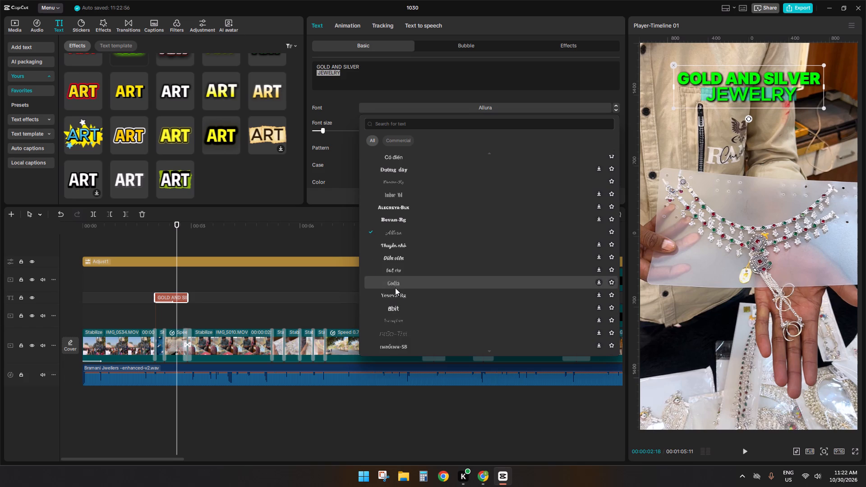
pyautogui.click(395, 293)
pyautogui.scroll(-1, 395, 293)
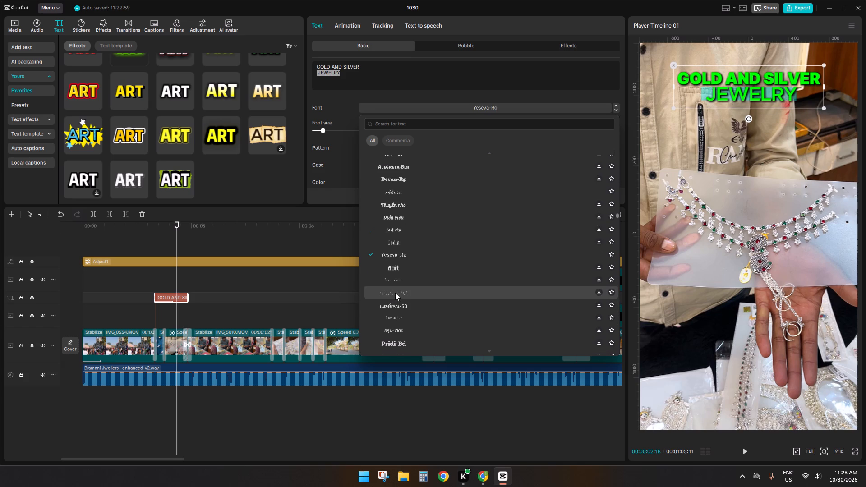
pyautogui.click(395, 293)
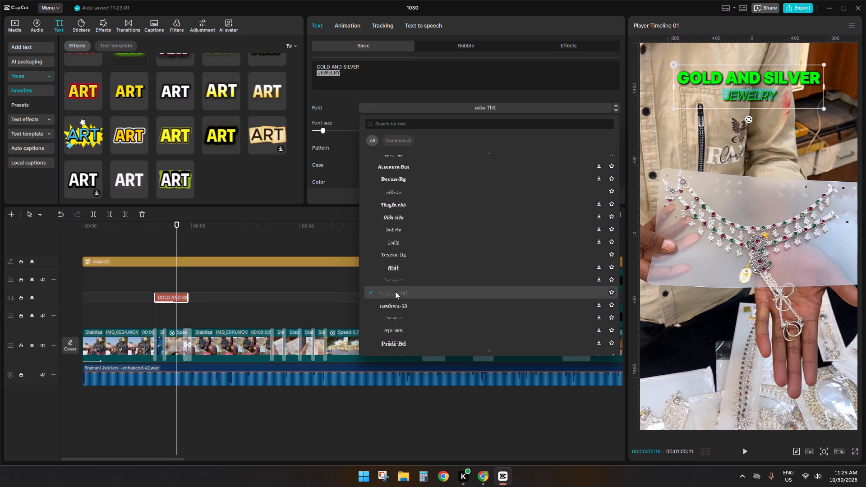
# Set the word "JEWELRY" in the handwritten-style ชาร์มอนแมน font.
pyautogui.scroll(-4, 395, 291)
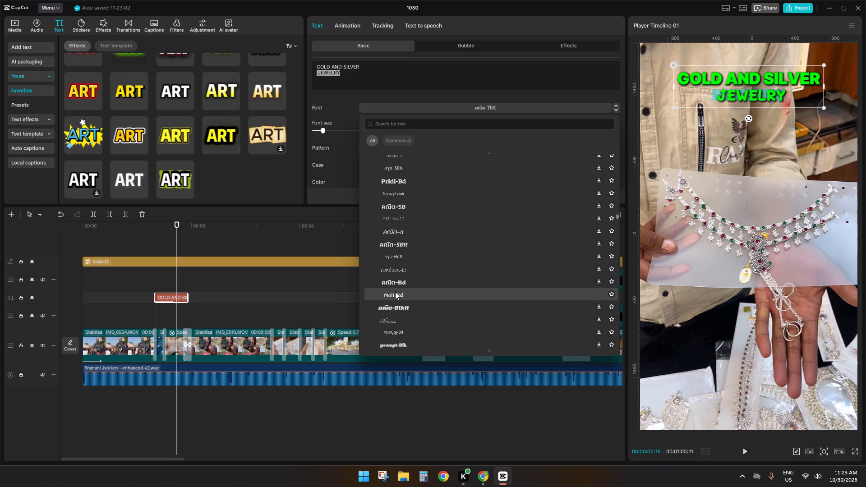
pyautogui.click(395, 319)
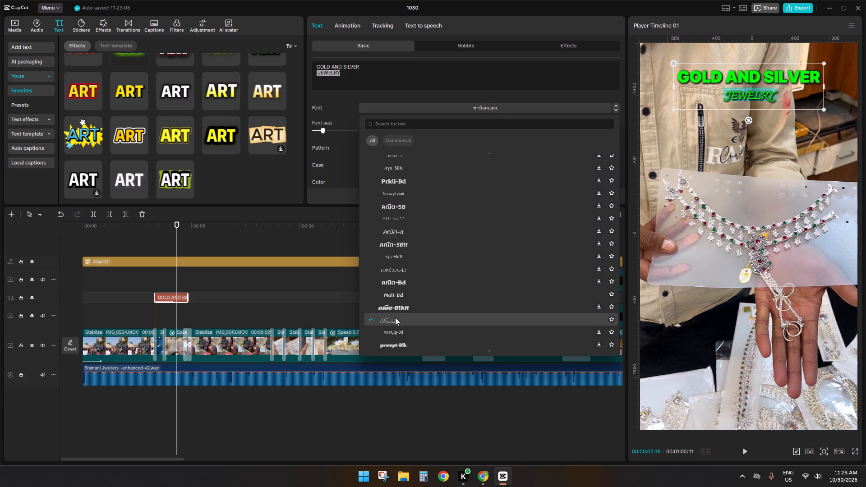
pyautogui.scroll(-1, 395, 317)
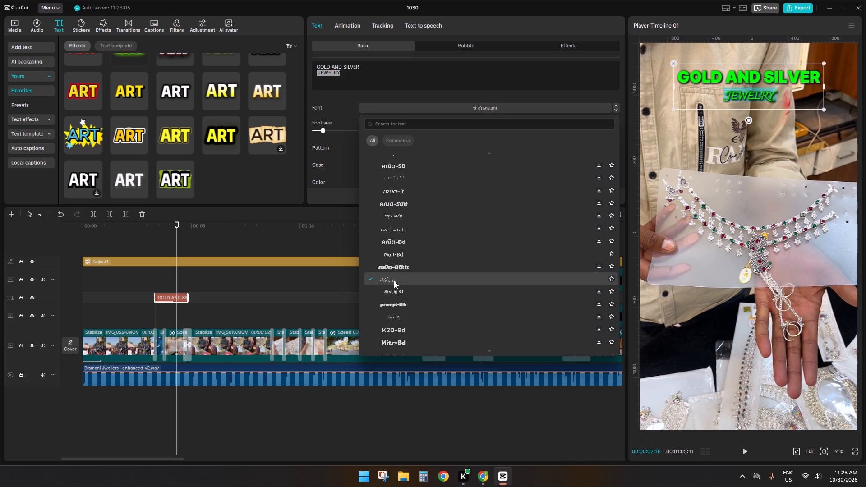
pyautogui.click(394, 280)
# Tighten the title's line spacing to -7.
pyautogui.scroll(-2, 410, 164)
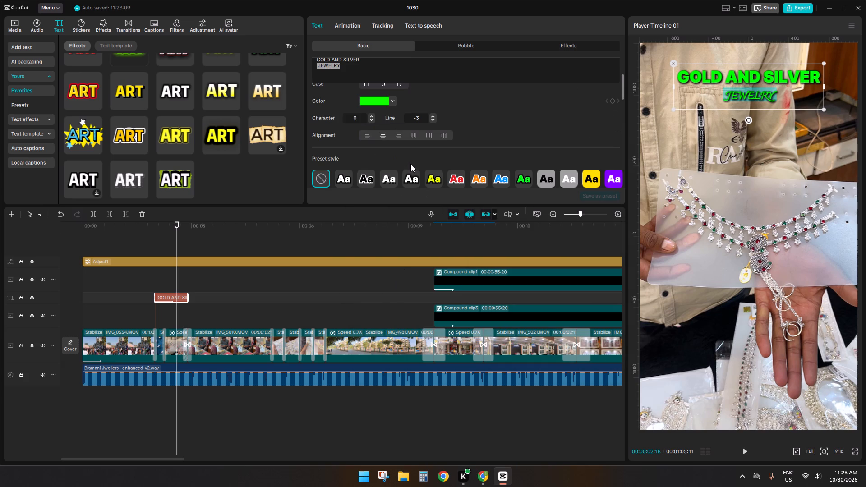
pyautogui.click(433, 118)
pyautogui.tripleClick(433, 118)
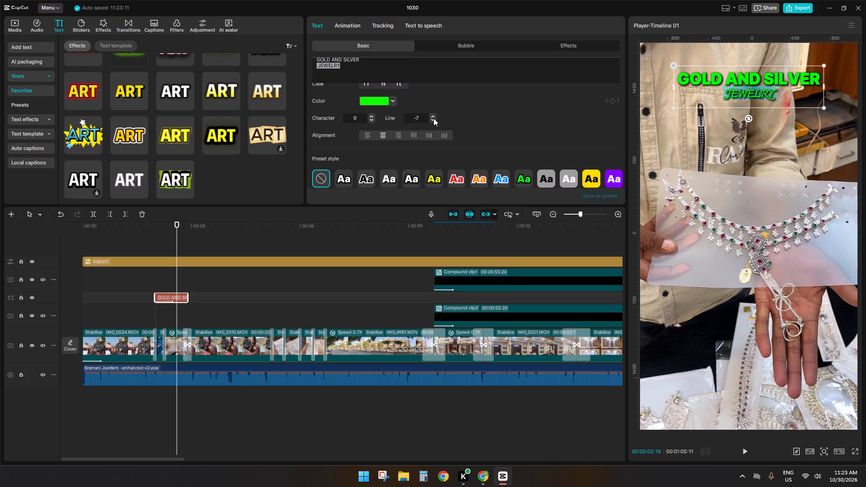
# Tighten the "GOLD AND SILVER JEWELRY" title's line spacing to -9 and play it back.
pyautogui.tripleClick(433, 118)
pyautogui.tripleClick(433, 118)
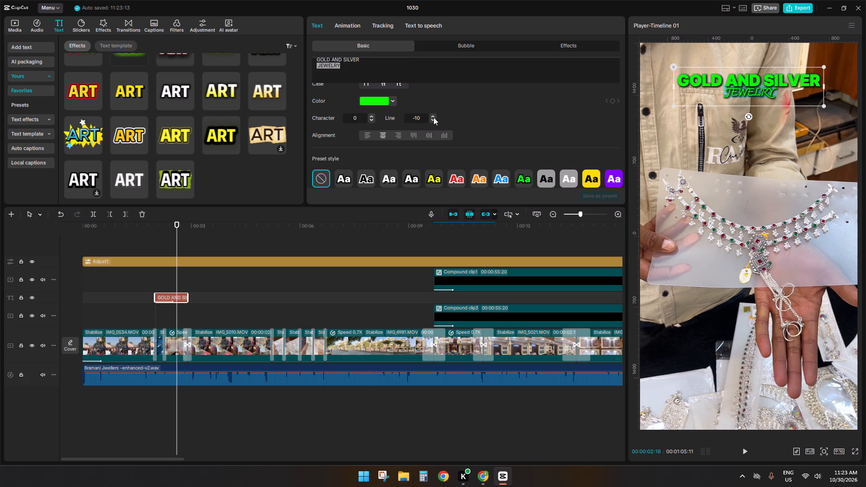
pyautogui.doubleClick(433, 116)
pyautogui.click(433, 120)
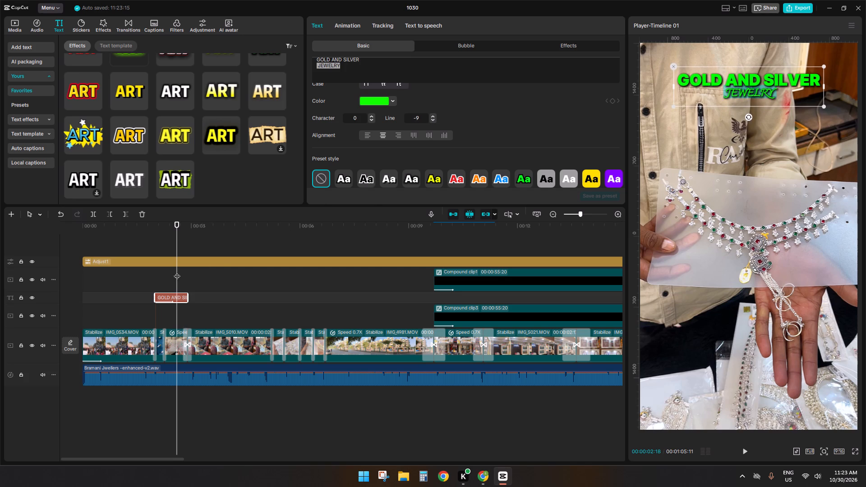
pyautogui.click(152, 278)
pyautogui.moveTo(152, 278); pyautogui.dragTo(140, 278)
pyautogui.press('space')
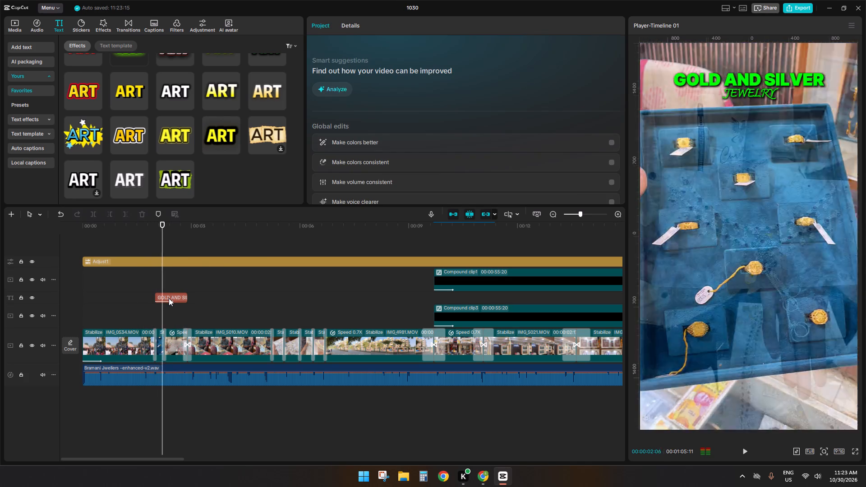
# Recolour only the word "JEWELRY" in the title from green to a bright yellow.
pyautogui.click(169, 299)
pyautogui.press('space')
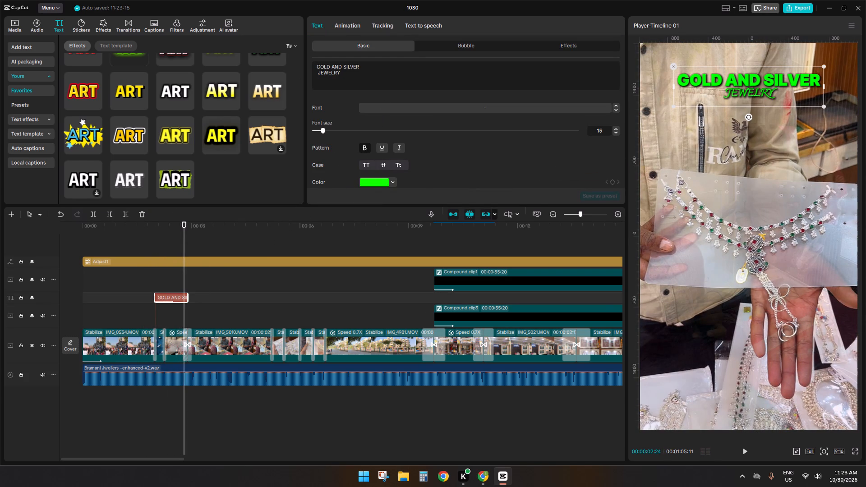
pyautogui.moveTo(341, 75); pyautogui.dragTo(297, 75)
pyautogui.click(383, 181)
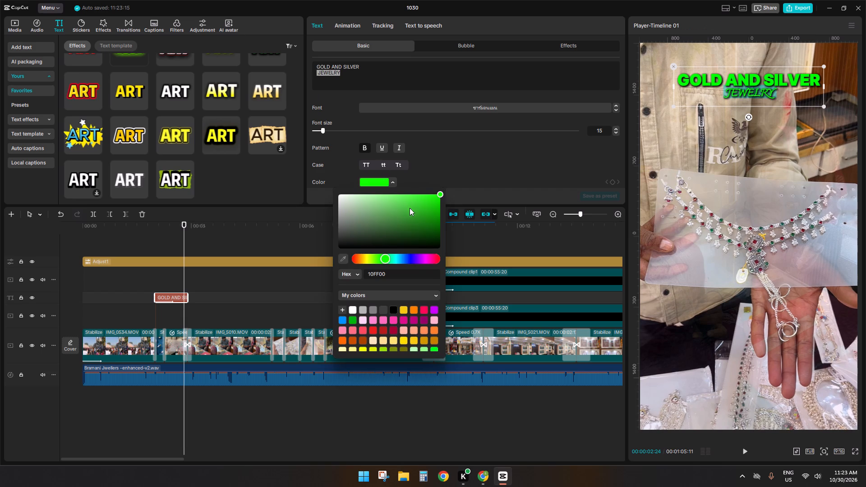
pyautogui.click(403, 310)
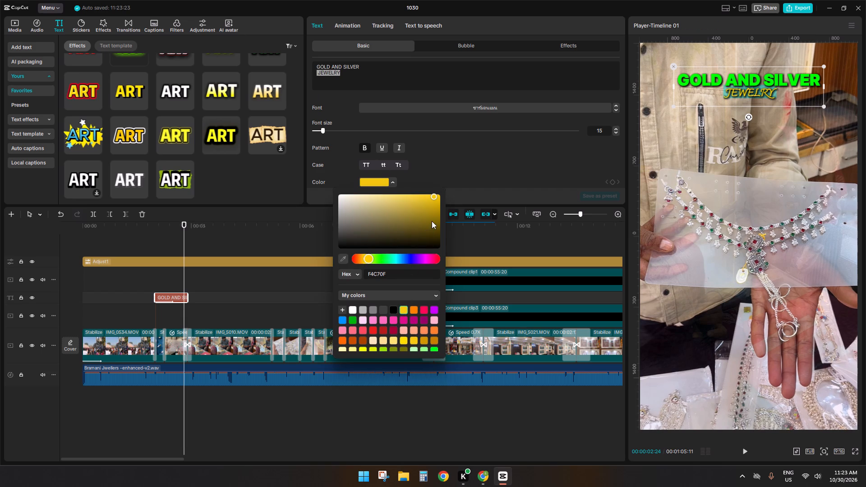
pyautogui.moveTo(432, 198); pyautogui.dragTo(476, 178)
pyautogui.click(373, 260)
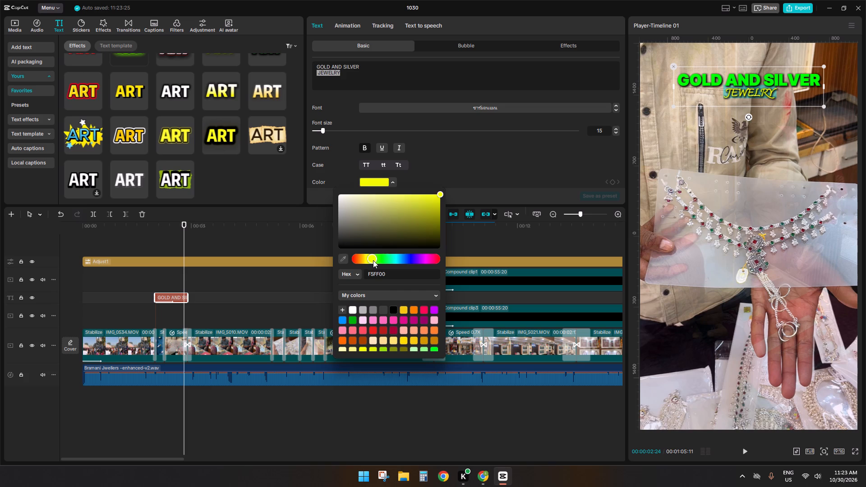
pyautogui.click(390, 182)
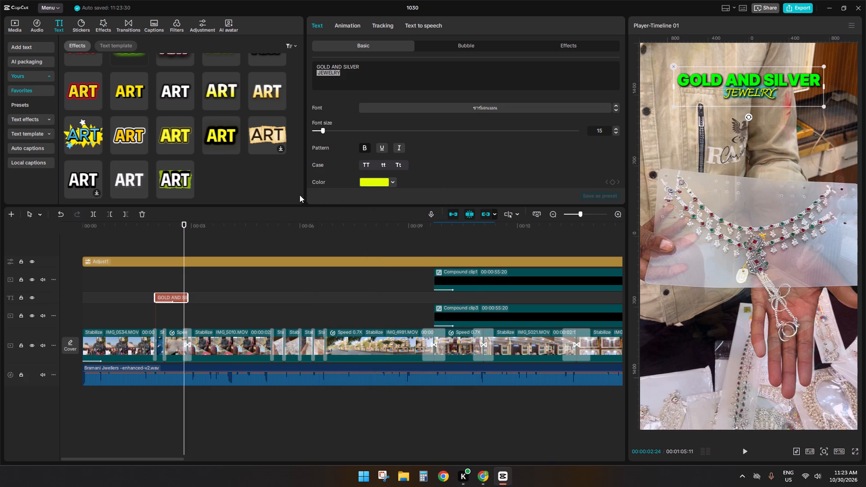
# Play the reel just before the title and again from its start to check the two-colour title and the opening clip.
pyautogui.click(125, 288)
pyautogui.press('space')
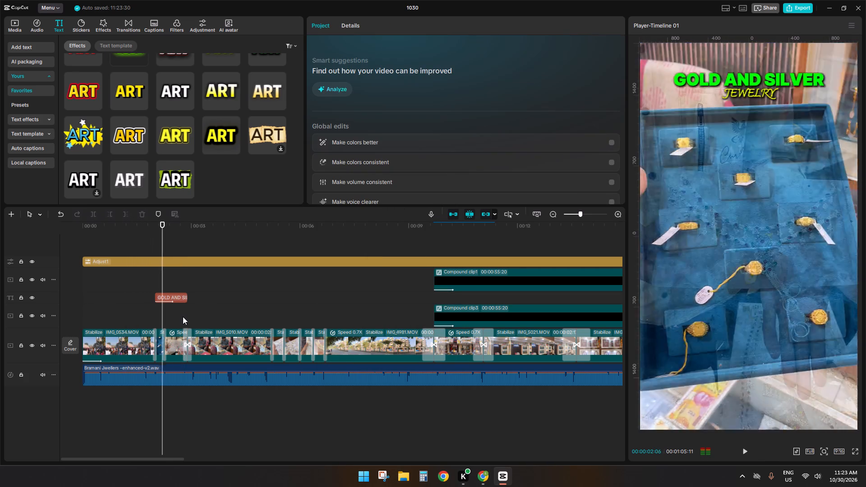
pyautogui.click(138, 309)
pyautogui.moveTo(138, 309); pyautogui.dragTo(78, 305)
pyautogui.press('space')
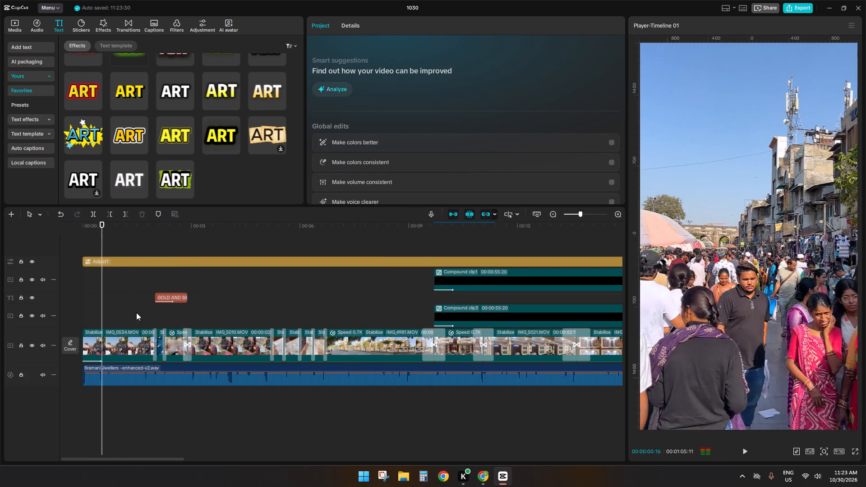
pyautogui.click(143, 312)
pyautogui.moveTo(143, 312); pyautogui.dragTo(0, 319)
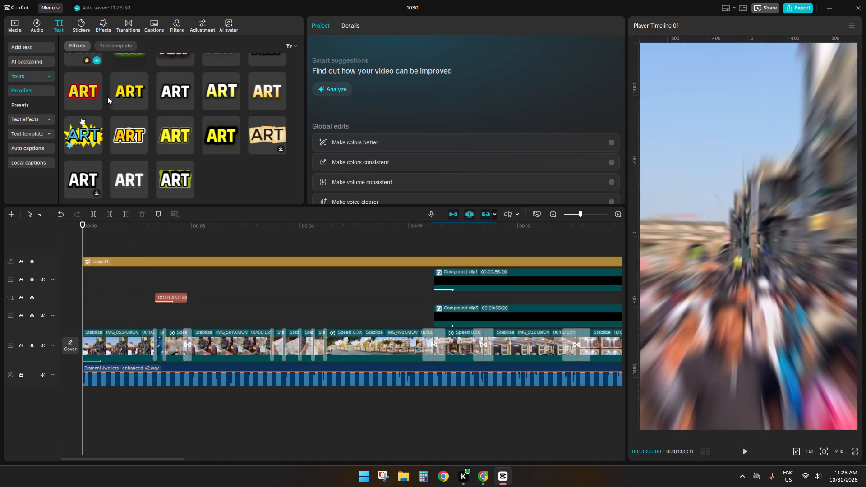
# Turn off Stabilize on the opening clip IMG_0534.MOV.
pyautogui.click(123, 339)
pyautogui.scroll(-2, 373, 142)
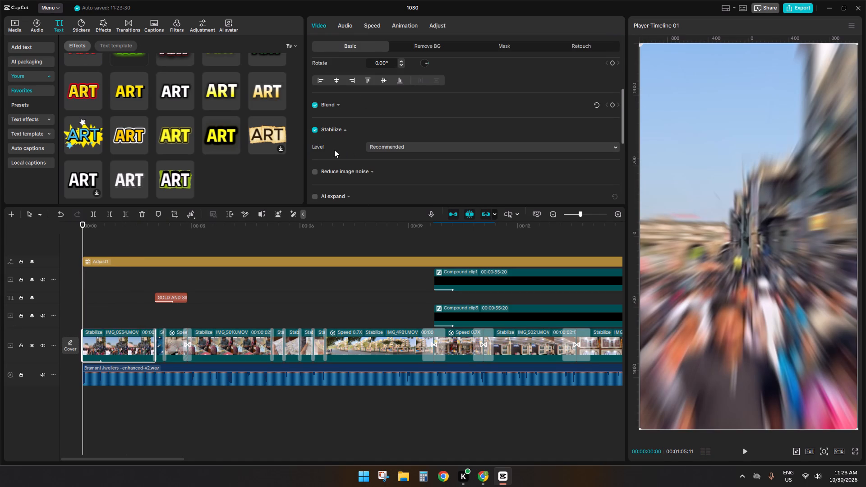
pyautogui.click(315, 127)
pyautogui.doubleClick(315, 127)
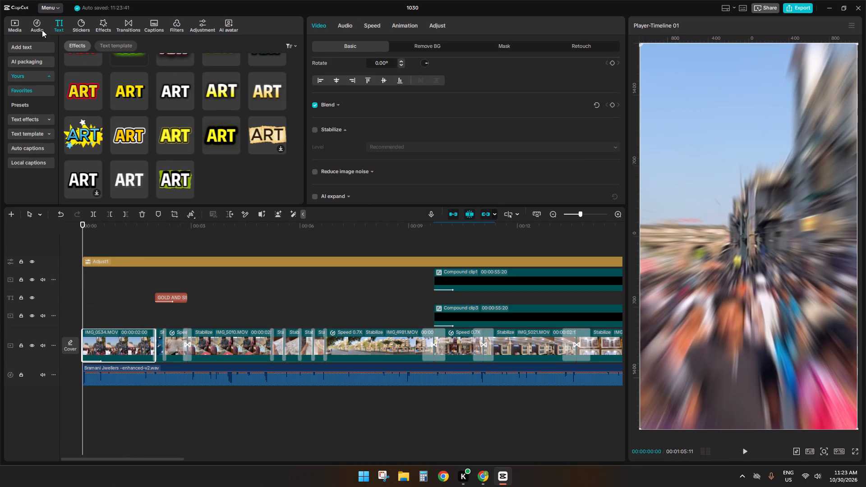
# Add a default text clip at the start of the reel, on a track directly beneath the adjustment layer.
pyautogui.click(34, 55)
pyautogui.click(32, 51)
pyautogui.moveTo(70, 50); pyautogui.dragTo(74, 290)
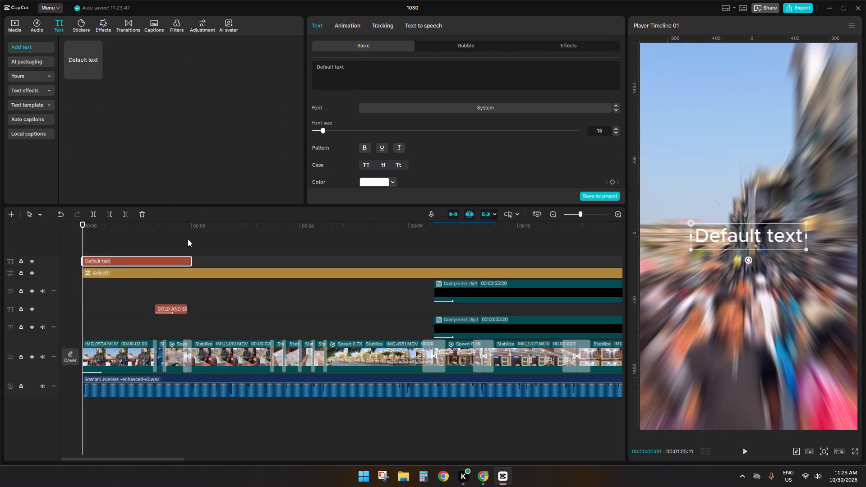
pyautogui.moveTo(147, 274); pyautogui.dragTo(147, 253)
# Look through the Trending text effects for a style that suits the new opening text.
pyautogui.click(143, 271)
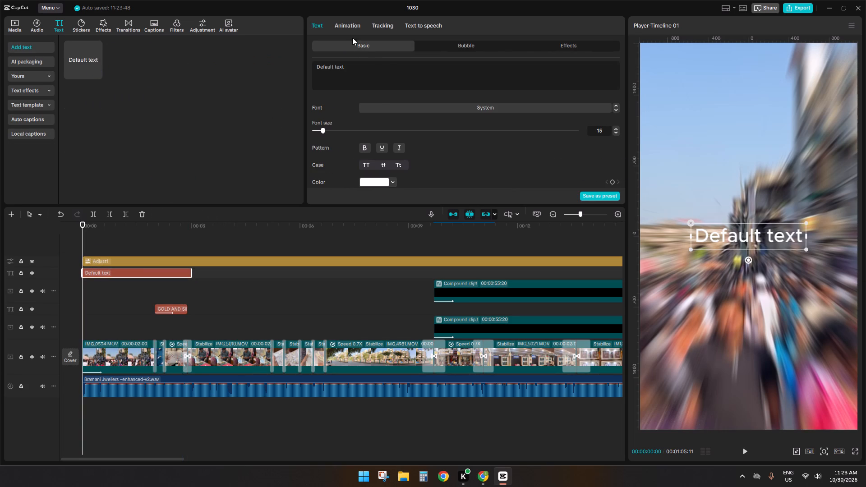
pyautogui.click(352, 32)
pyautogui.click(318, 23)
pyautogui.click(548, 43)
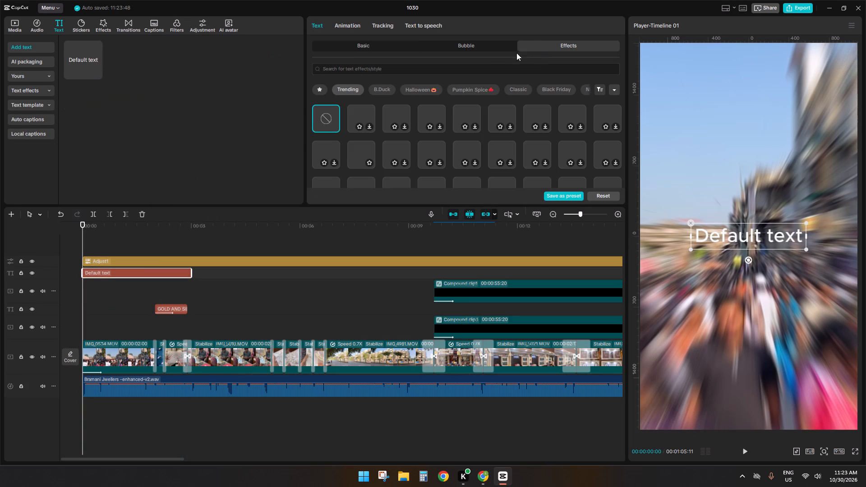
pyautogui.scroll(-1, 416, 126)
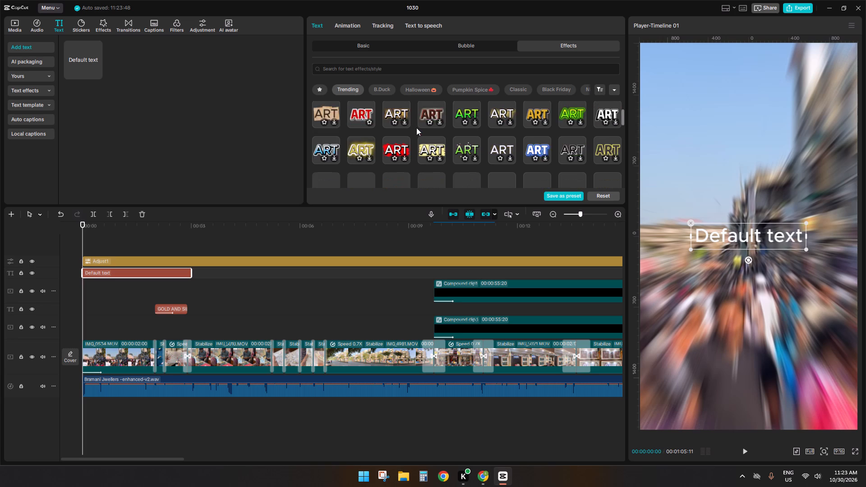
pyautogui.scroll(-6, 416, 128)
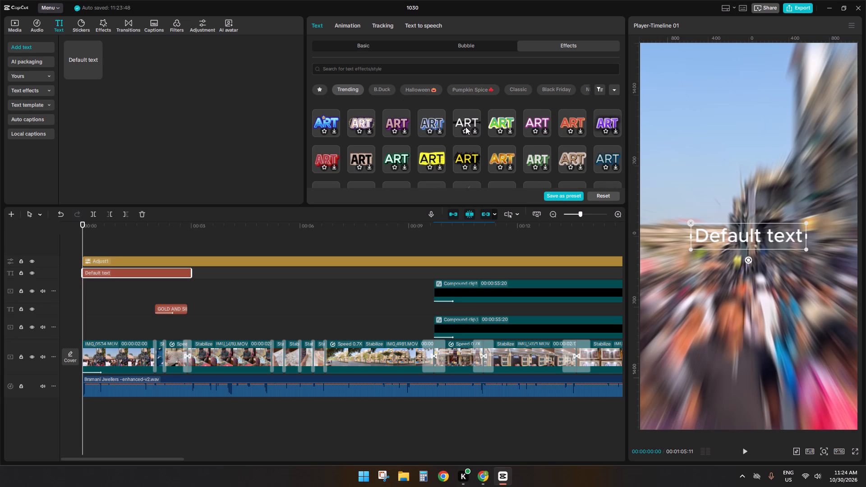
pyautogui.scroll(-2, 465, 127)
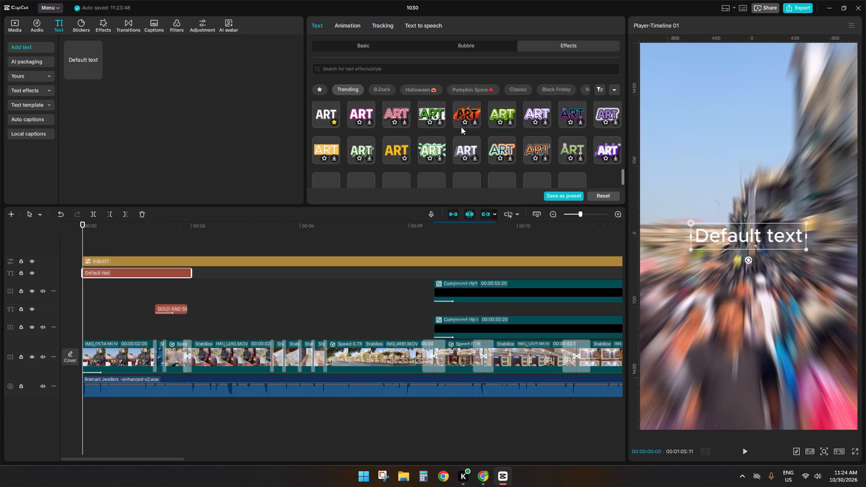
pyautogui.scroll(-5, 461, 127)
pyautogui.click(352, 89)
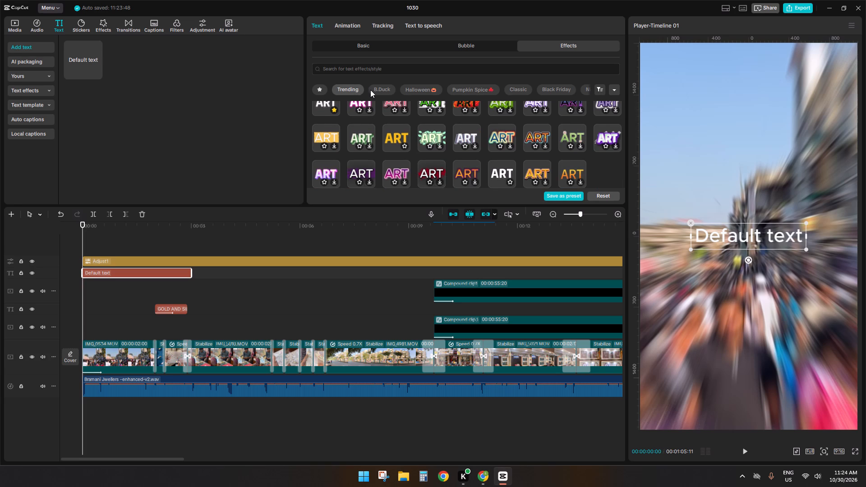
# Look through the Halloween and Pumpkin Spice text effects for a style for the opening text.
pyautogui.click(370, 90)
pyautogui.click(406, 88)
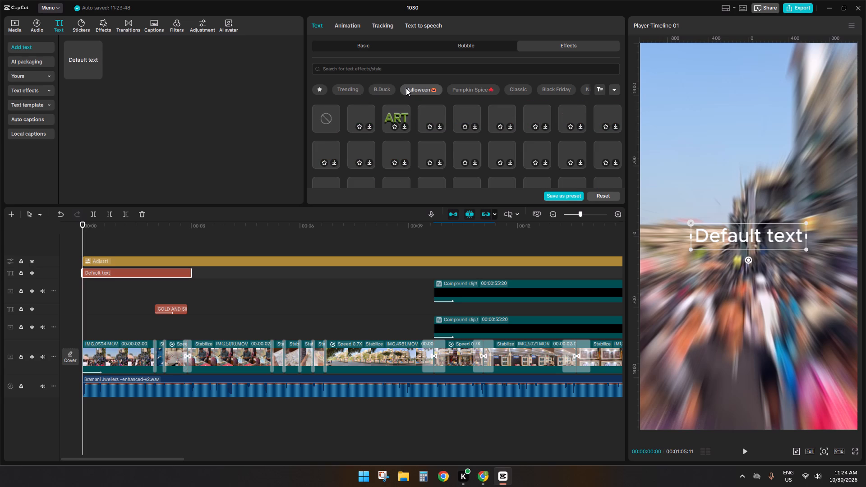
pyautogui.scroll(-2, 486, 139)
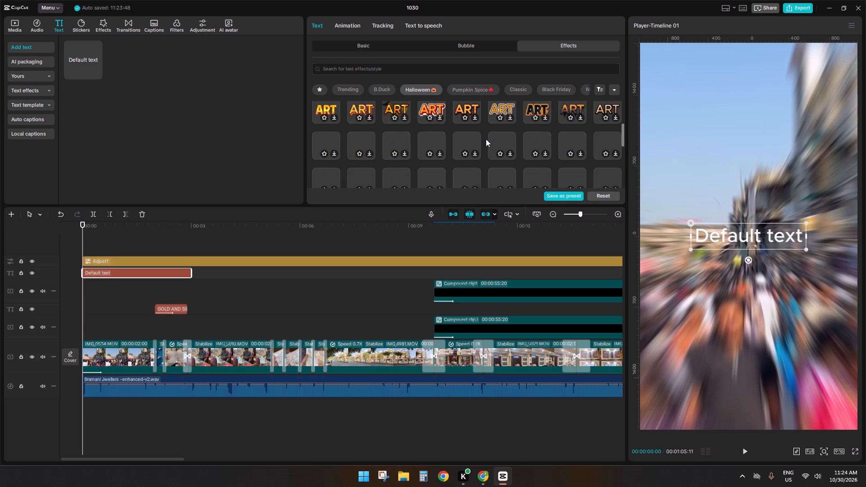
pyautogui.scroll(-1, 486, 139)
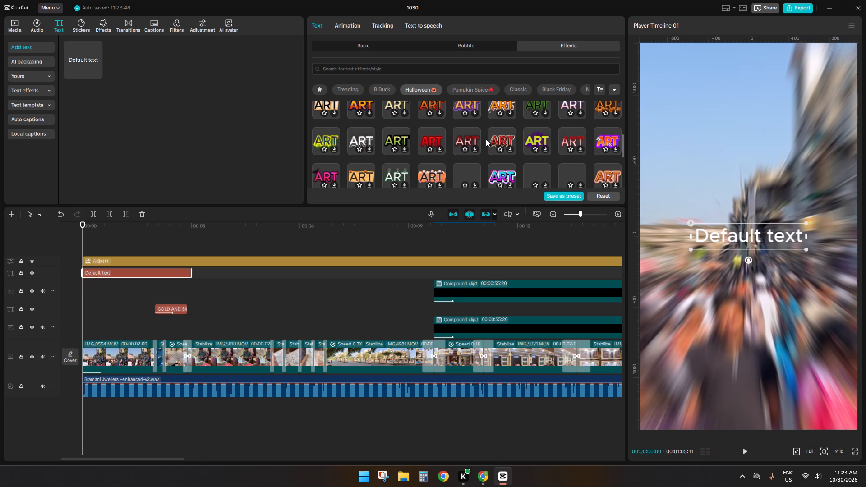
pyautogui.scroll(-2, 486, 139)
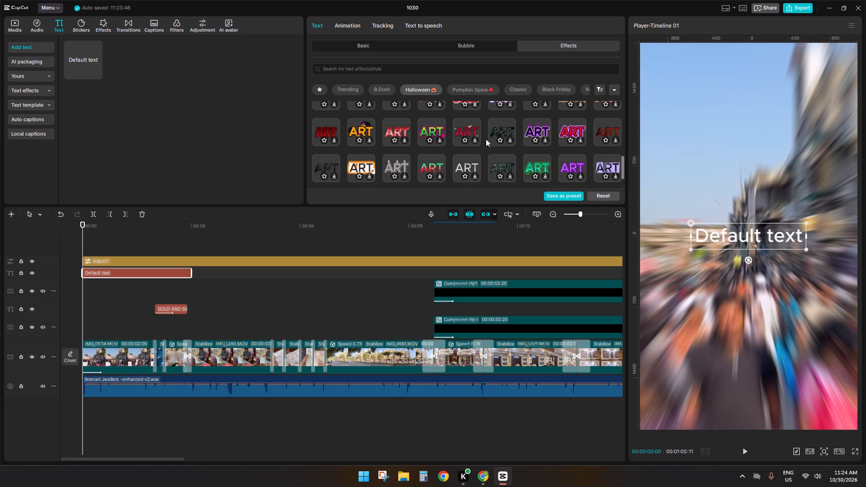
pyautogui.scroll(-2, 486, 139)
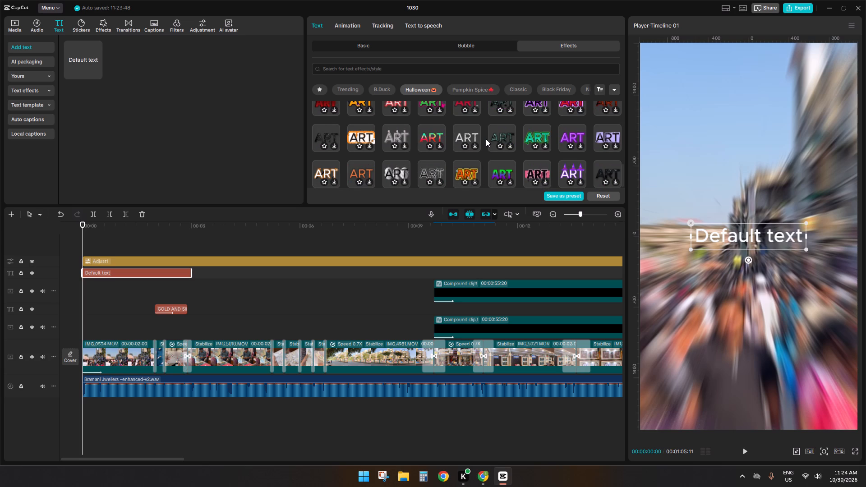
pyautogui.scroll(-1, 486, 139)
pyautogui.click(487, 92)
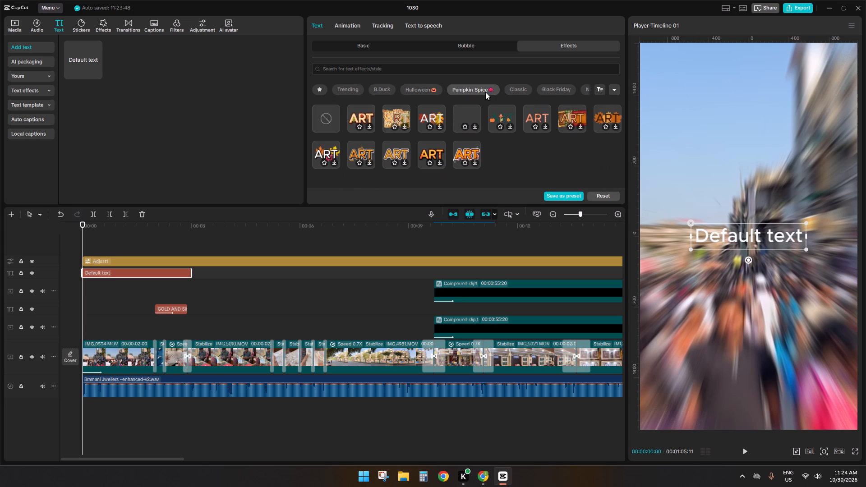
# Look through the Classic text effects for a style that suits the opening text.
pyautogui.click(512, 90)
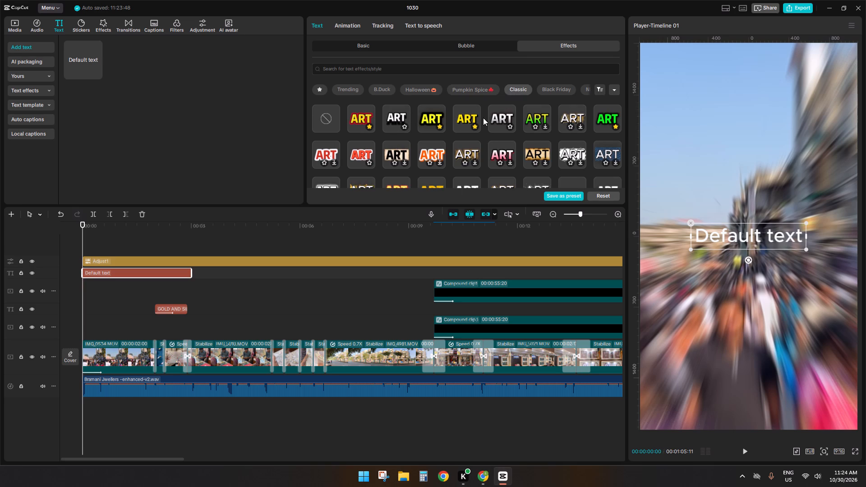
pyautogui.scroll(-1, 475, 123)
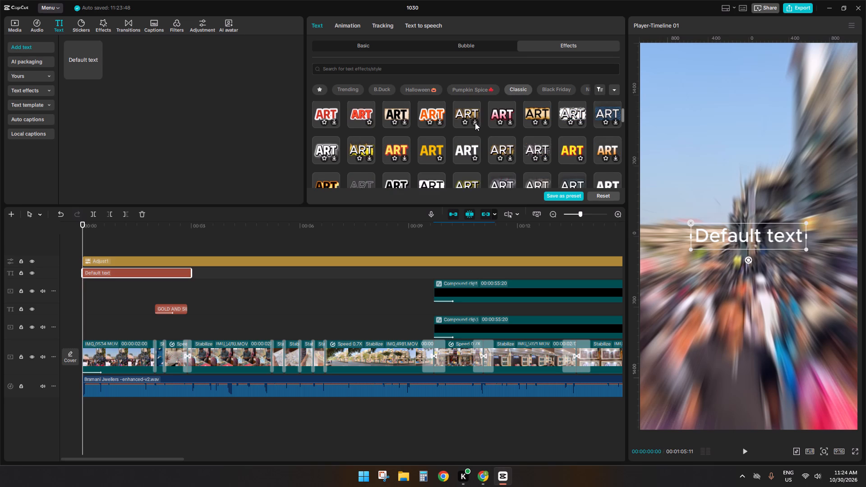
pyautogui.scroll(-1, 475, 123)
pyautogui.scroll(1, 475, 123)
pyautogui.scroll(-1, 475, 123)
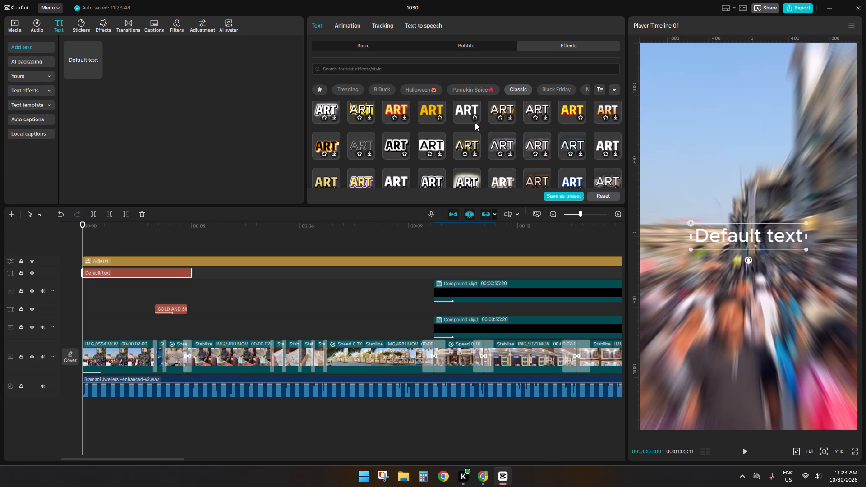
pyautogui.scroll(-2, 475, 123)
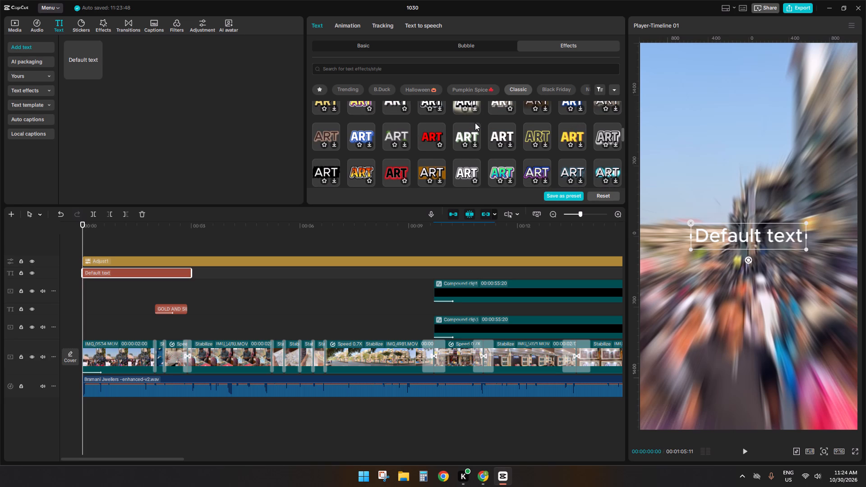
pyautogui.scroll(-1, 475, 123)
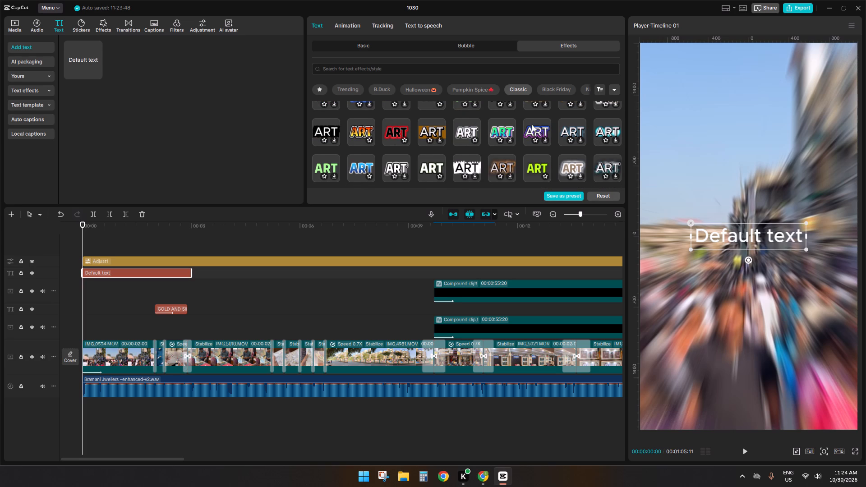
pyautogui.scroll(-1, 532, 124)
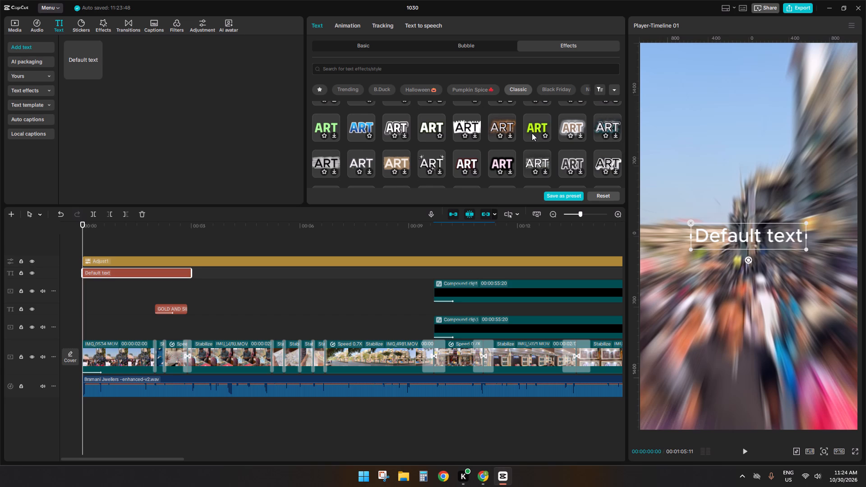
pyautogui.click(545, 134)
pyautogui.scroll(-1, 491, 134)
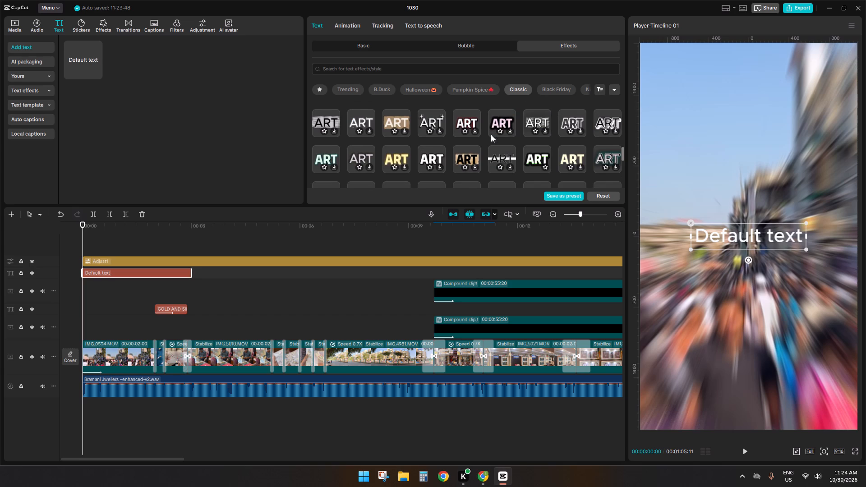
pyautogui.scroll(-2, 491, 134)
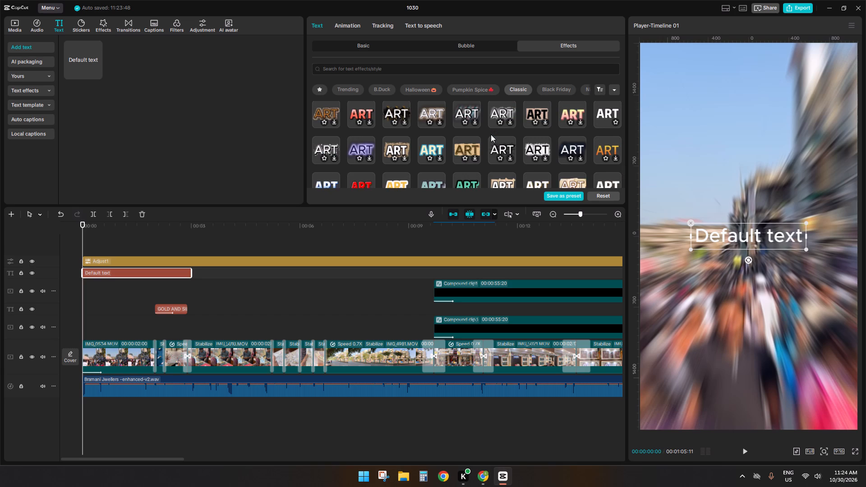
pyautogui.scroll(-3, 491, 134)
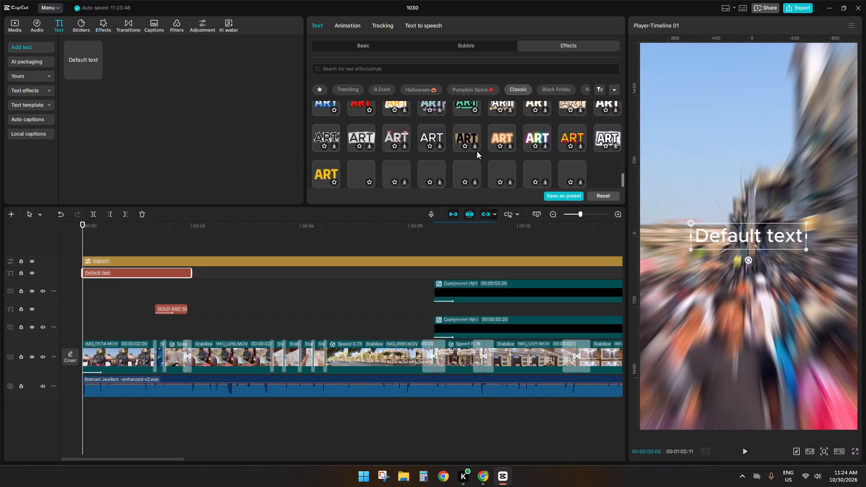
pyautogui.scroll(-2, 477, 150)
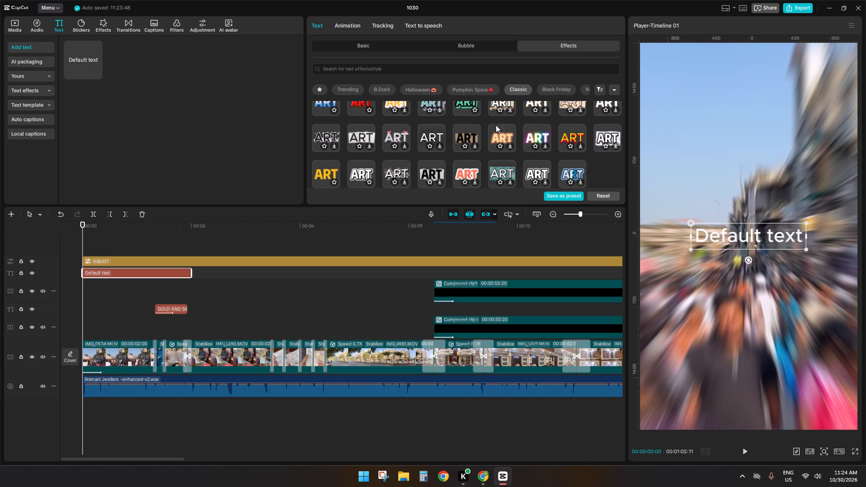
# Look through the Black Friday and NEW text effects for a style for the opening text.
pyautogui.click(544, 88)
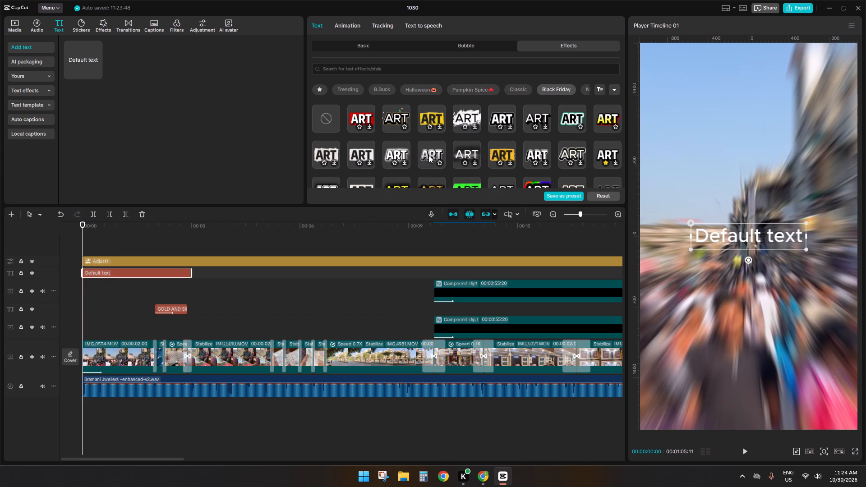
pyautogui.scroll(-1, 428, 155)
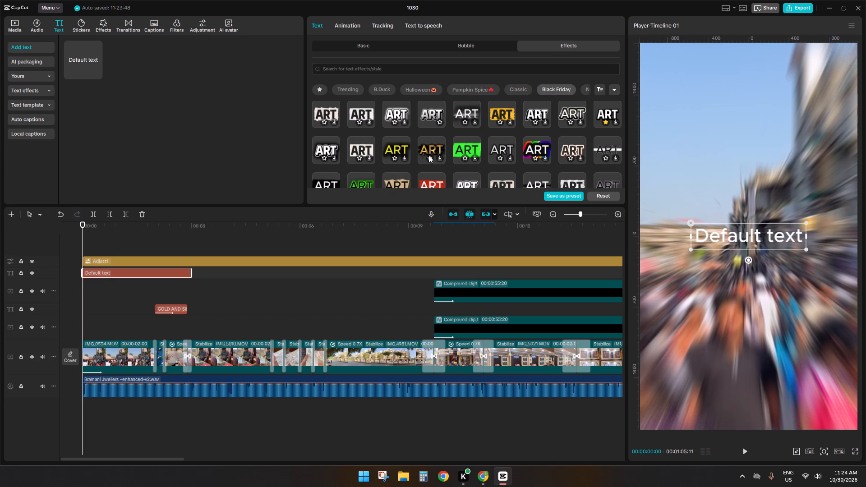
pyautogui.scroll(-2, 428, 155)
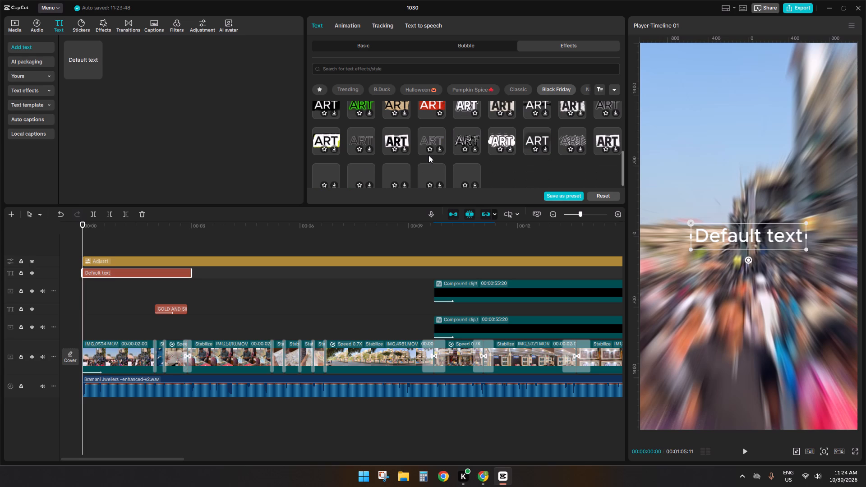
pyautogui.scroll(-1, 428, 155)
pyautogui.click(580, 87)
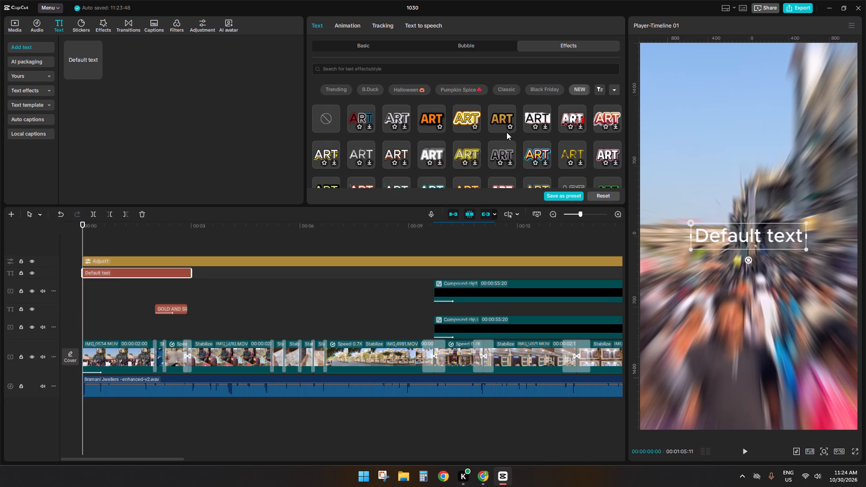
pyautogui.scroll(-2, 507, 132)
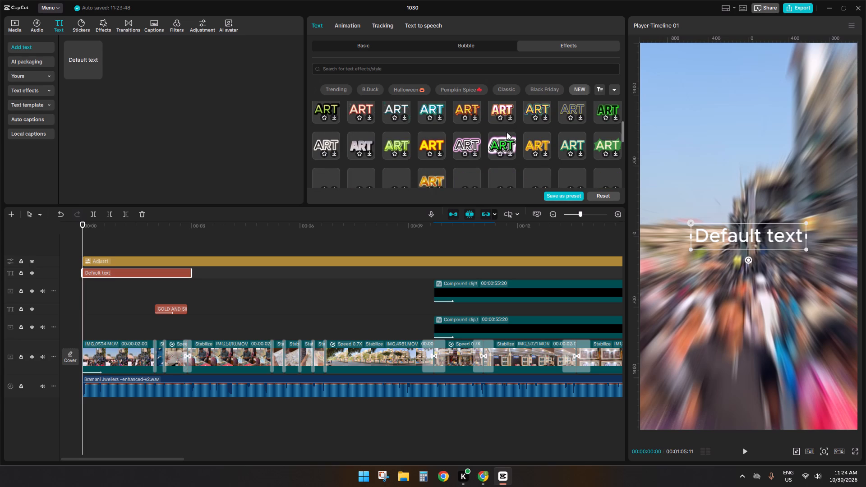
pyautogui.scroll(-1, 490, 136)
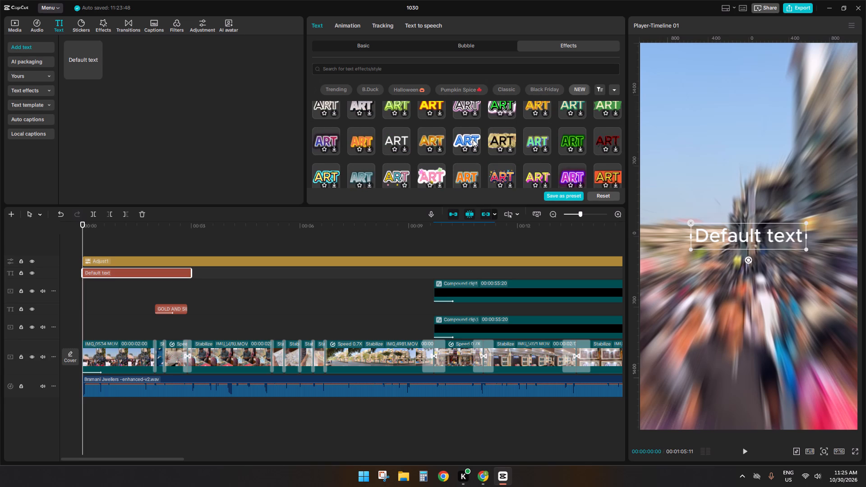
pyautogui.scroll(-4, 473, 139)
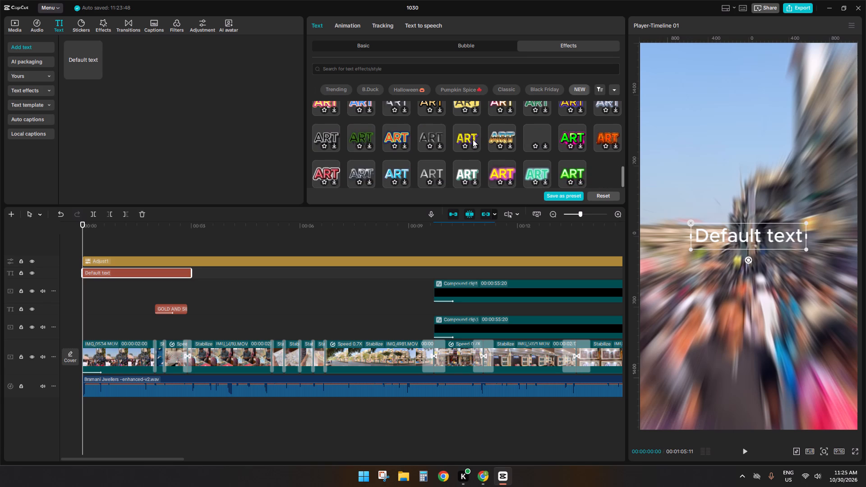
pyautogui.scroll(-2, 473, 139)
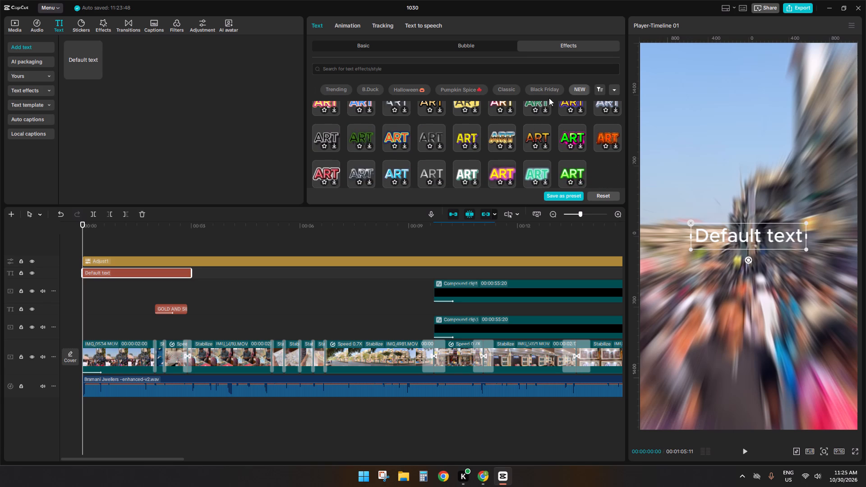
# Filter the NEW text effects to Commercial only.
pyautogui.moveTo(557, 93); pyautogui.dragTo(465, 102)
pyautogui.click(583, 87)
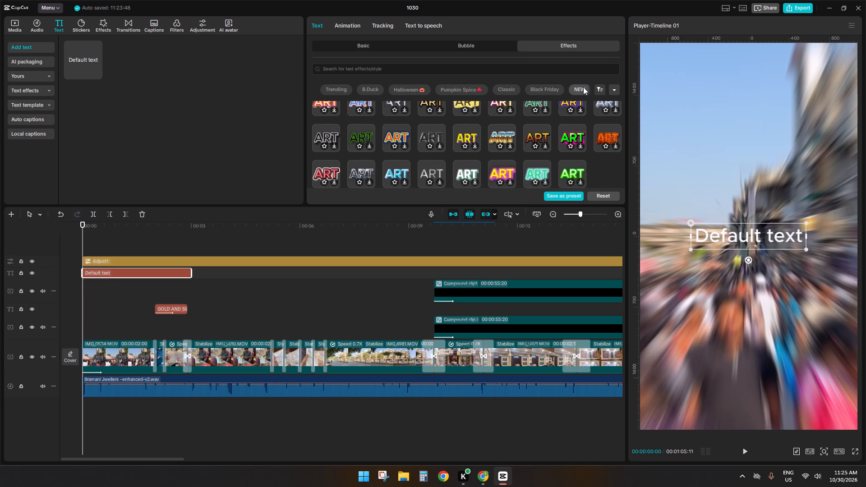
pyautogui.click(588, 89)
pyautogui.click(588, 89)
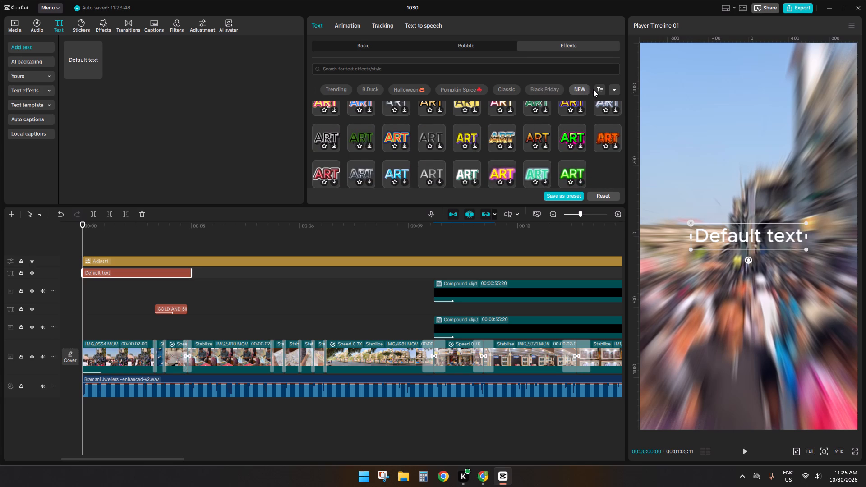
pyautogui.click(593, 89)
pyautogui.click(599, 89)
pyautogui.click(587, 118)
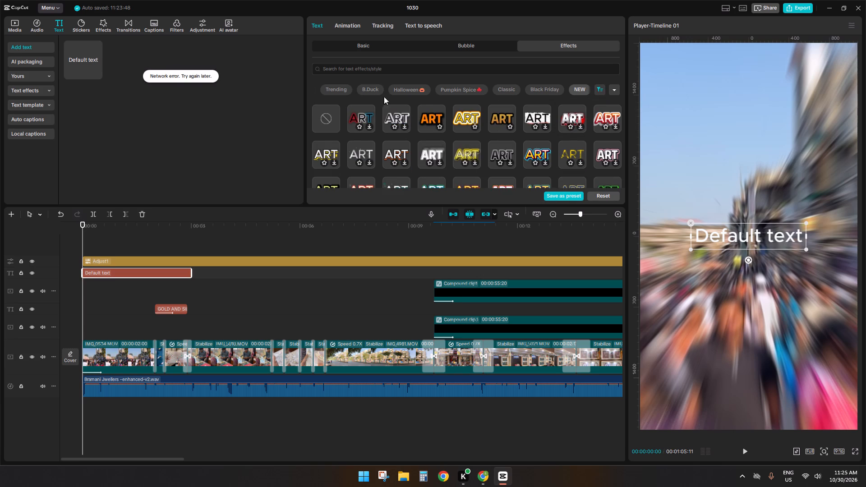
# Expand the full effect category list, set the filter to All, and apply the bright cyan Glow effect to the opening default text.
pyautogui.click(613, 89)
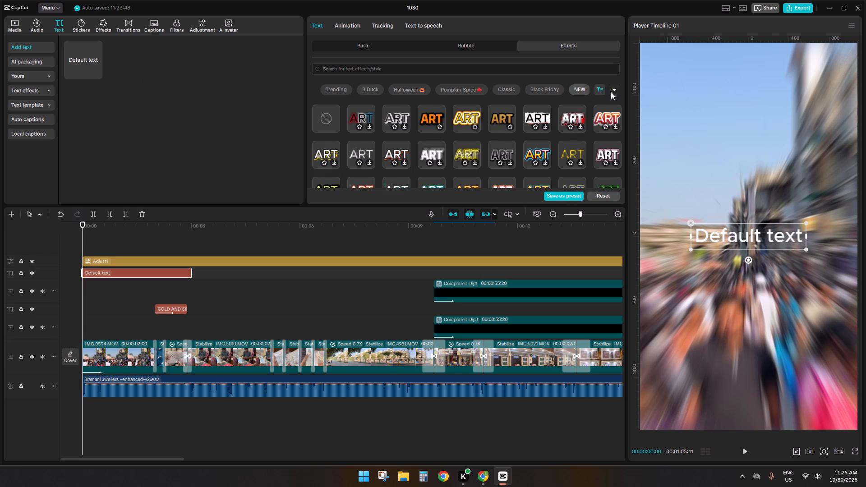
pyautogui.click(596, 89)
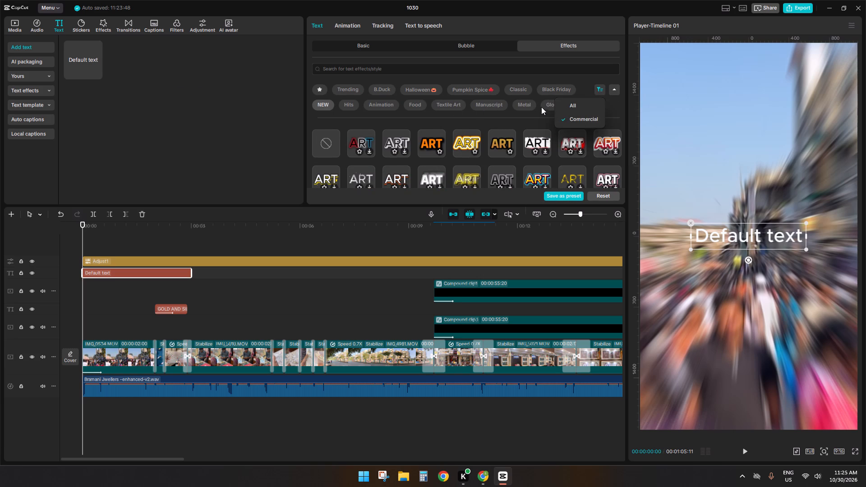
pyautogui.click(566, 107)
pyautogui.click(556, 107)
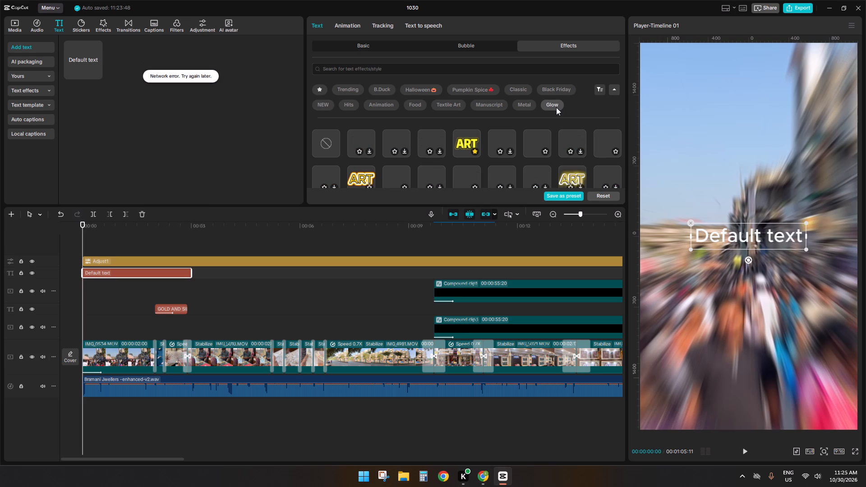
pyautogui.scroll(-2, 523, 142)
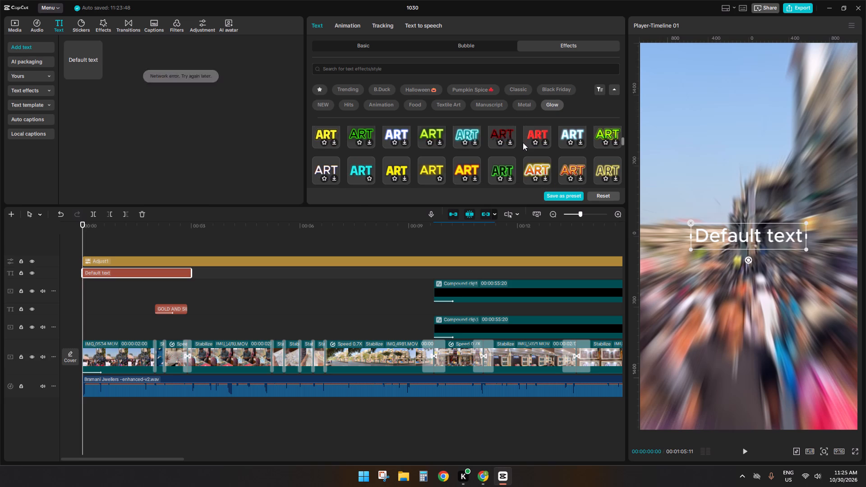
pyautogui.scroll(-1, 468, 140)
pyautogui.click(353, 133)
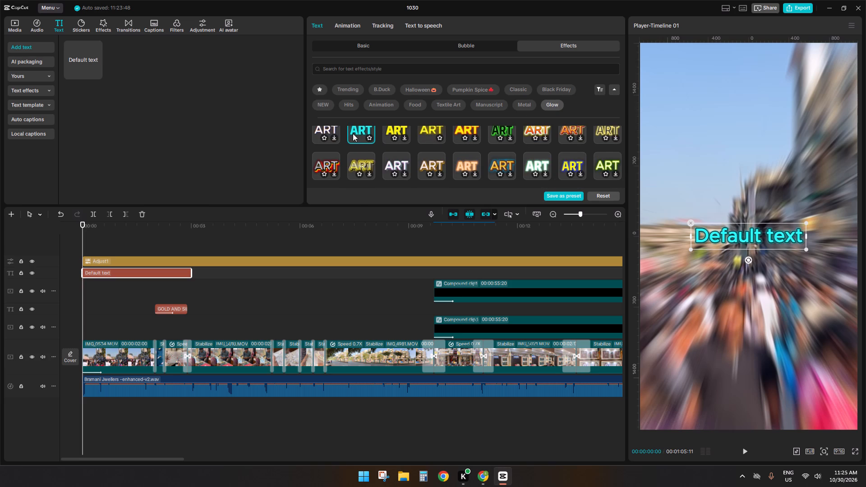
# Look through the Glow, Textile Art and Manuscript text effects for a style for the opening default text.
pyautogui.scroll(-3, 440, 152)
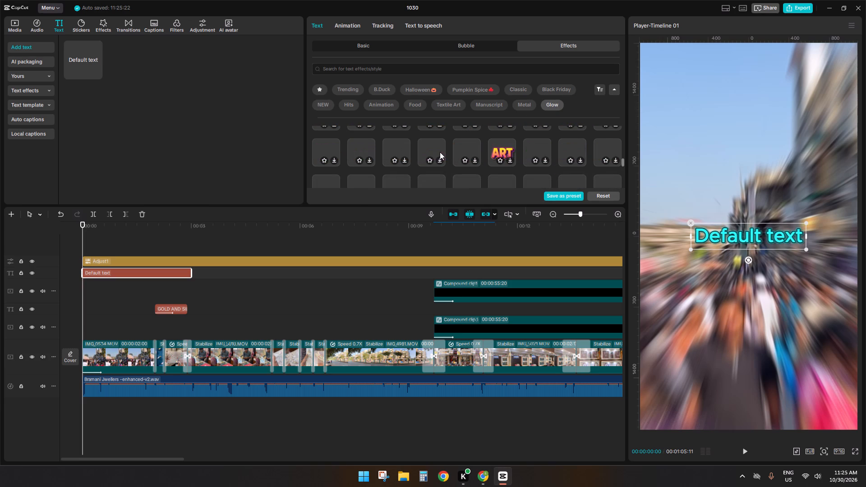
pyautogui.click(457, 103)
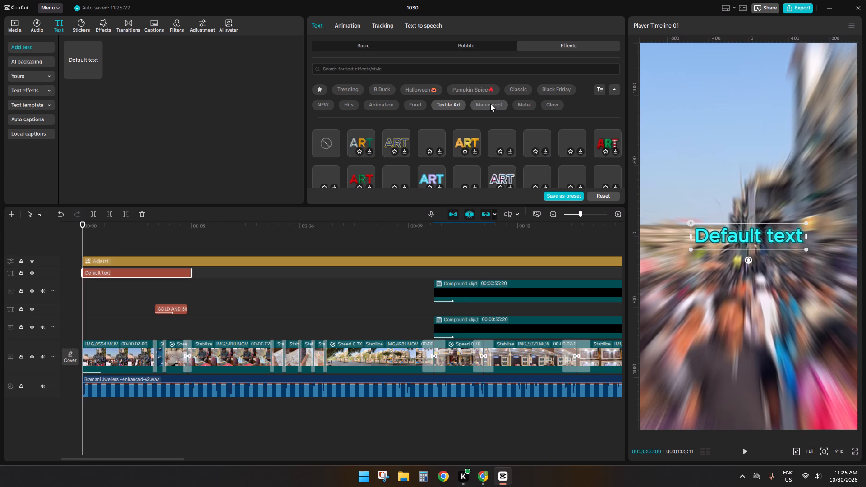
pyautogui.scroll(-4, 461, 143)
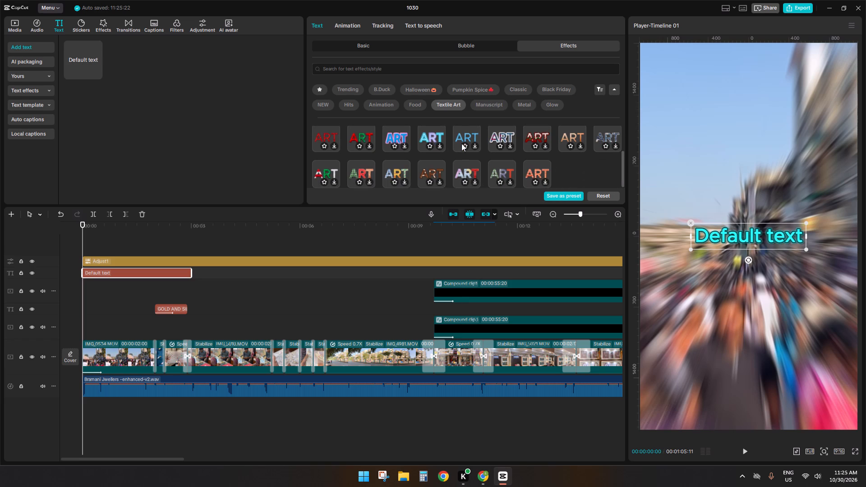
pyautogui.click(488, 105)
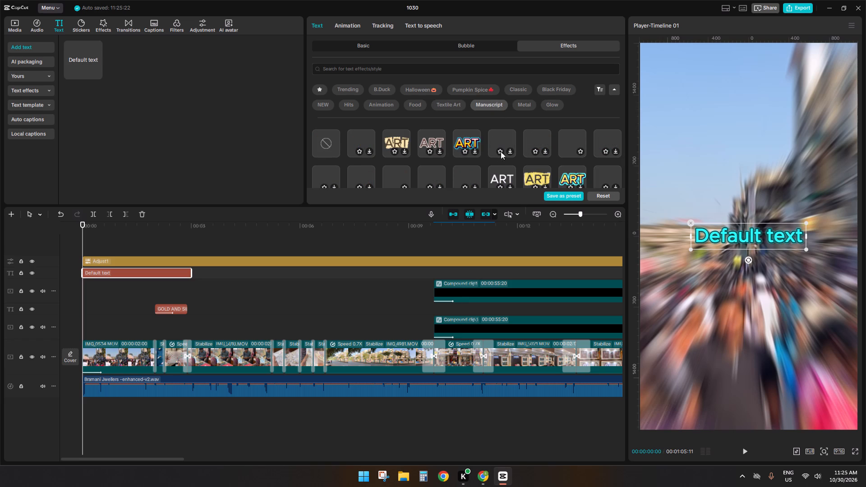
pyautogui.scroll(-2, 497, 159)
pyautogui.scroll(1, 497, 159)
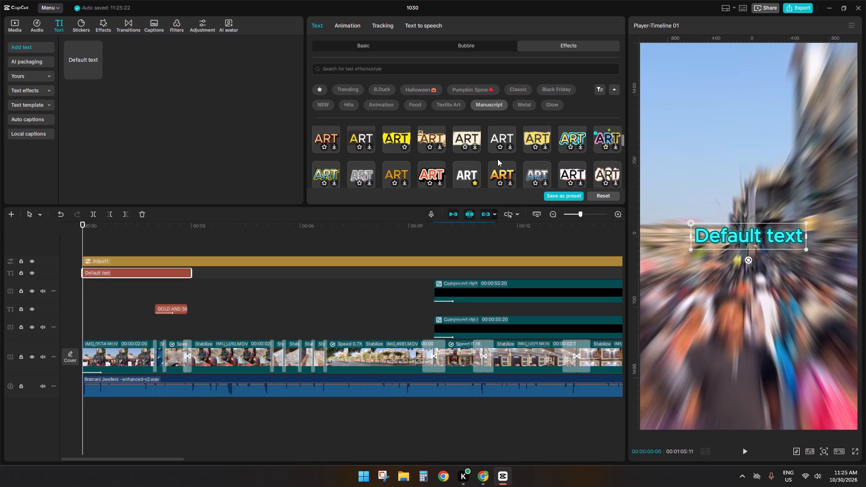
pyautogui.scroll(-3, 497, 159)
pyautogui.scroll(1, 497, 159)
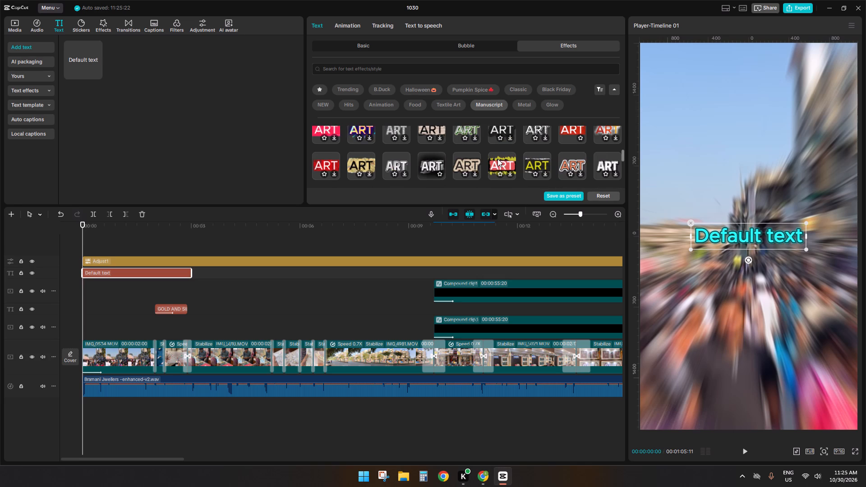
pyautogui.scroll(-4, 497, 159)
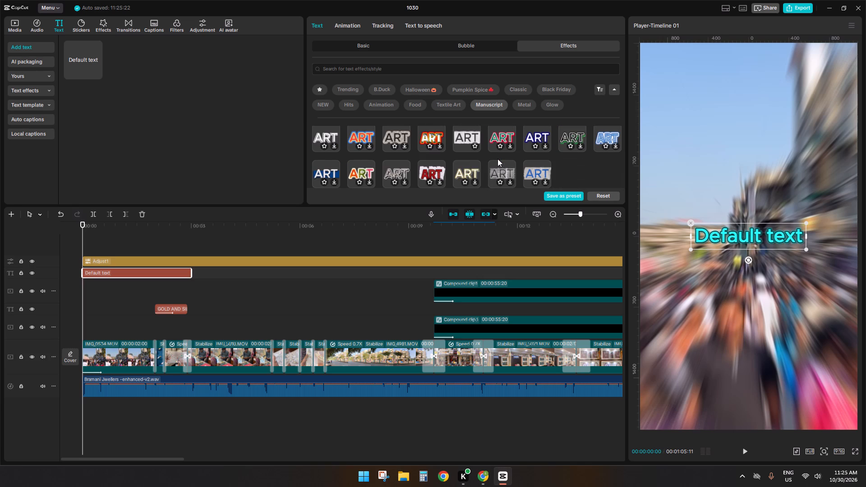
pyautogui.scroll(-2, 497, 159)
# Look through the Textile Art, Food, Animation and Hits text effects for a style that suits the opening text.
pyautogui.click(456, 105)
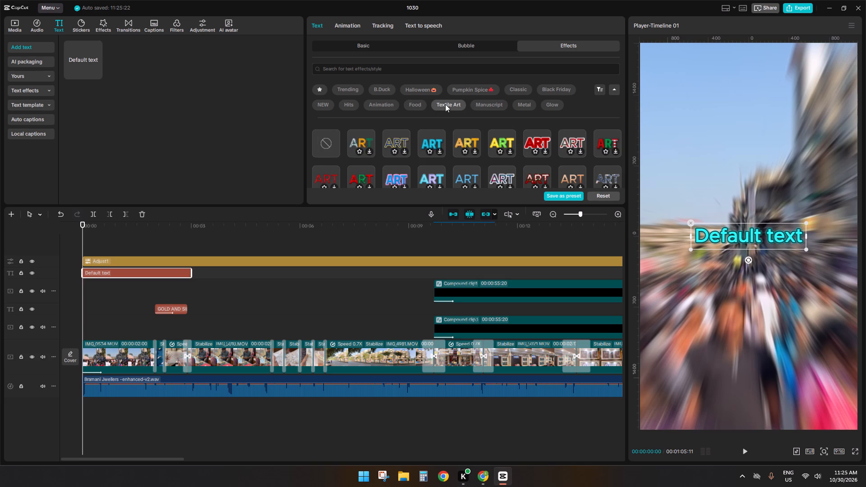
pyautogui.scroll(-3, 492, 152)
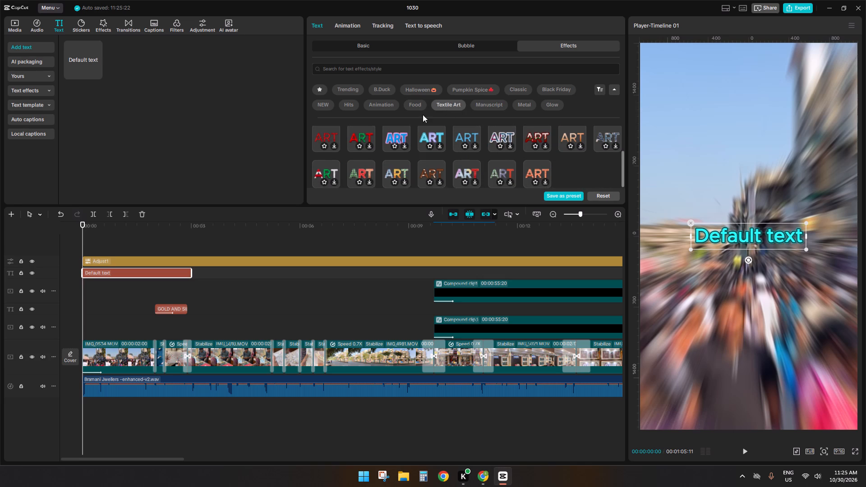
pyautogui.click(416, 109)
pyautogui.scroll(-1, 461, 149)
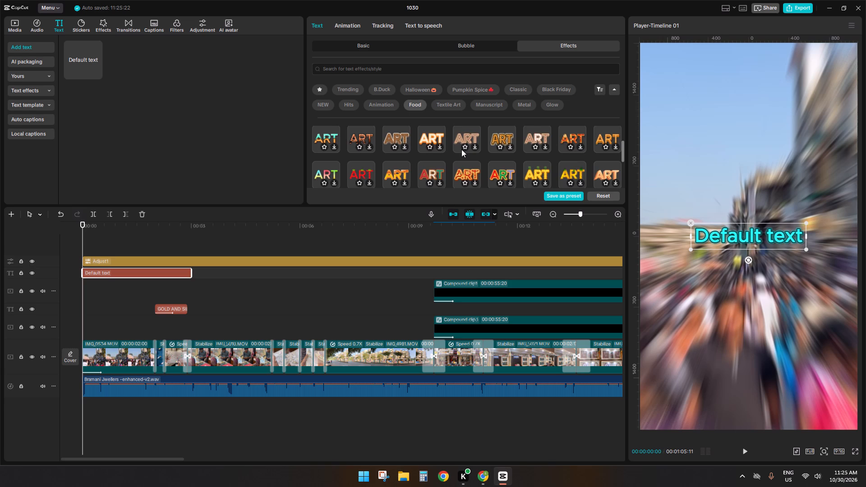
pyautogui.scroll(-2, 461, 149)
pyautogui.click(381, 103)
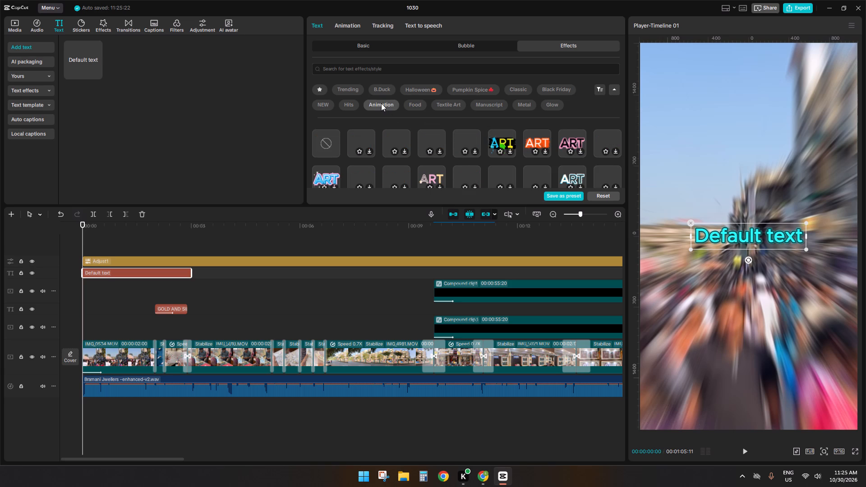
pyautogui.scroll(-2, 415, 133)
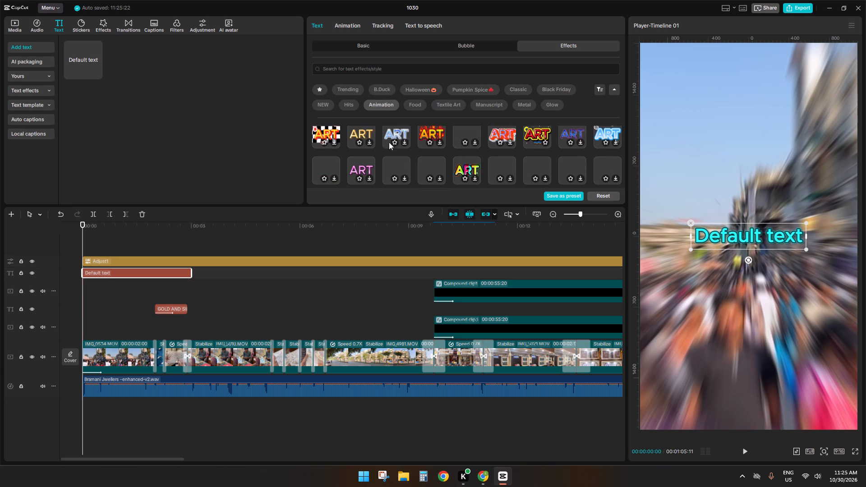
pyautogui.click(347, 102)
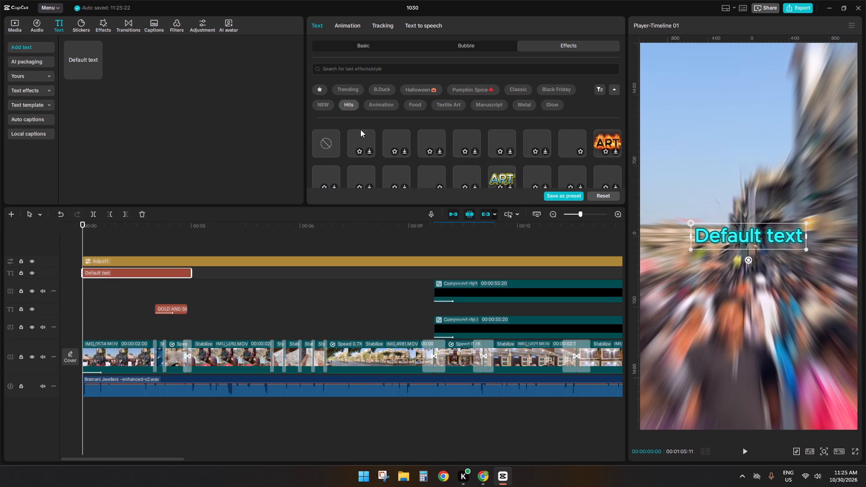
pyautogui.scroll(-1, 438, 155)
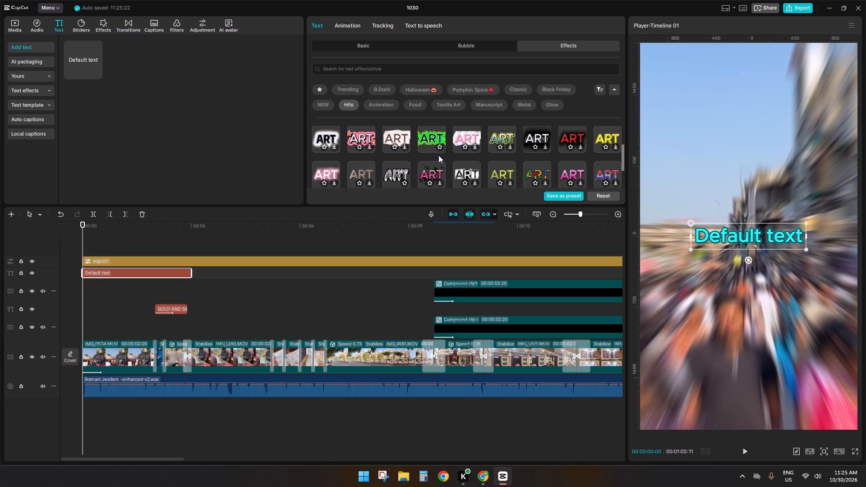
pyautogui.scroll(-2, 438, 155)
pyautogui.click(330, 103)
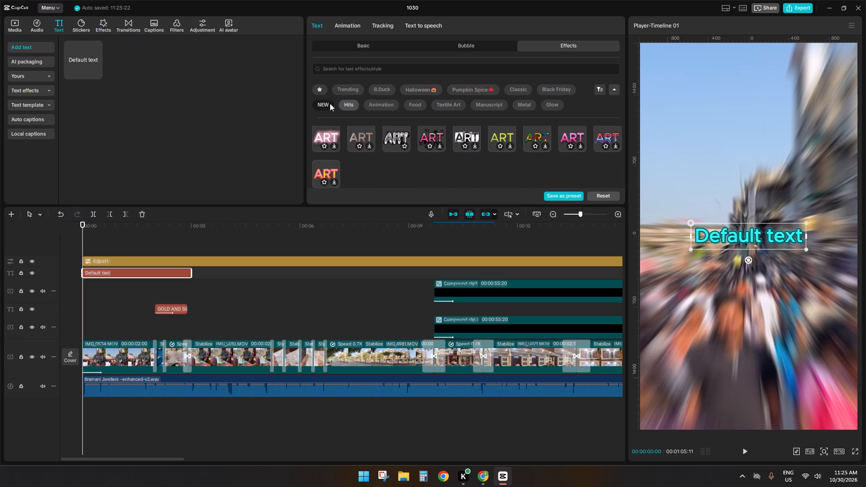
# Look through the Black Friday text effects again for a style for the opening text.
pyautogui.click(548, 87)
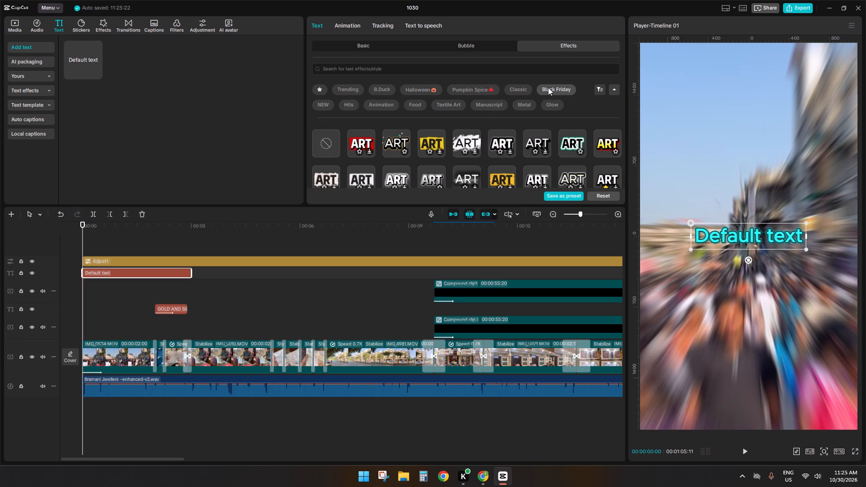
pyautogui.scroll(-4, 487, 151)
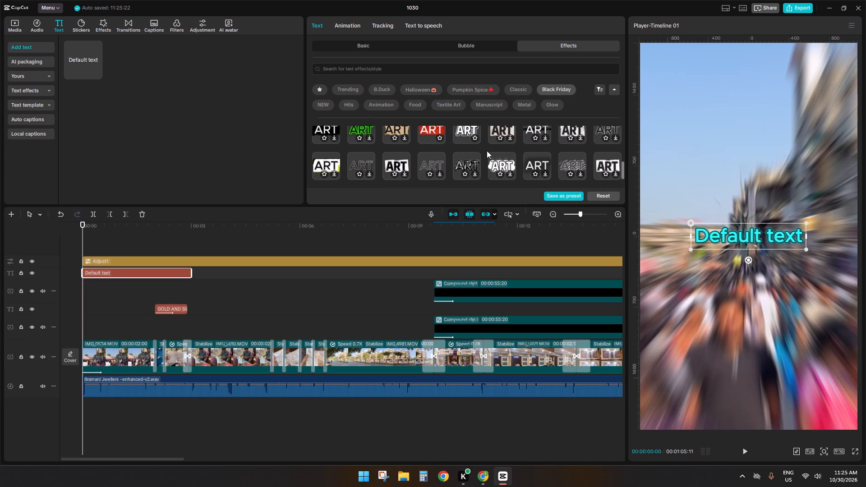
pyautogui.scroll(2, 485, 152)
pyautogui.scroll(-4, 485, 152)
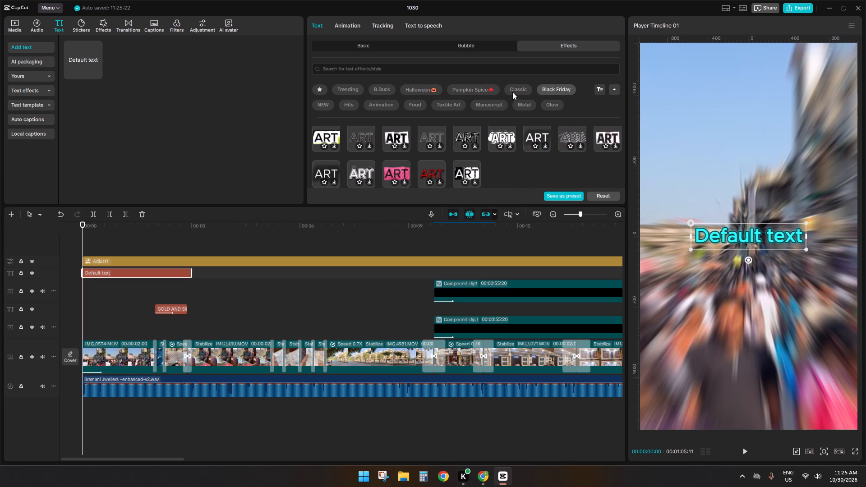
# Look through the whole Classic text effects collection for a style for the opening text.
pyautogui.click(516, 83)
pyautogui.click(516, 92)
pyautogui.scroll(-1, 472, 145)
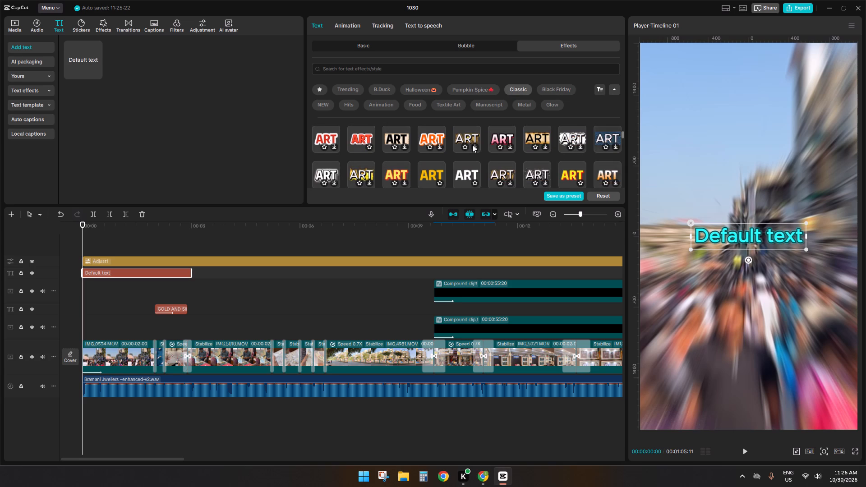
pyautogui.scroll(-6, 472, 145)
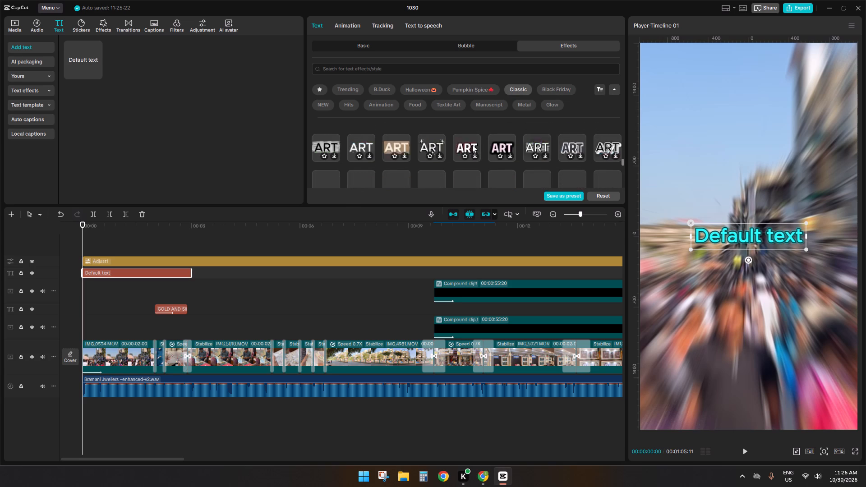
pyautogui.scroll(-7, 472, 145)
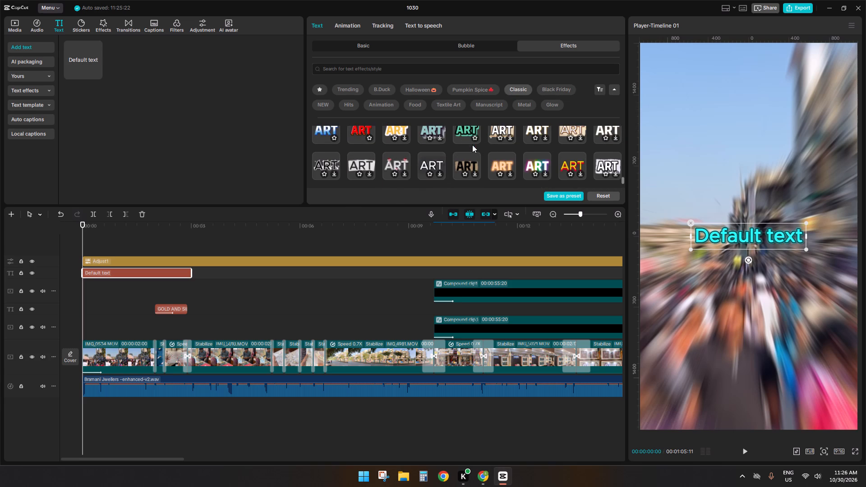
pyautogui.scroll(1, 472, 145)
pyautogui.scroll(-5, 472, 145)
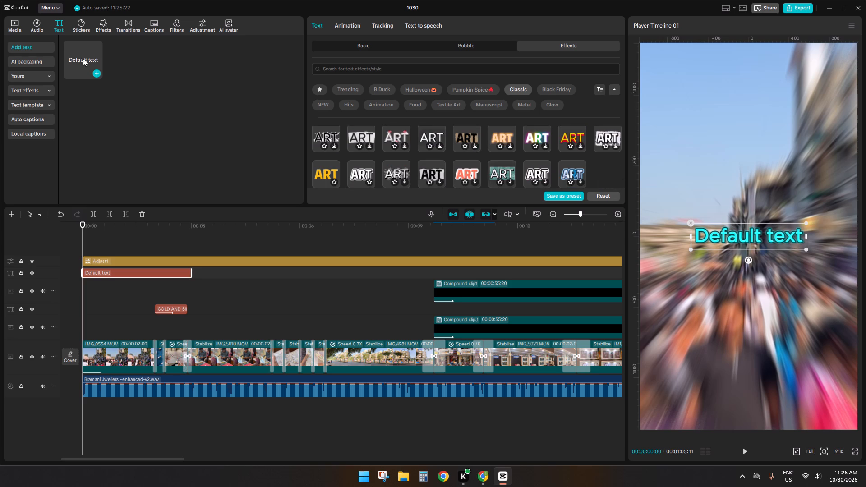
# Browse the Trending text effects in the text library for a style for the opening title.
pyautogui.click(27, 86)
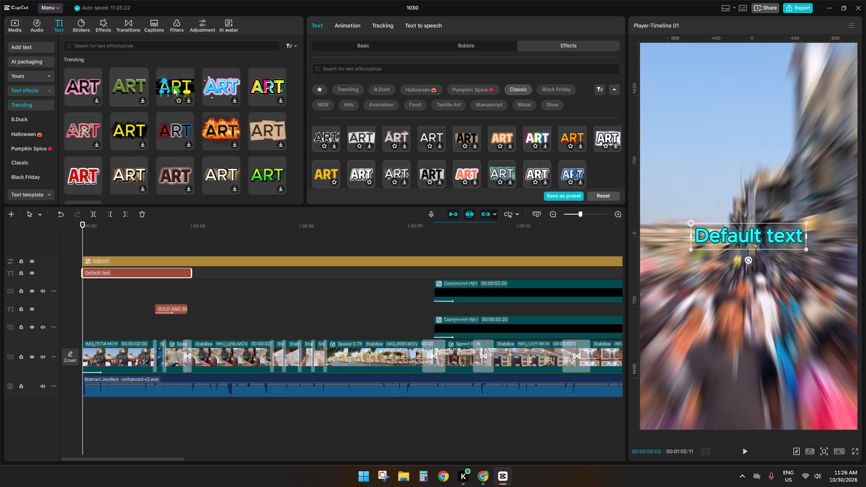
pyautogui.scroll(-4, 173, 87)
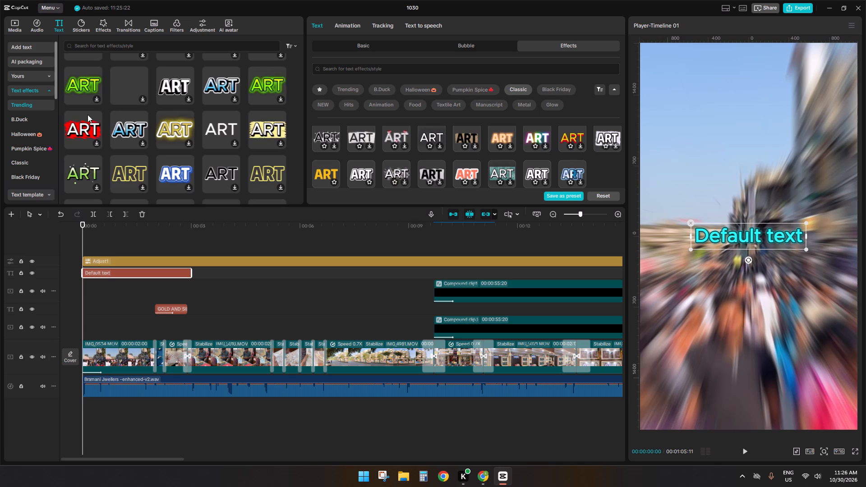
pyautogui.scroll(-2, 138, 145)
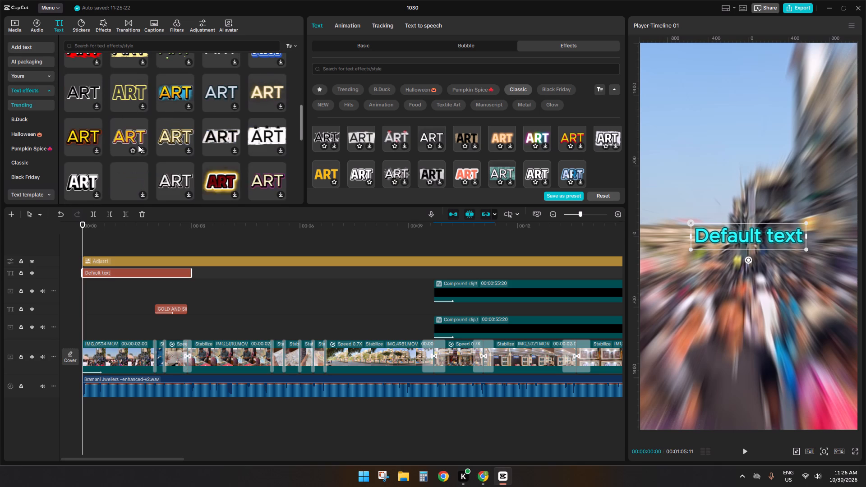
pyautogui.scroll(-3, 138, 145)
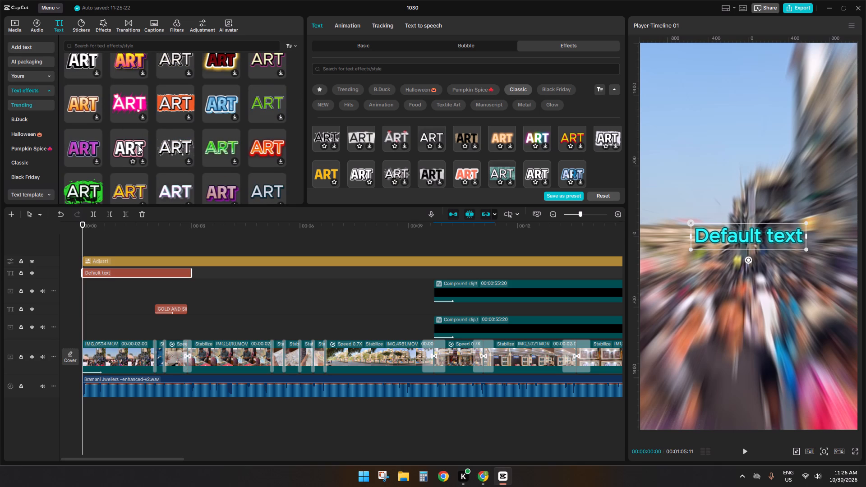
pyautogui.scroll(-2, 138, 145)
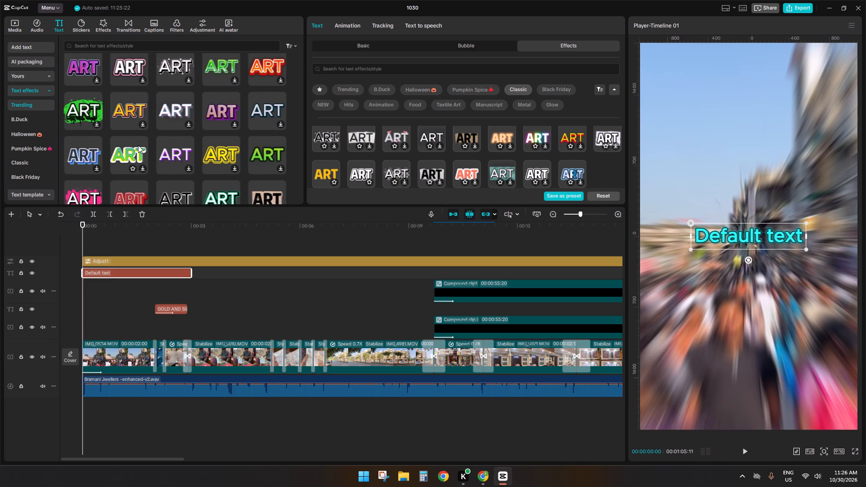
pyautogui.scroll(-4, 138, 145)
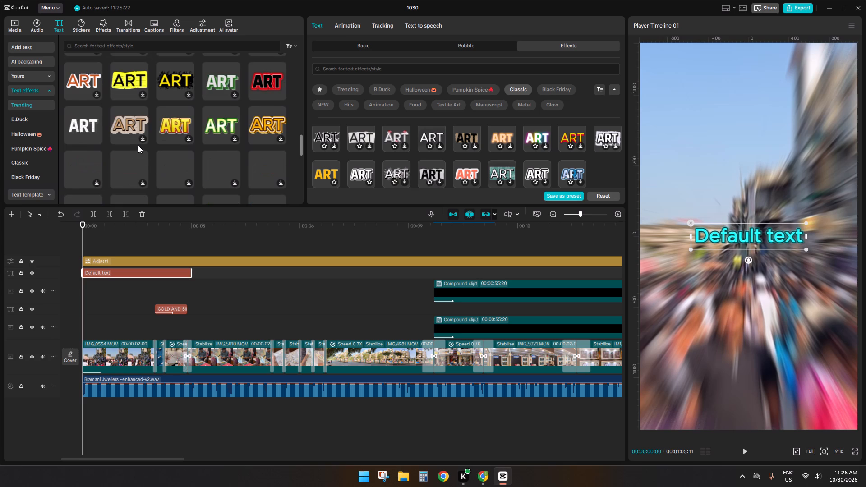
pyautogui.scroll(-2, 138, 145)
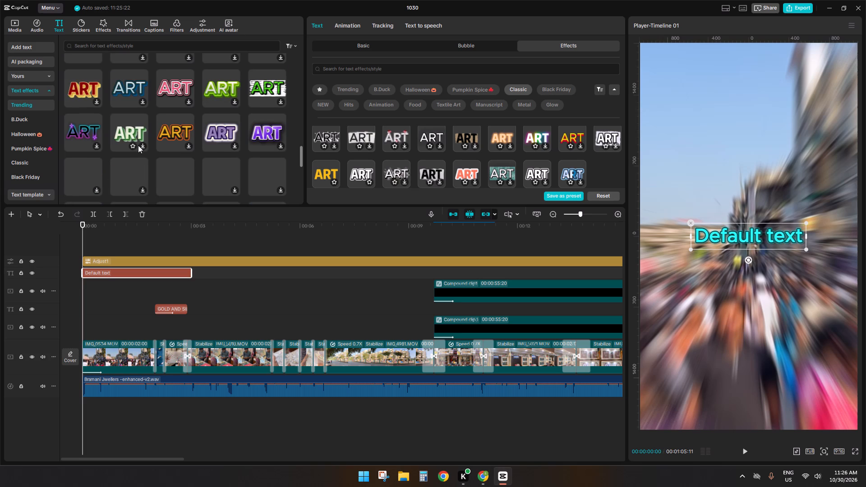
pyautogui.scroll(-4, 138, 145)
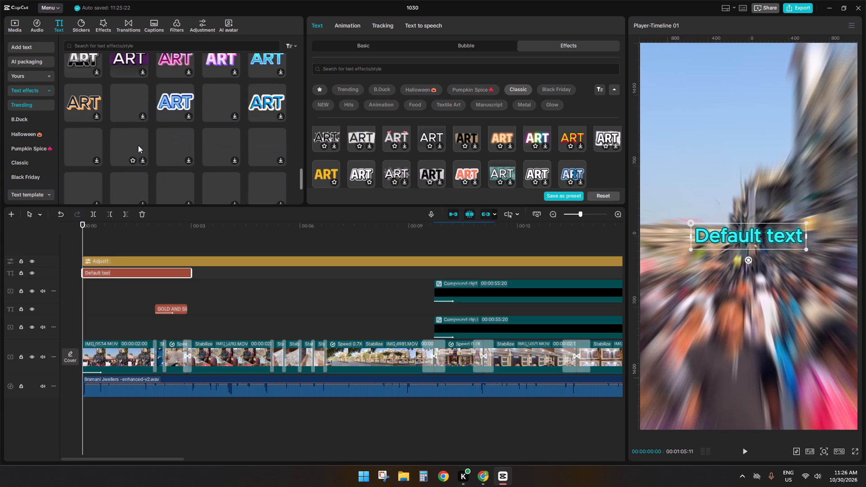
pyautogui.scroll(-2, 138, 145)
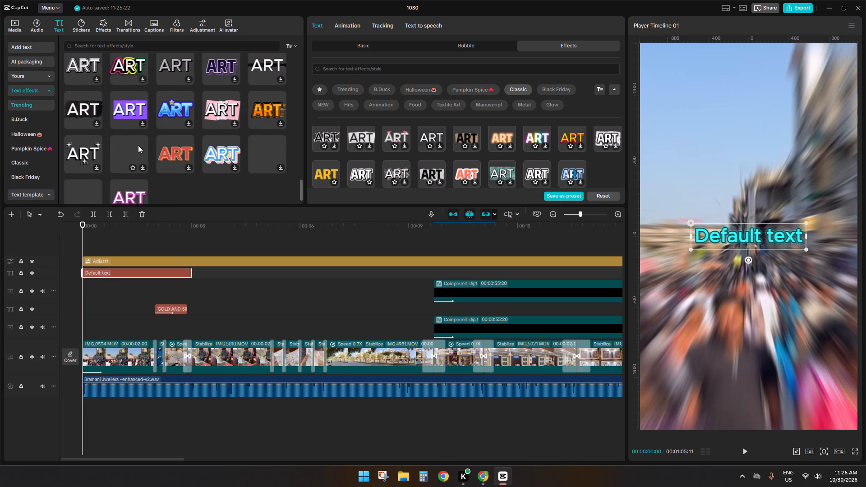
pyautogui.scroll(-7, 138, 145)
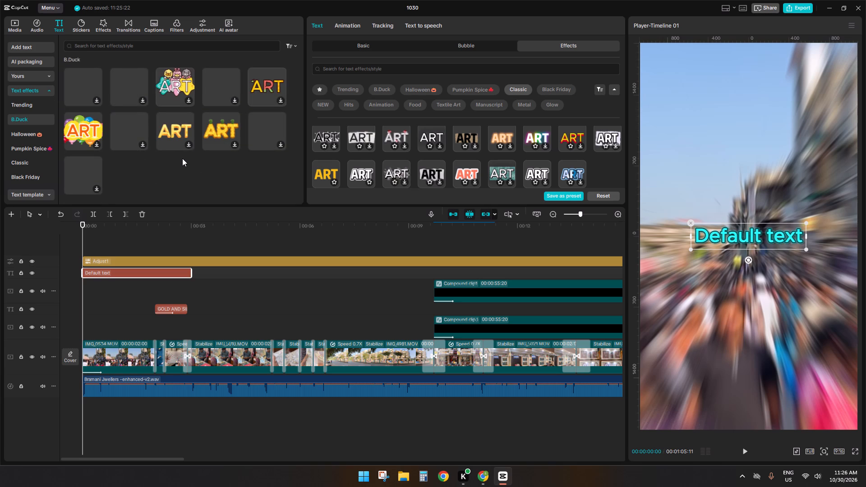
# Look through the B.Duck, Halloween and Pumpkin Spice text effects for an opening style, previewing a blue-and-purple Halloween effect.
pyautogui.scroll(-4, 182, 158)
pyautogui.click(34, 140)
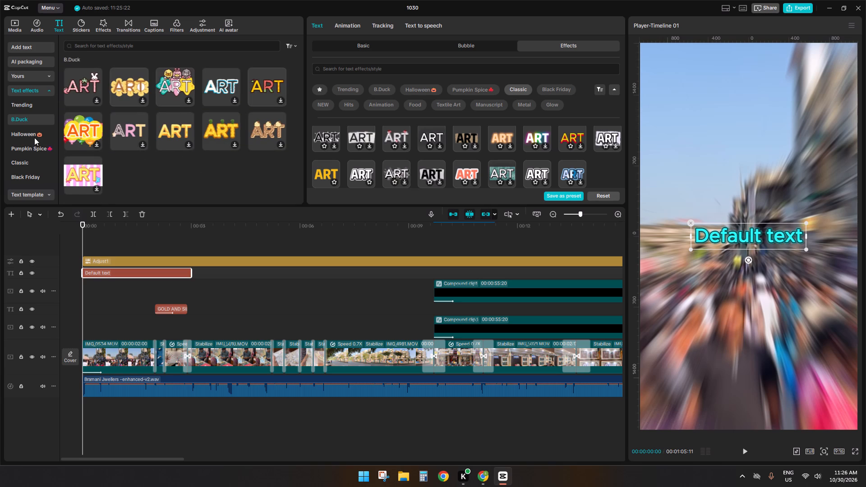
pyautogui.click(34, 137)
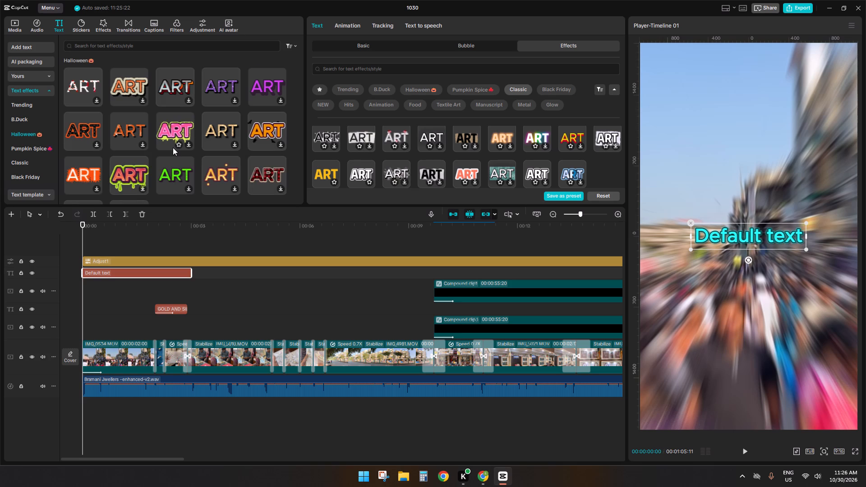
pyautogui.scroll(-2, 173, 147)
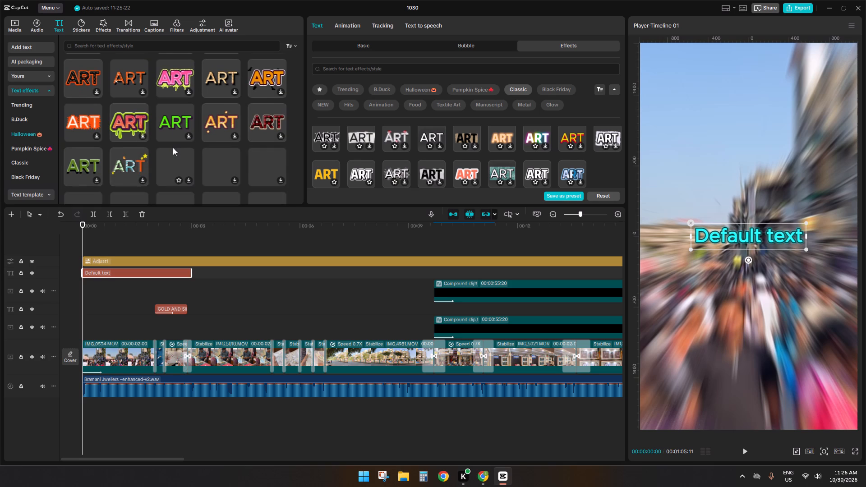
pyautogui.scroll(-3, 173, 147)
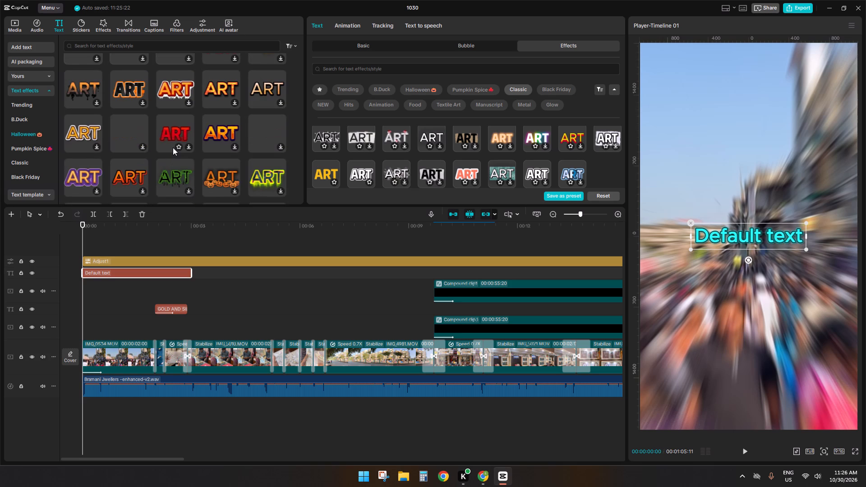
pyautogui.scroll(-4, 173, 147)
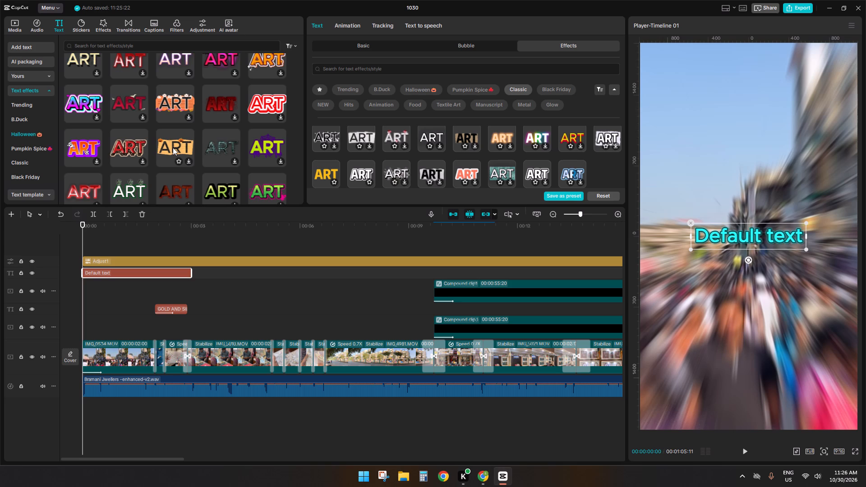
pyautogui.click(86, 106)
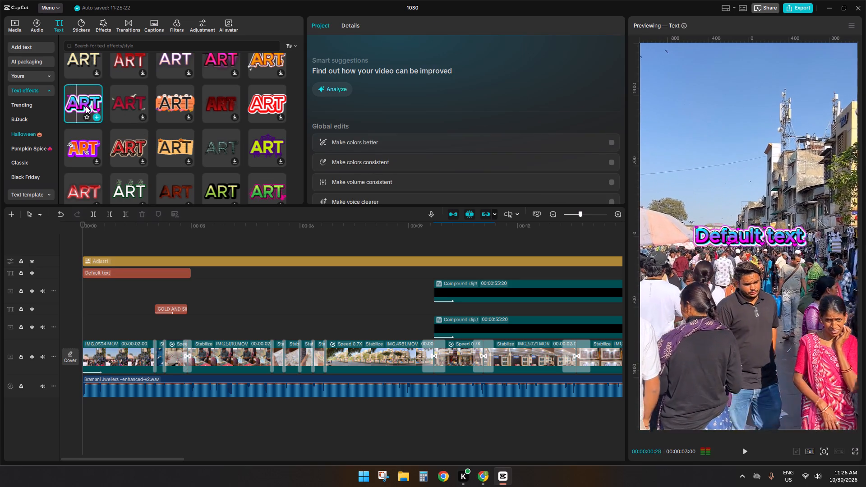
pyautogui.scroll(-4, 144, 134)
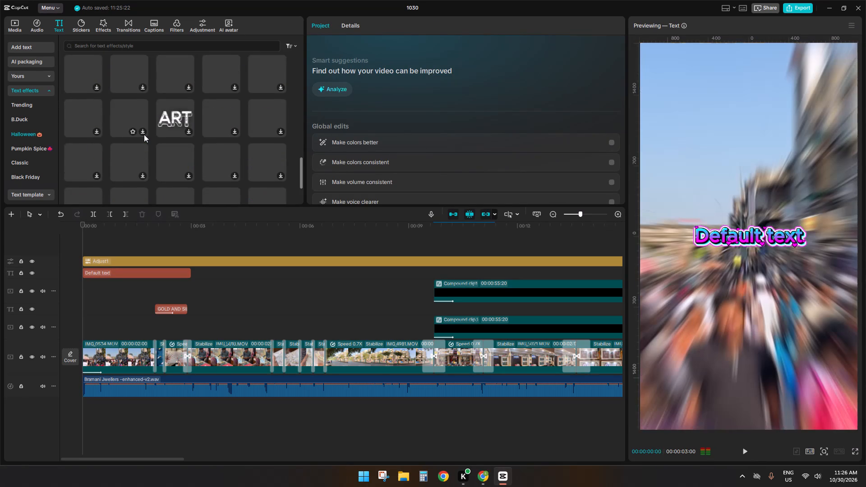
pyautogui.scroll(-2, 144, 134)
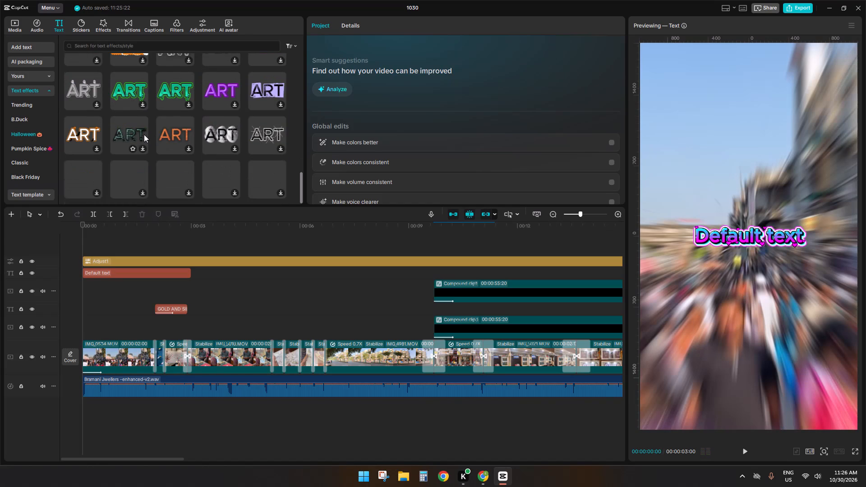
pyautogui.scroll(-2, 144, 134)
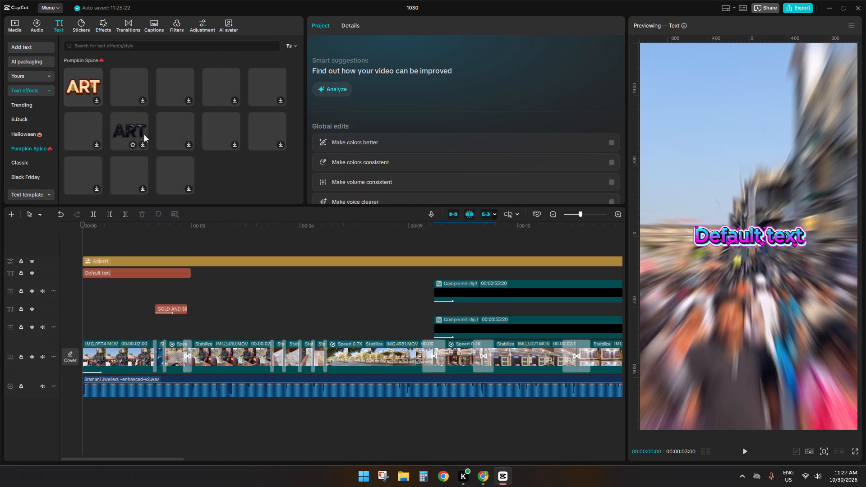
pyautogui.scroll(-4, 144, 134)
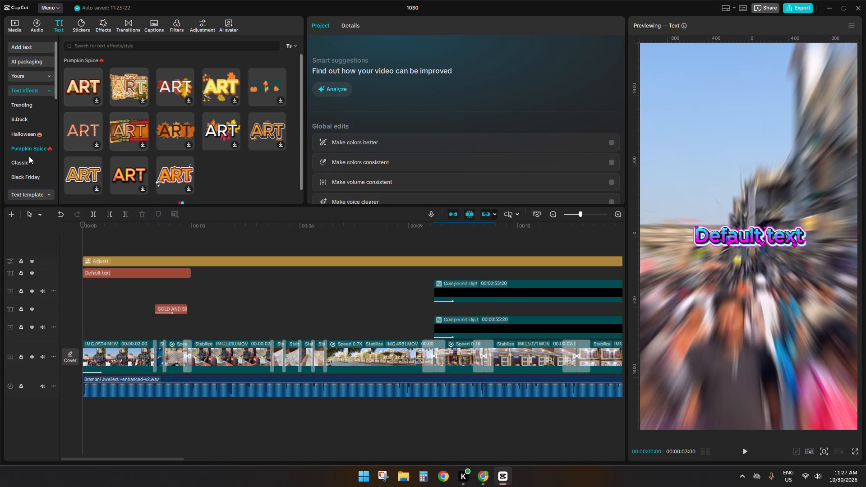
# Replace the teal default text at the timeline start with a new text clip in the yellow, purple-outlined Classic effect.
pyautogui.click(29, 156)
pyautogui.click(28, 161)
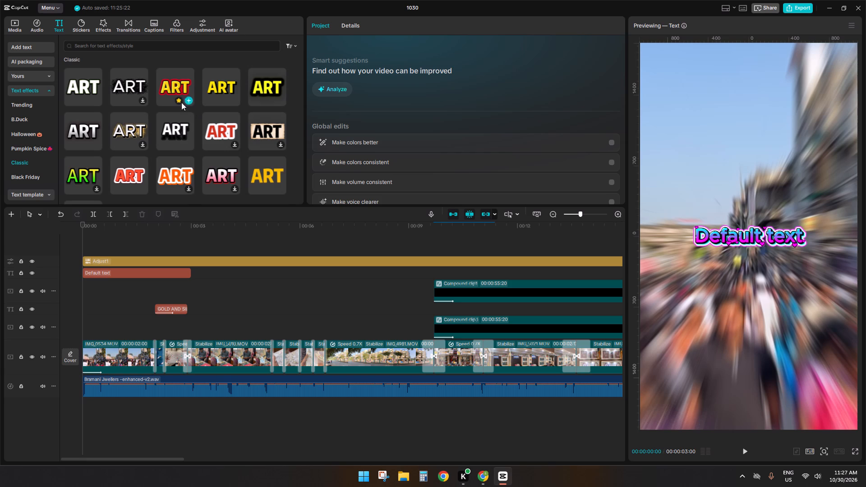
pyautogui.scroll(-3, 176, 147)
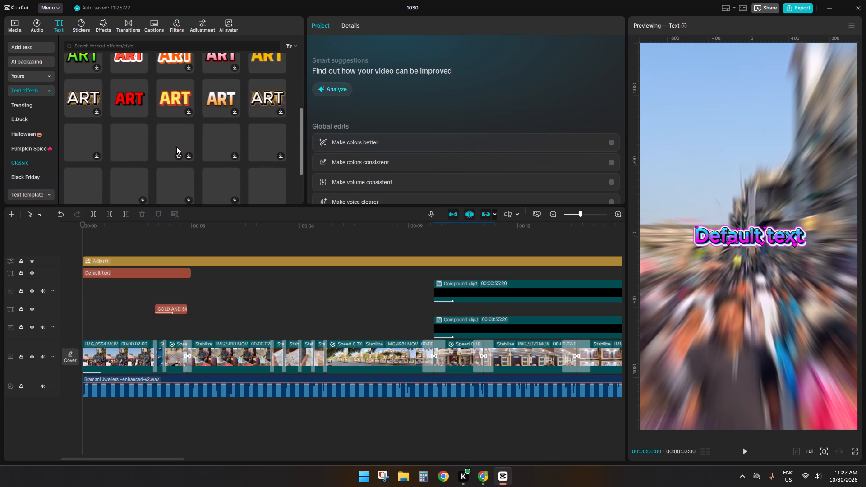
pyautogui.scroll(-2, 176, 147)
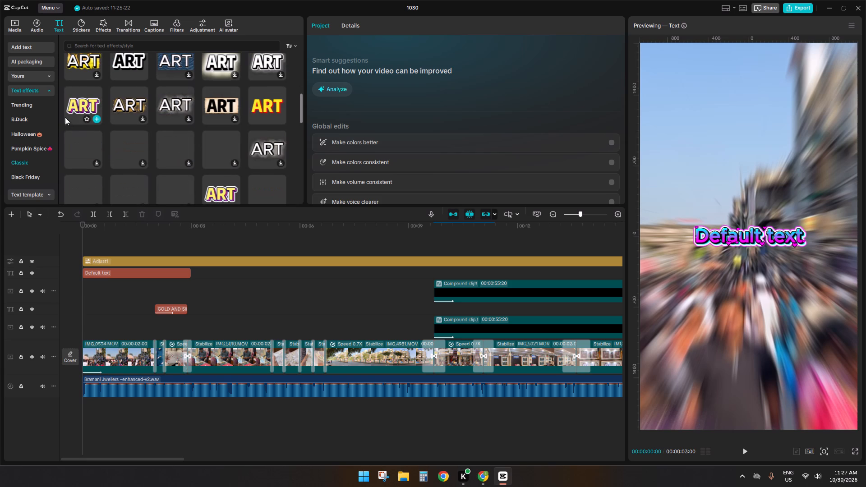
pyautogui.click(74, 109)
pyautogui.moveTo(74, 109); pyautogui.dragTo(134, 115)
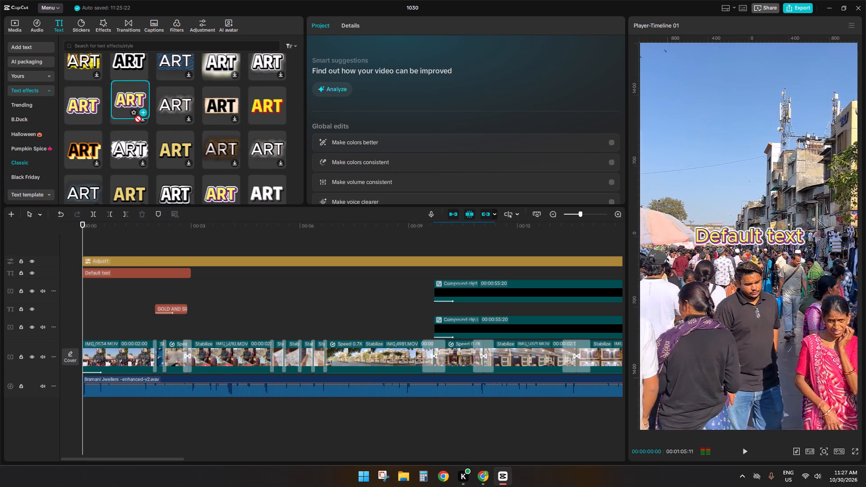
pyautogui.moveTo(134, 115); pyautogui.dragTo(71, 283)
pyautogui.click(90, 273)
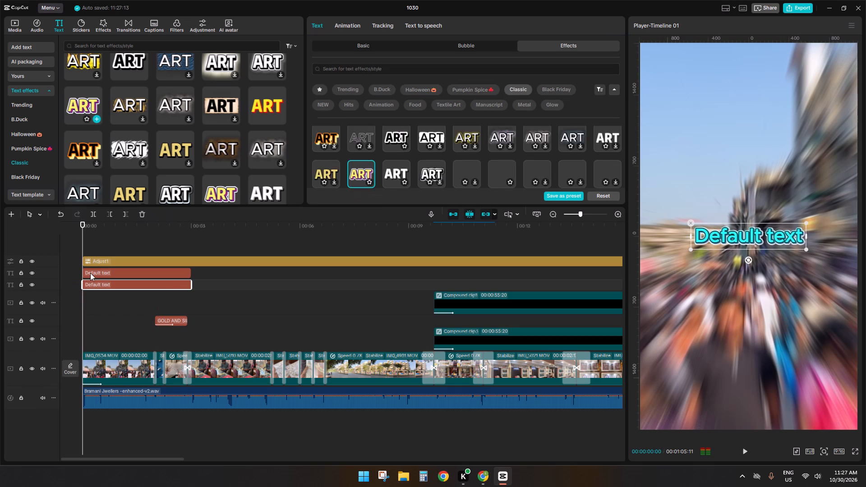
pyautogui.click(147, 213)
pyautogui.click(142, 213)
# Look through the rest of the Classic text effects for alternative styles for the opening title.
pyautogui.scroll(-1, 189, 178)
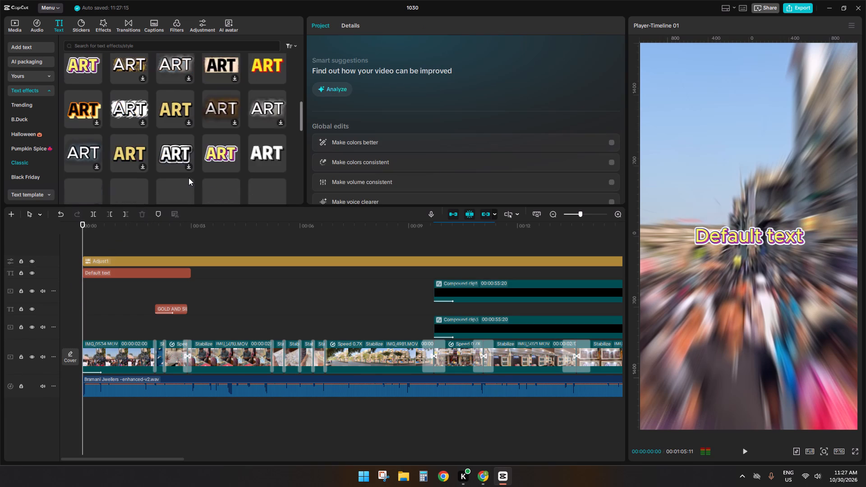
pyautogui.scroll(-2, 189, 178)
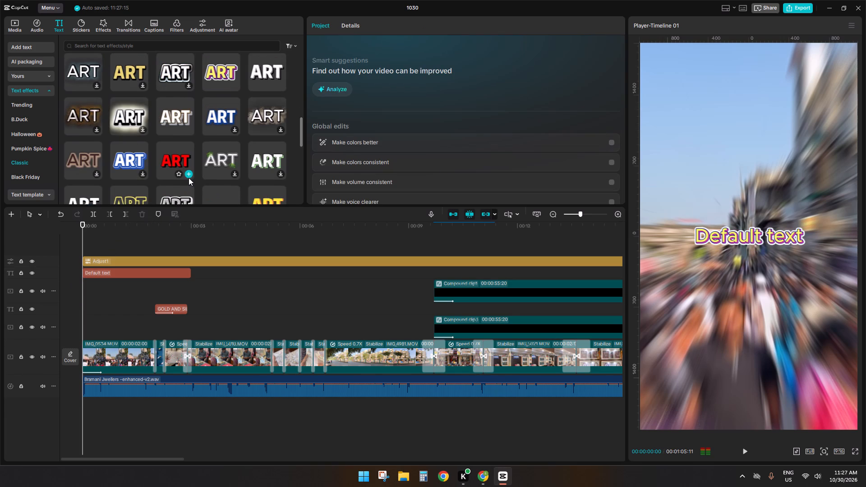
pyautogui.scroll(-3, 189, 178)
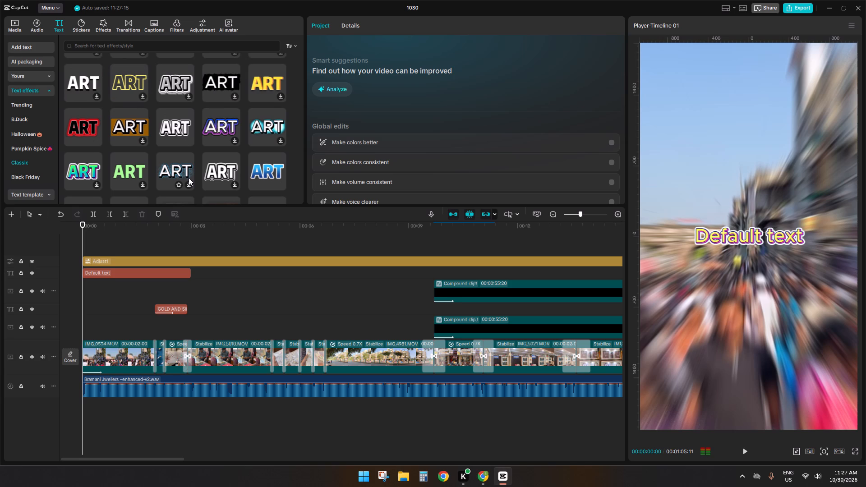
pyautogui.scroll(-1, 272, 165)
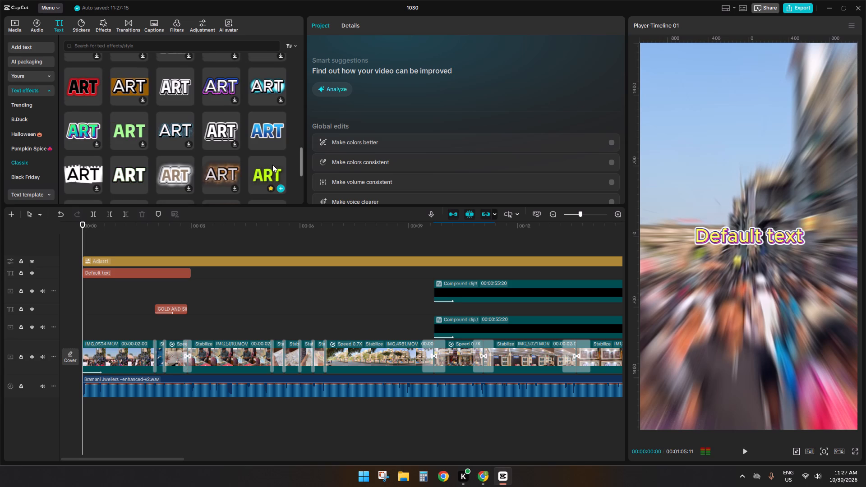
pyautogui.scroll(-4, 272, 165)
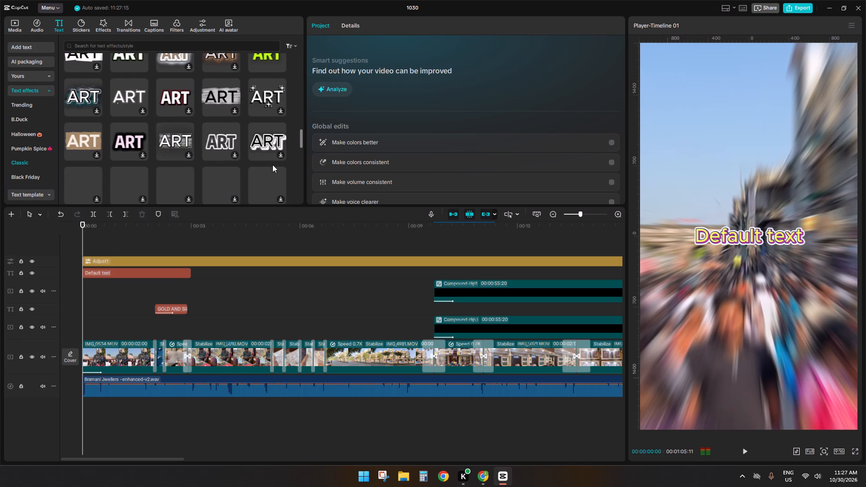
pyautogui.scroll(-6, 272, 165)
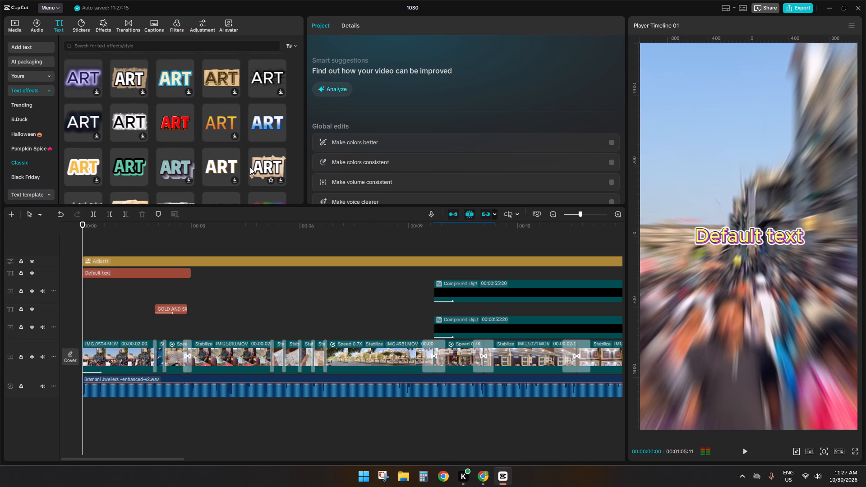
pyautogui.scroll(-6, 250, 167)
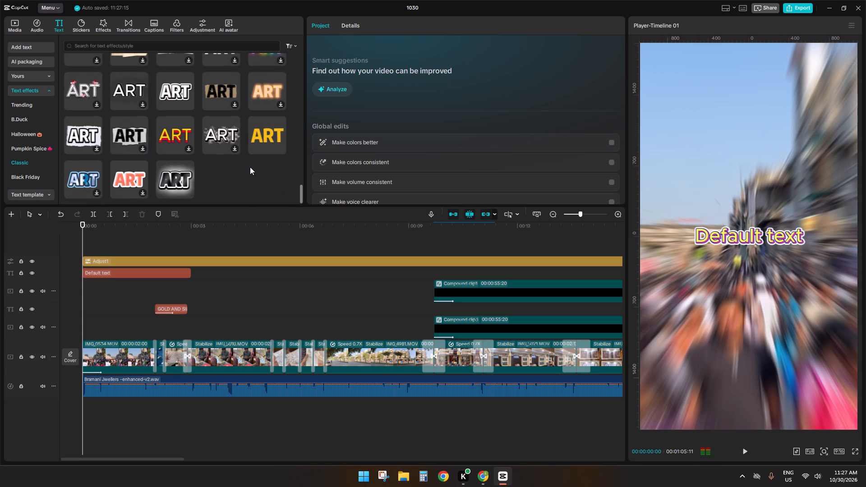
# Replace the opening text clip's wording with the word અમદાવાદ, copied from the ElevenLabs transcript in Chrome.
pyautogui.click(122, 276)
pyautogui.click(99, 248)
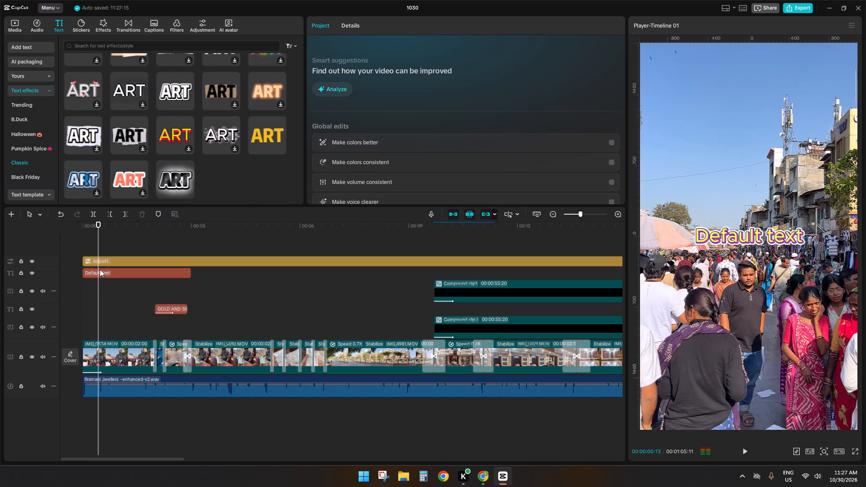
pyautogui.click(100, 271)
pyautogui.click(385, 46)
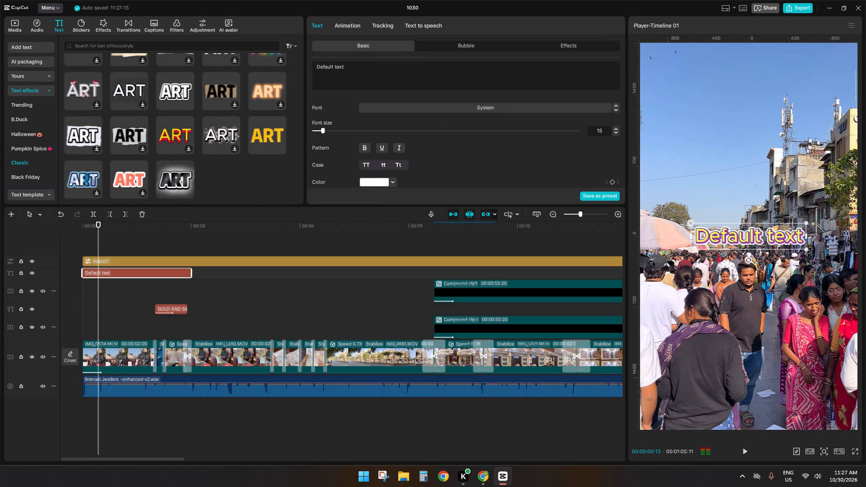
pyautogui.moveTo(405, 69); pyautogui.dragTo(134, 73)
pyautogui.moveTo(416, 74); pyautogui.dragTo(220, 51)
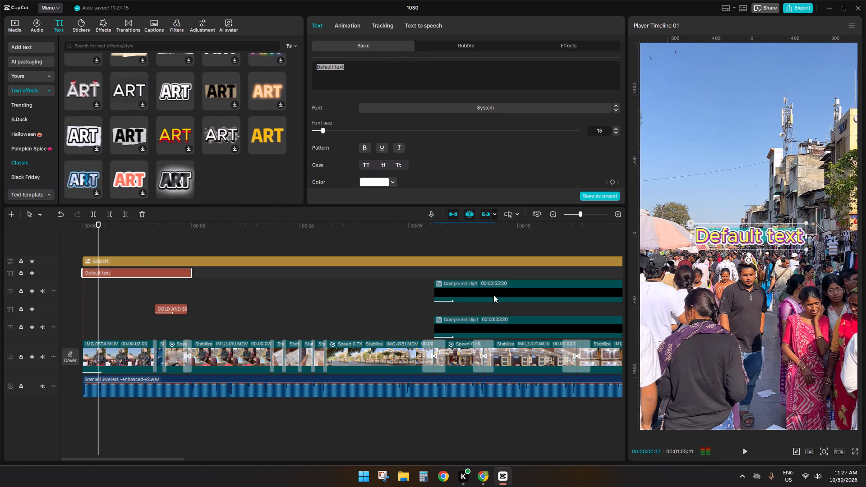
pyautogui.click(494, 479)
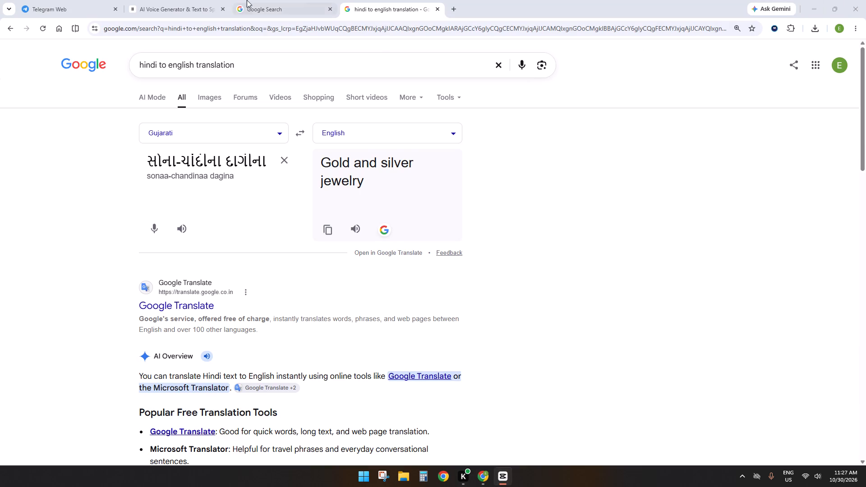
pyautogui.click(198, 0)
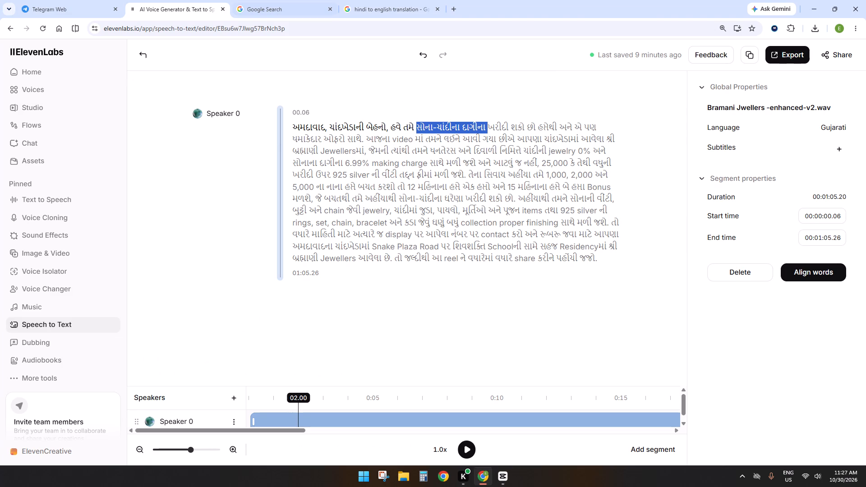
pyautogui.moveTo(292, 127); pyautogui.dragTo(325, 127)
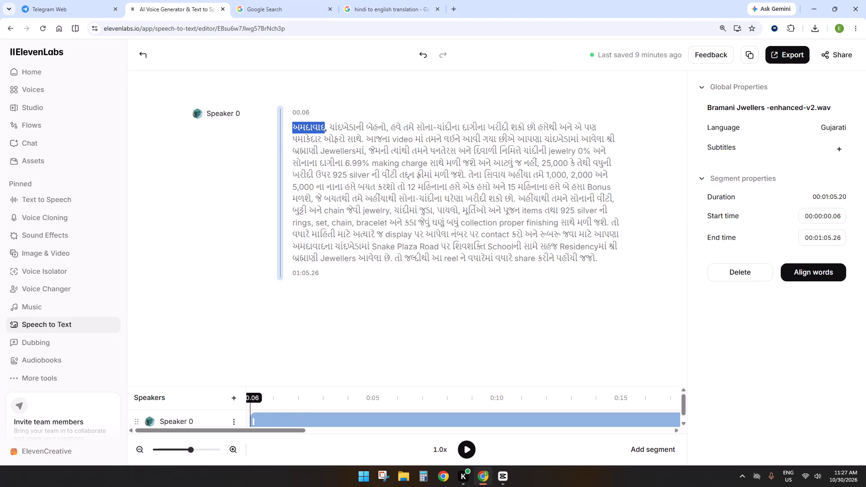
pyautogui.hotkey('ctrl', 'c')
pyautogui.click(501, 479)
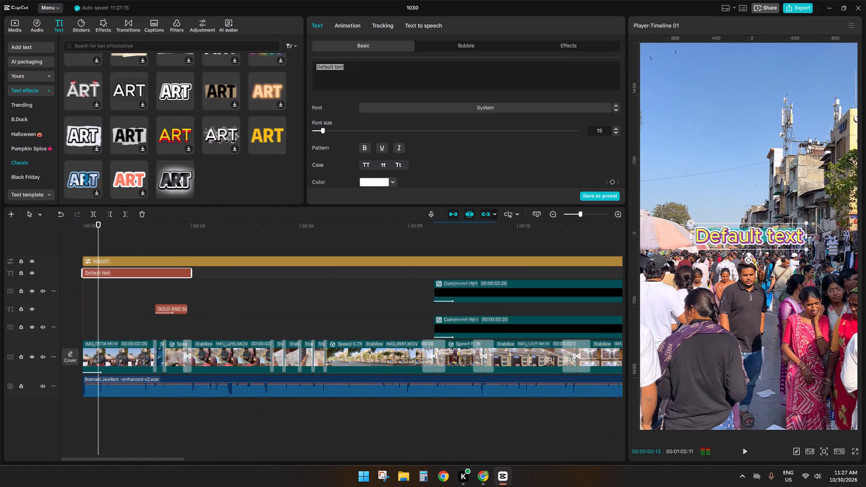
pyautogui.hotkey('ctrl', 'v')
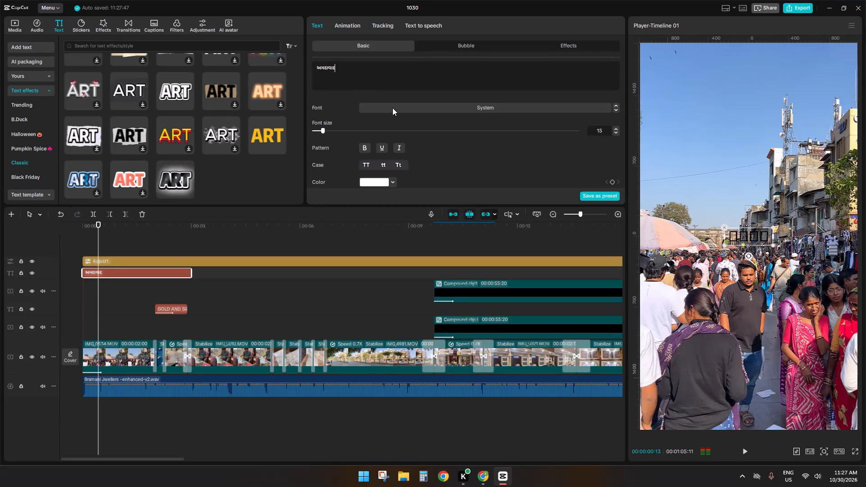
# Set the opening title's font to Hind Vadodara Bold.
pyautogui.click(396, 109)
pyautogui.scroll(4, 410, 170)
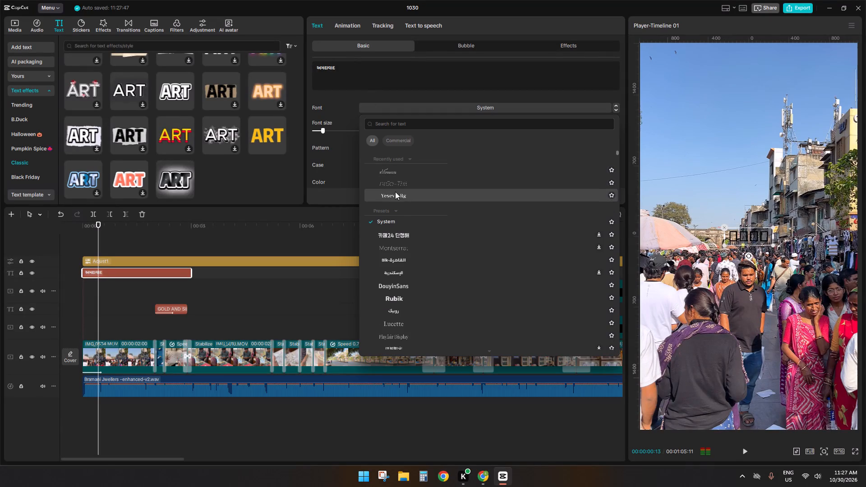
pyautogui.scroll(-4, 398, 221)
pyautogui.scroll(13, 401, 223)
pyautogui.click(394, 160)
pyautogui.click(394, 160)
pyautogui.click(397, 124)
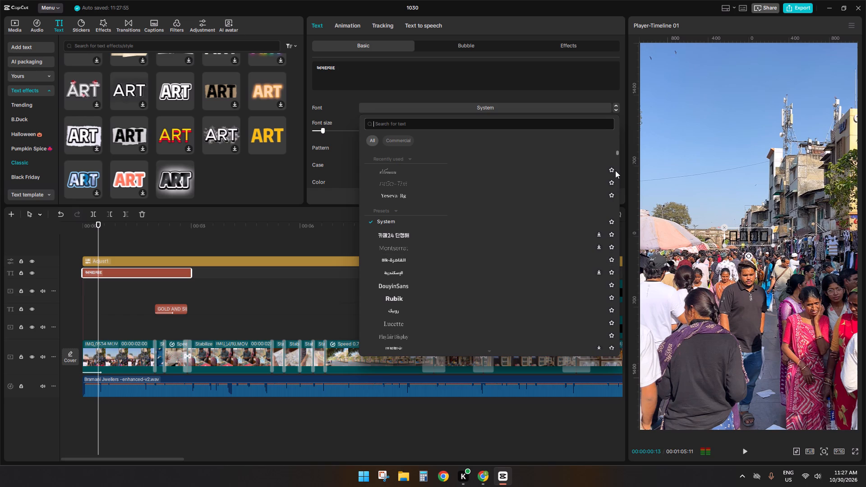
pyautogui.moveTo(618, 156); pyautogui.dragTo(624, 334)
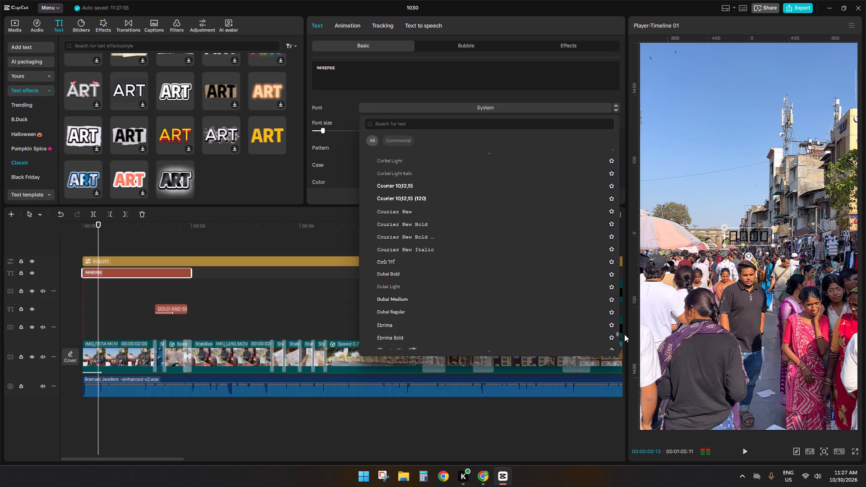
pyautogui.moveTo(624, 334); pyautogui.dragTo(624, 335)
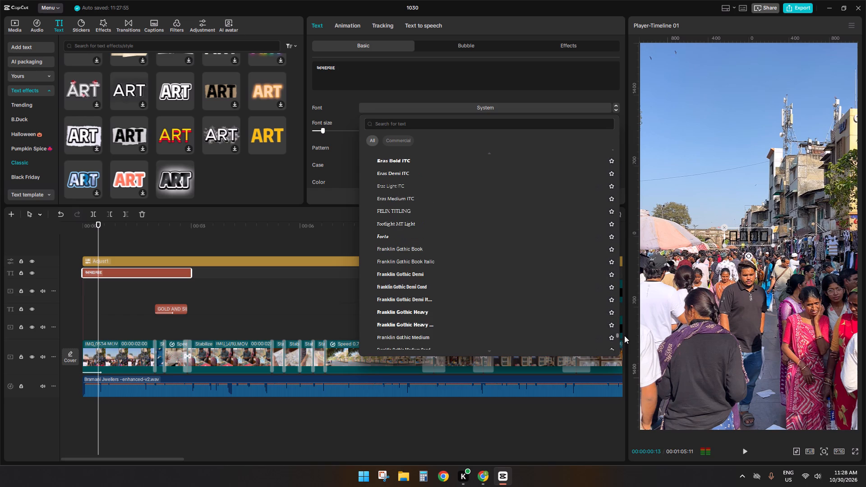
pyautogui.moveTo(624, 335); pyautogui.dragTo(624, 338)
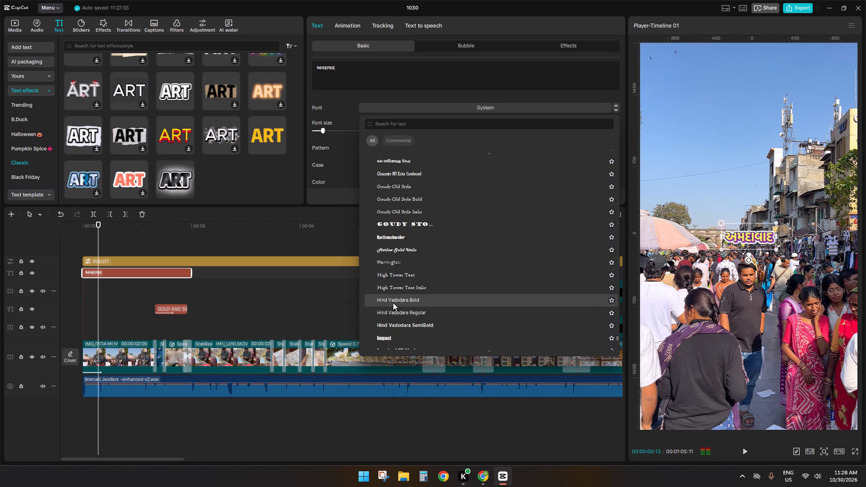
pyautogui.click(393, 303)
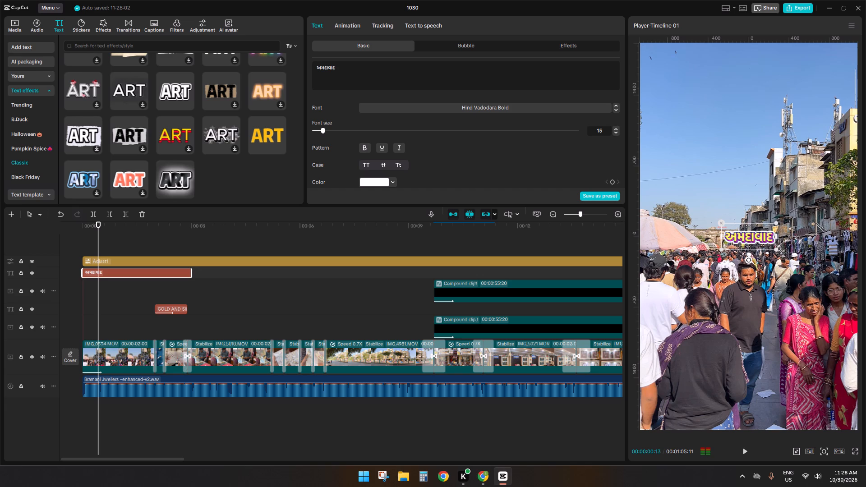
# Enlarge the opening title to most of the frame's width and move it up into the sky.
pyautogui.moveTo(778, 249); pyautogui.dragTo(865, 355)
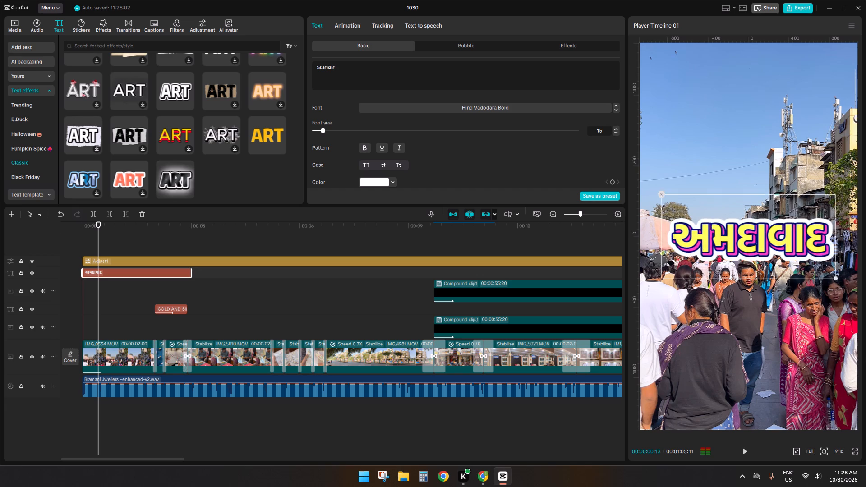
pyautogui.moveTo(865, 355); pyautogui.dragTo(852, 358)
pyautogui.moveTo(775, 264); pyautogui.dragTo(763, 137)
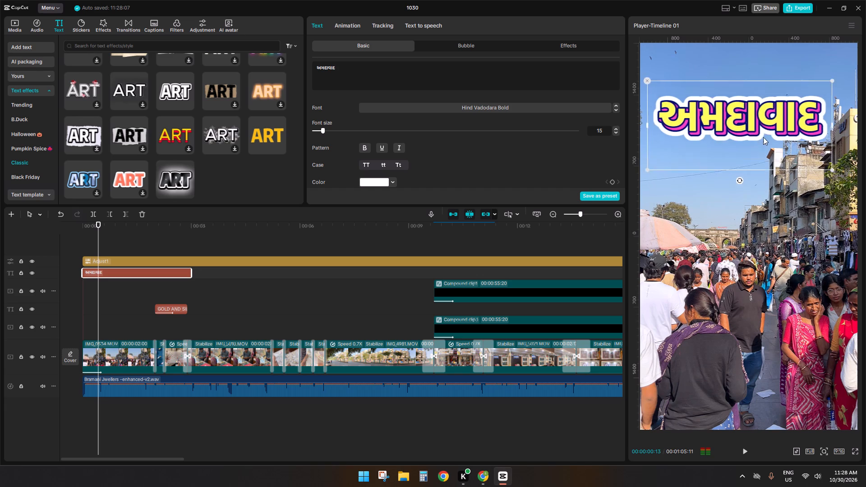
pyautogui.moveTo(763, 137); pyautogui.dragTo(775, 115)
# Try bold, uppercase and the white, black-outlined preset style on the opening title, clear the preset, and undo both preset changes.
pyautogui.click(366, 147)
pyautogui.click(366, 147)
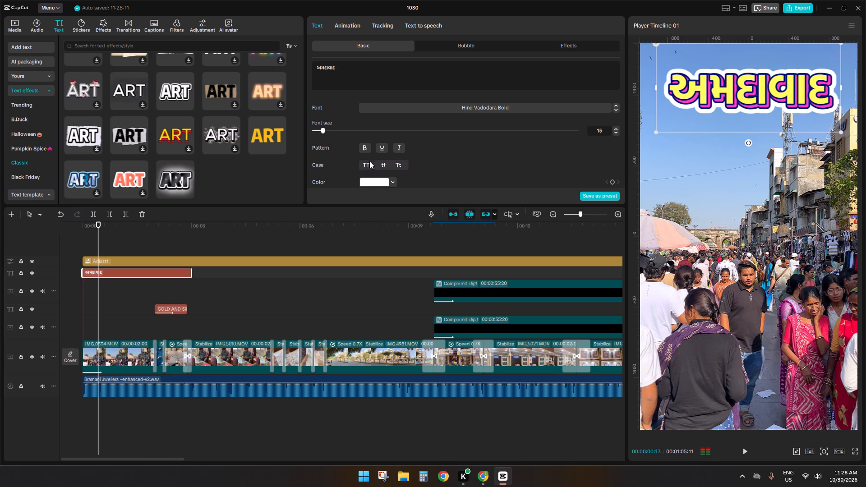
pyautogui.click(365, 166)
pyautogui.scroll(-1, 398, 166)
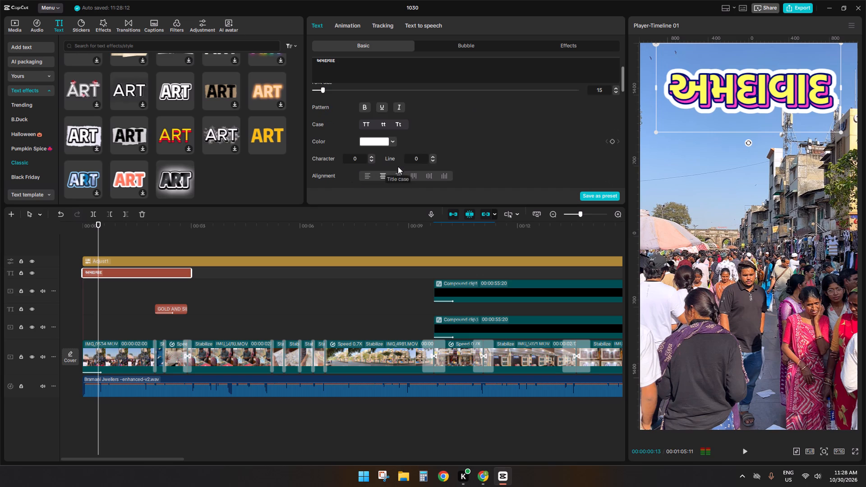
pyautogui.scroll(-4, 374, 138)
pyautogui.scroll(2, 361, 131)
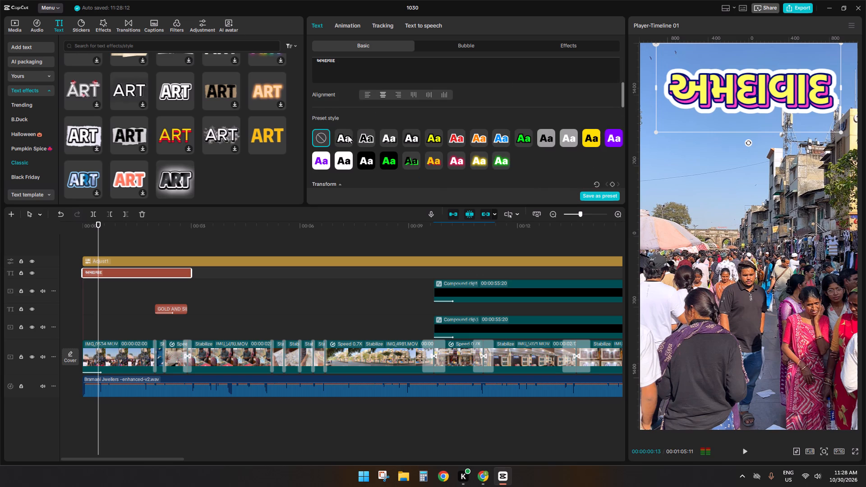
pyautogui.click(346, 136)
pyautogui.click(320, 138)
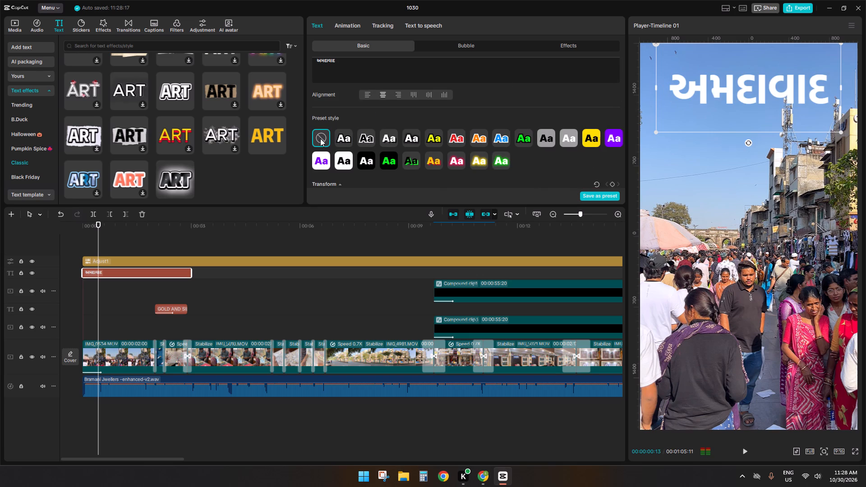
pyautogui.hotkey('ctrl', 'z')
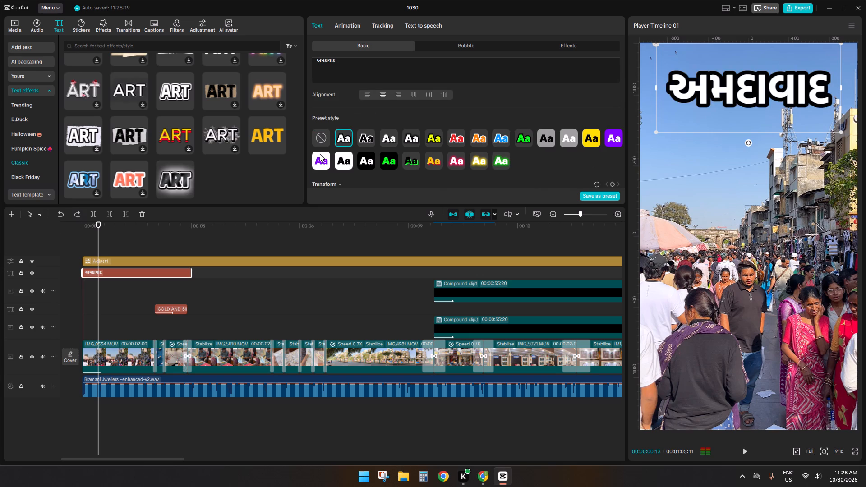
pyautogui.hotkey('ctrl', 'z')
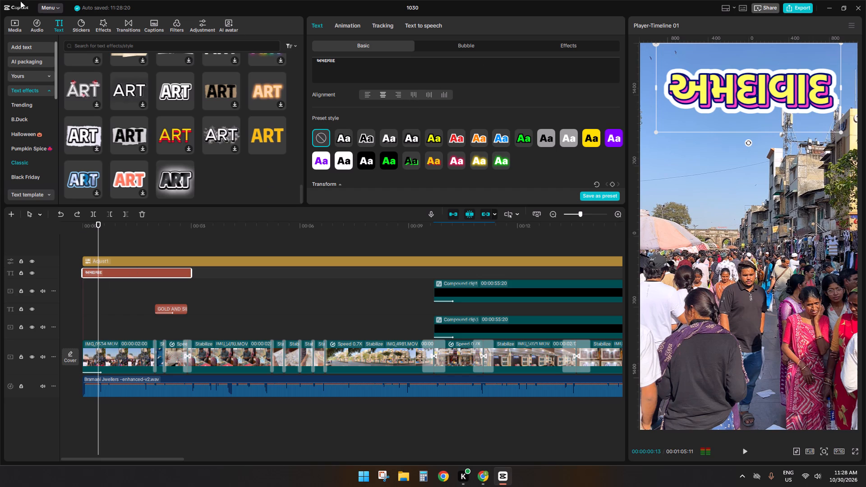
# Add a second default text clip at the timeline start above the styled title and reword it as અમદાવાદ.
pyautogui.click(33, 43)
pyautogui.moveTo(74, 51); pyautogui.dragTo(91, 265)
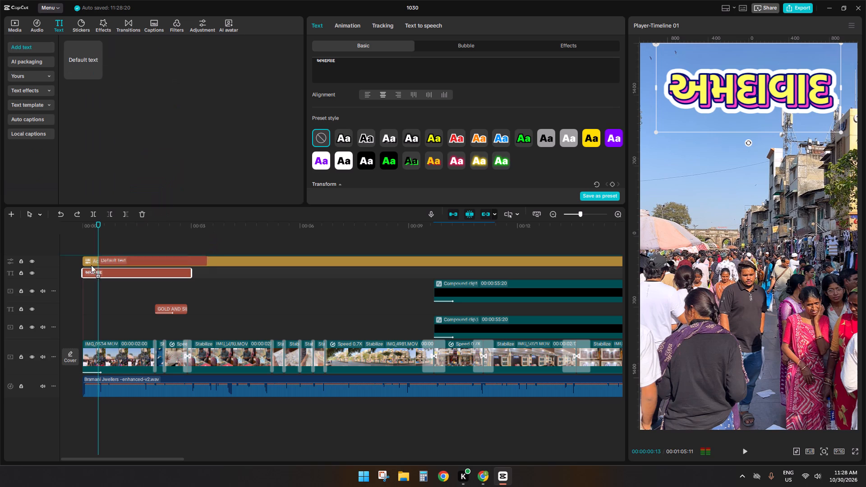
pyautogui.moveTo(91, 265); pyautogui.dragTo(79, 271)
pyautogui.moveTo(360, 70); pyautogui.dragTo(159, 62)
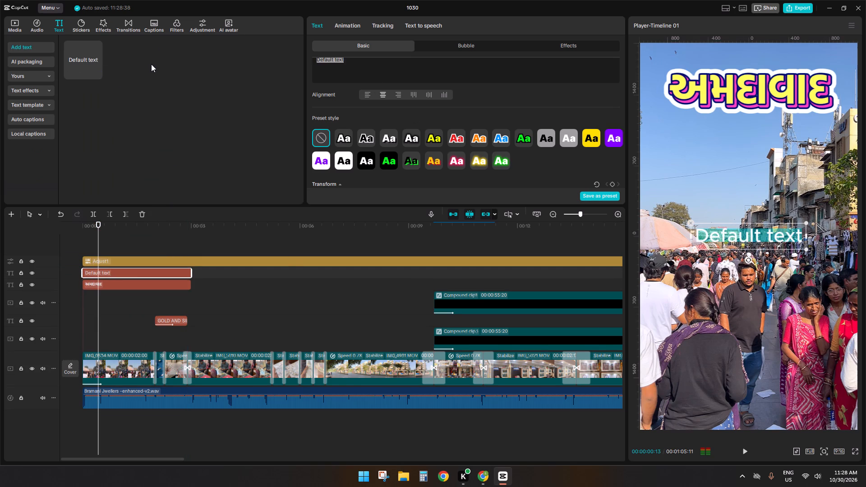
pyautogui.hotkey('ctrl', 'v')
# Set the new text clip's font to Hind Vadodara Bold.
pyautogui.scroll(5, 417, 137)
pyautogui.click(391, 105)
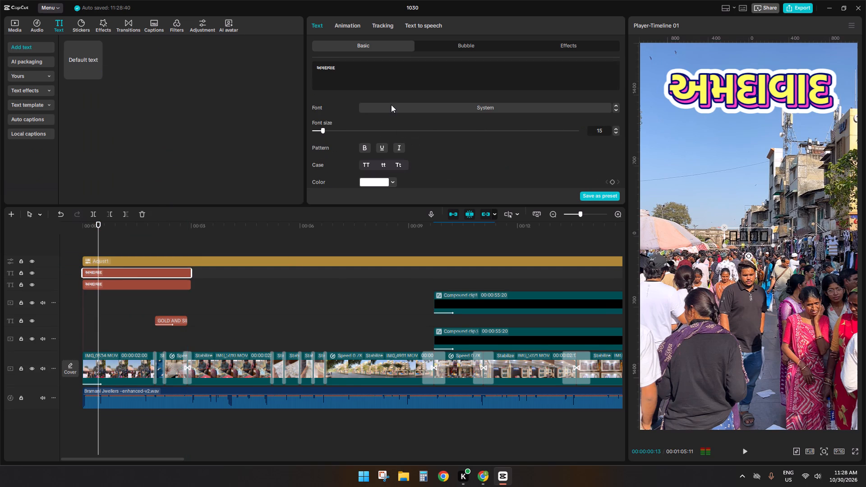
pyautogui.scroll(4, 396, 175)
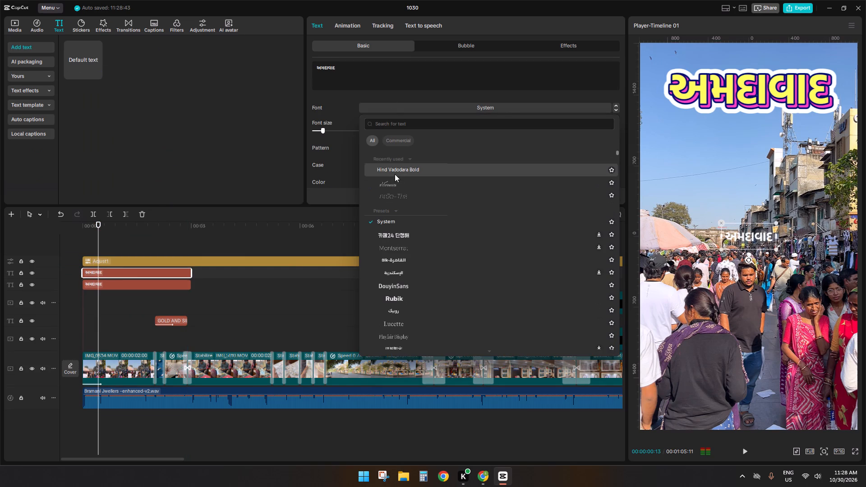
pyautogui.click(395, 174)
# Scale the new text to about 247% and place it just below the styled title.
pyautogui.moveTo(779, 253); pyautogui.dragTo(865, 265)
pyautogui.moveTo(751, 253); pyautogui.dragTo(759, 169)
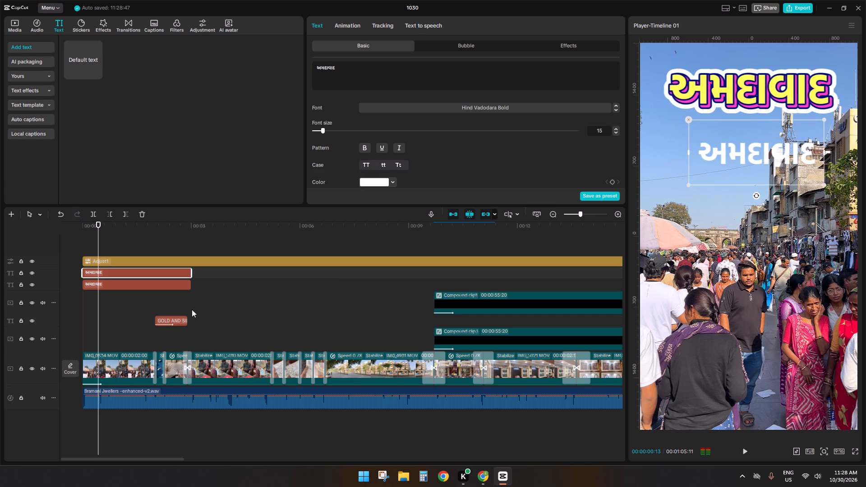
# Colour the new text yellow FBFC5B, sampled from the styled title's lettering.
pyautogui.click(112, 283)
pyautogui.click(108, 269)
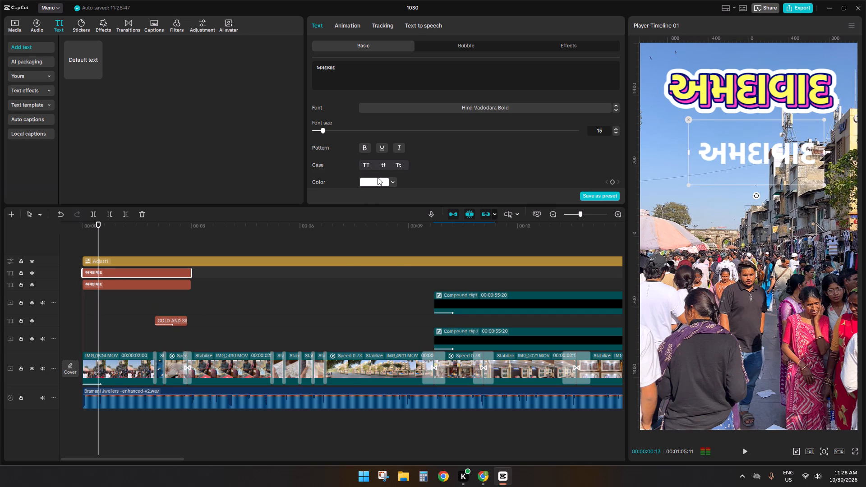
pyautogui.click(378, 180)
pyautogui.click(339, 262)
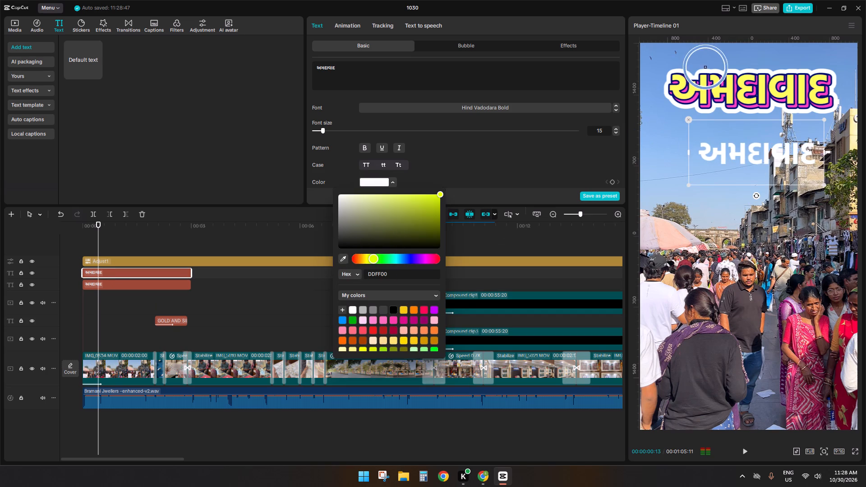
pyautogui.click(704, 83)
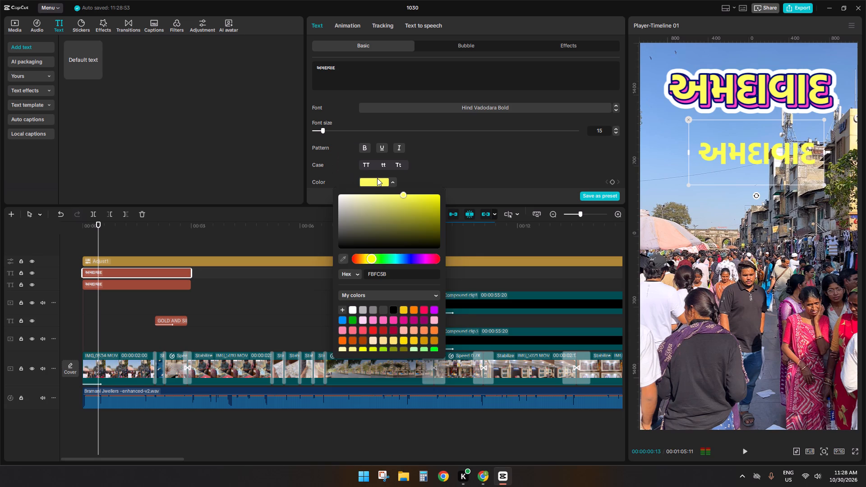
pyautogui.click(377, 178)
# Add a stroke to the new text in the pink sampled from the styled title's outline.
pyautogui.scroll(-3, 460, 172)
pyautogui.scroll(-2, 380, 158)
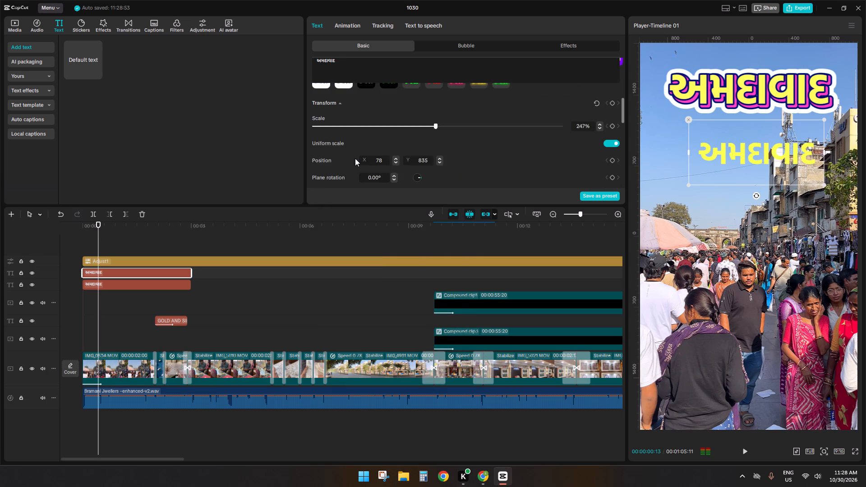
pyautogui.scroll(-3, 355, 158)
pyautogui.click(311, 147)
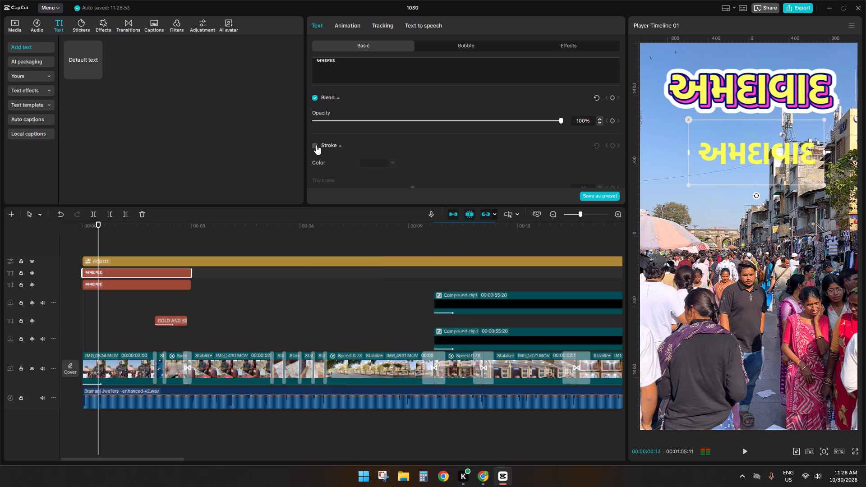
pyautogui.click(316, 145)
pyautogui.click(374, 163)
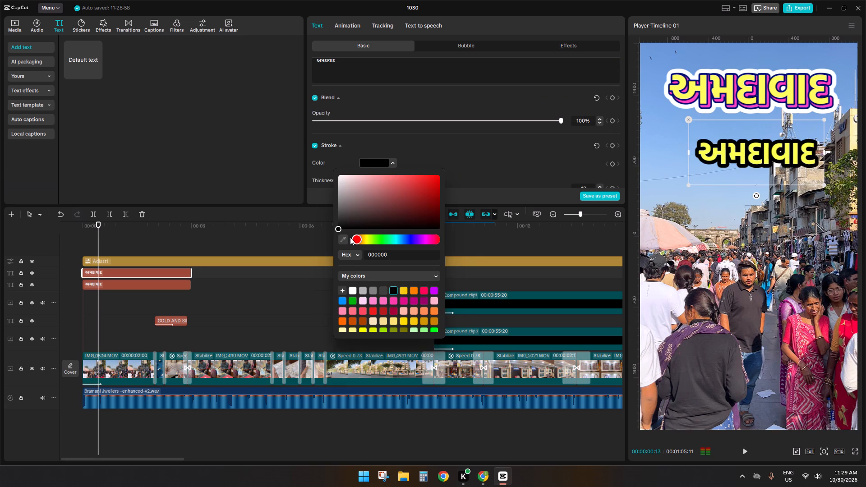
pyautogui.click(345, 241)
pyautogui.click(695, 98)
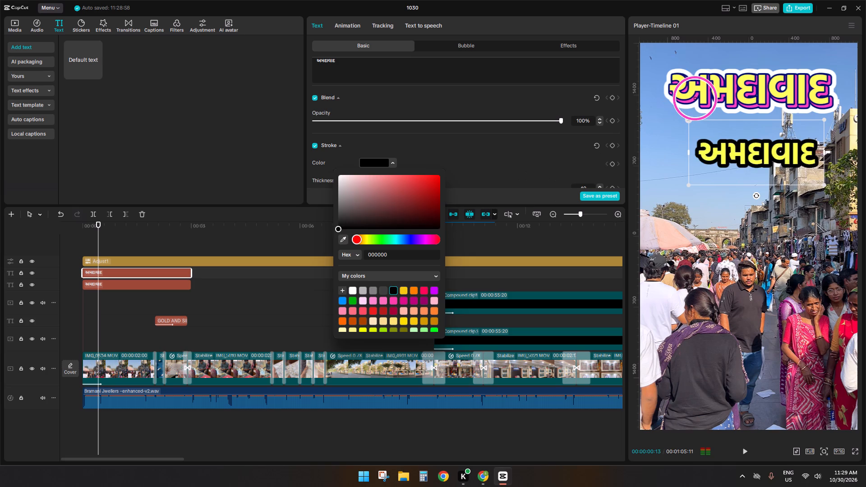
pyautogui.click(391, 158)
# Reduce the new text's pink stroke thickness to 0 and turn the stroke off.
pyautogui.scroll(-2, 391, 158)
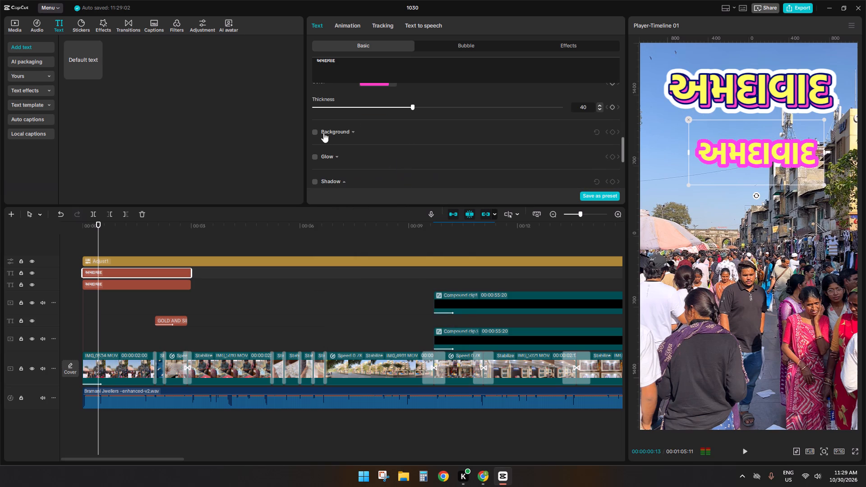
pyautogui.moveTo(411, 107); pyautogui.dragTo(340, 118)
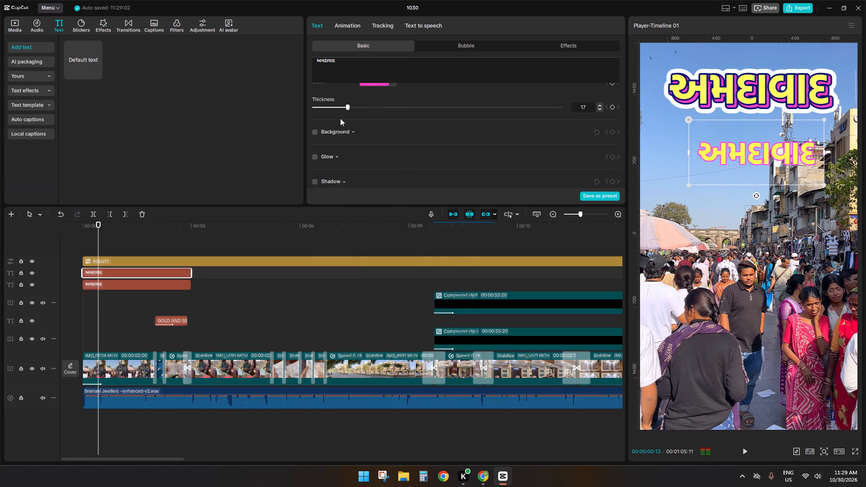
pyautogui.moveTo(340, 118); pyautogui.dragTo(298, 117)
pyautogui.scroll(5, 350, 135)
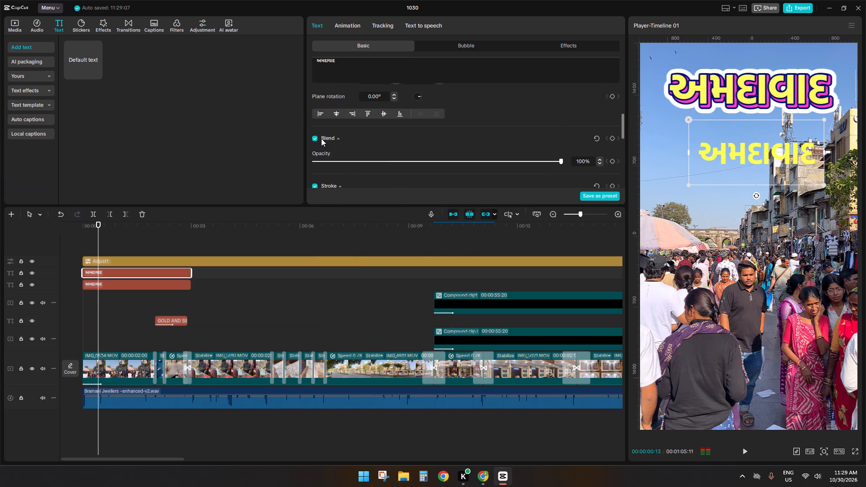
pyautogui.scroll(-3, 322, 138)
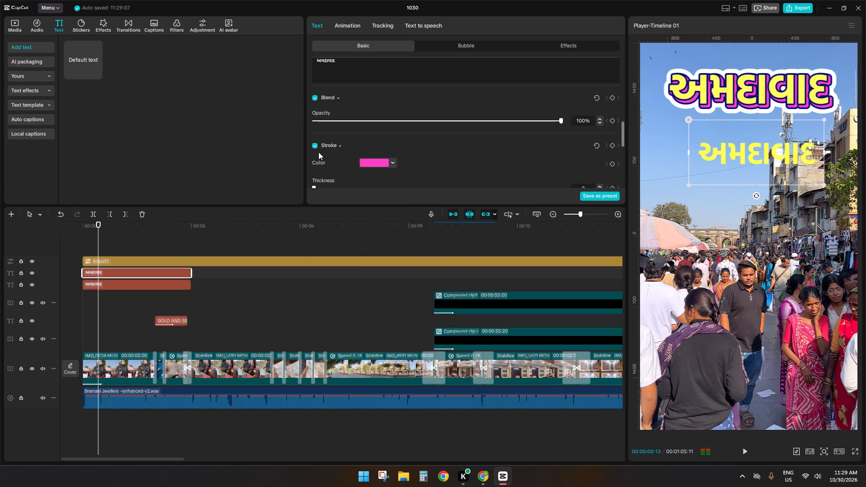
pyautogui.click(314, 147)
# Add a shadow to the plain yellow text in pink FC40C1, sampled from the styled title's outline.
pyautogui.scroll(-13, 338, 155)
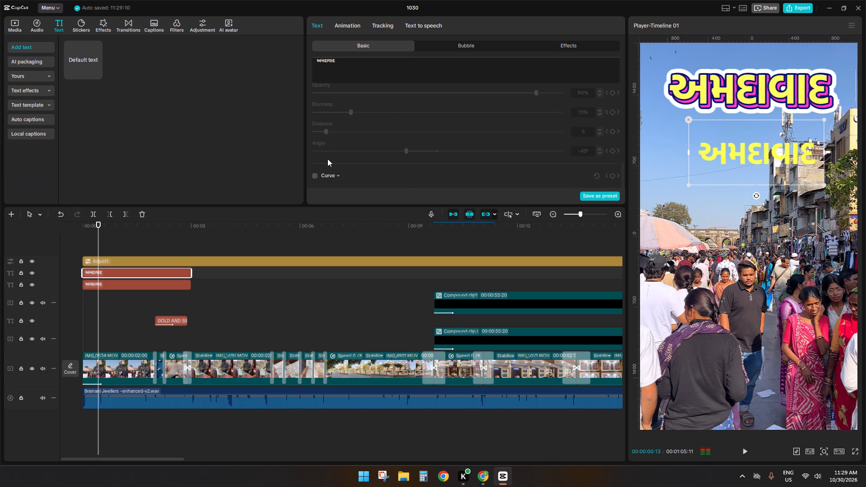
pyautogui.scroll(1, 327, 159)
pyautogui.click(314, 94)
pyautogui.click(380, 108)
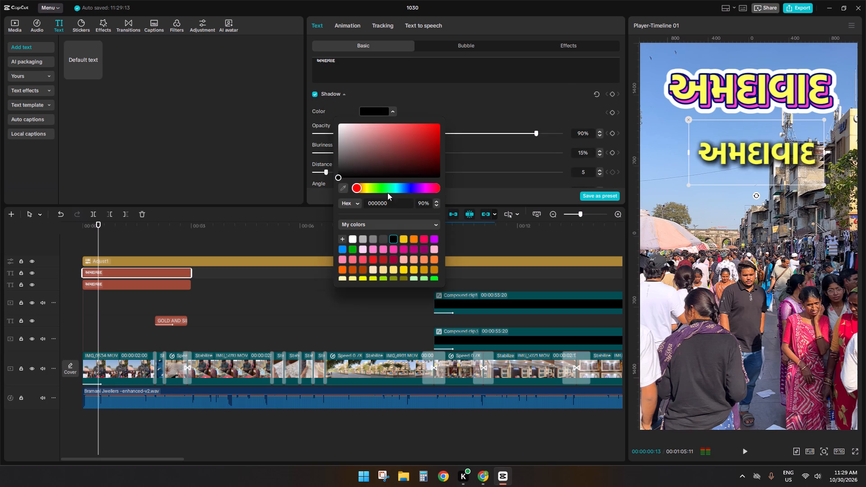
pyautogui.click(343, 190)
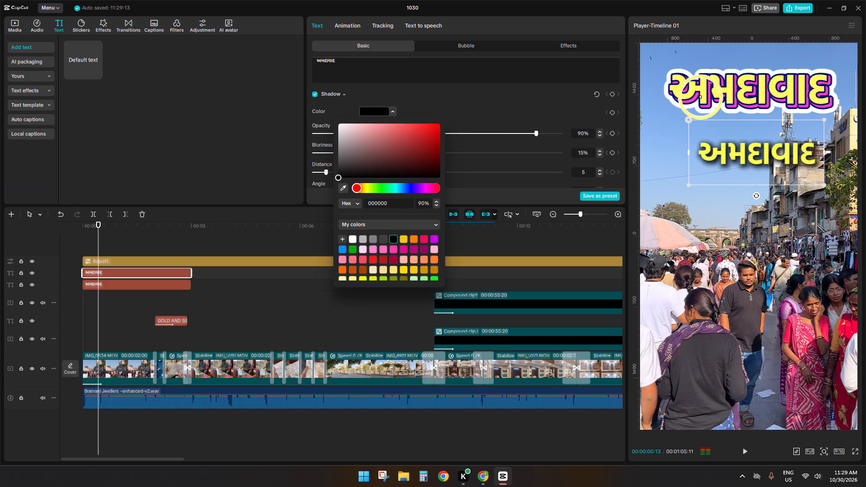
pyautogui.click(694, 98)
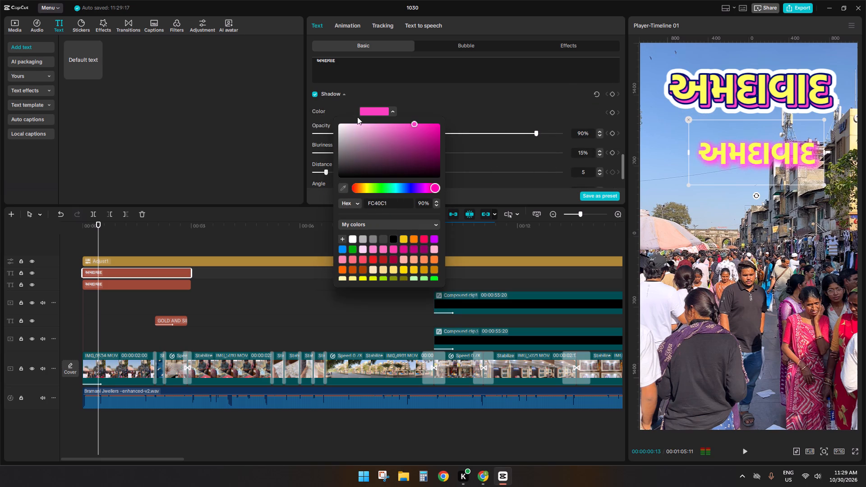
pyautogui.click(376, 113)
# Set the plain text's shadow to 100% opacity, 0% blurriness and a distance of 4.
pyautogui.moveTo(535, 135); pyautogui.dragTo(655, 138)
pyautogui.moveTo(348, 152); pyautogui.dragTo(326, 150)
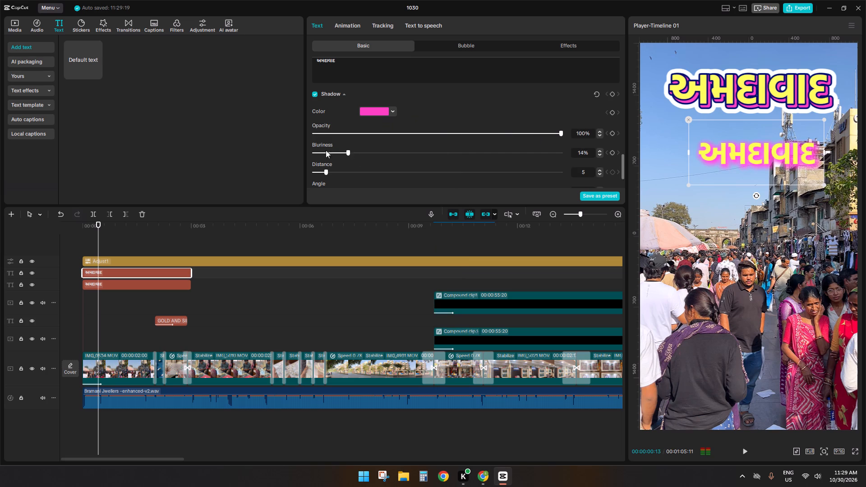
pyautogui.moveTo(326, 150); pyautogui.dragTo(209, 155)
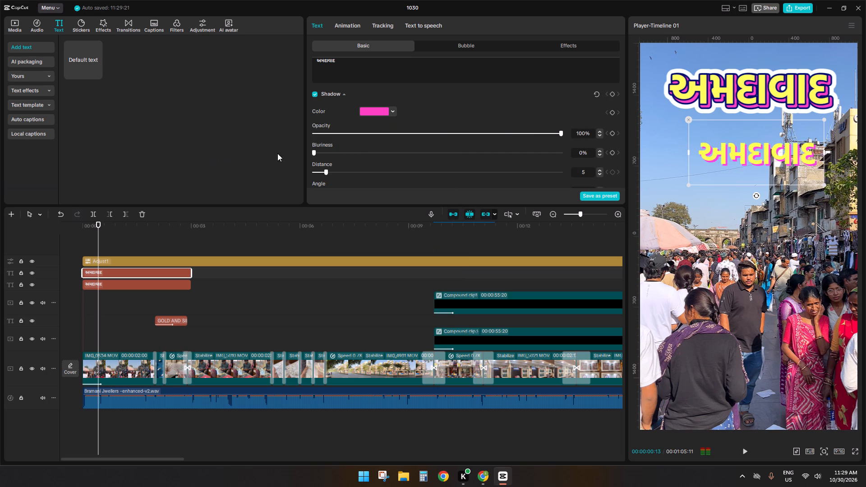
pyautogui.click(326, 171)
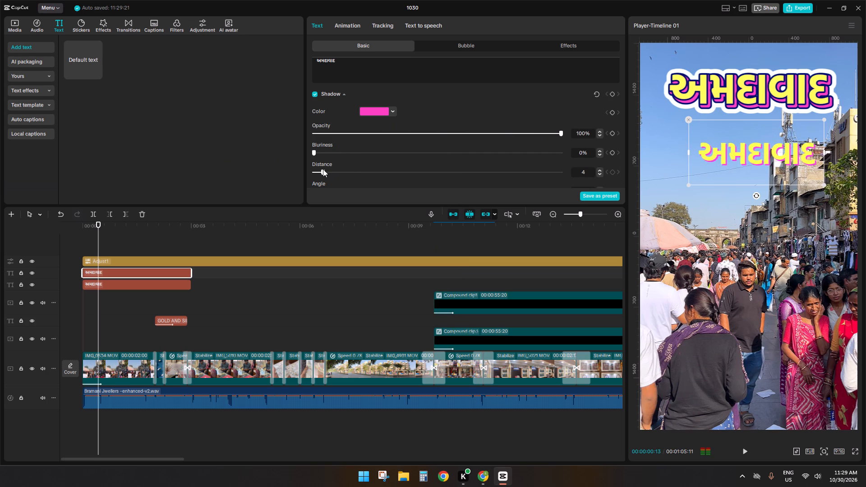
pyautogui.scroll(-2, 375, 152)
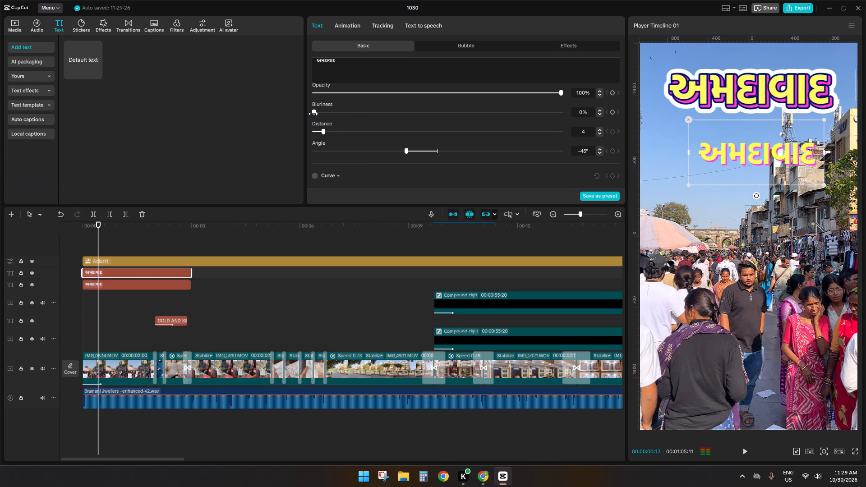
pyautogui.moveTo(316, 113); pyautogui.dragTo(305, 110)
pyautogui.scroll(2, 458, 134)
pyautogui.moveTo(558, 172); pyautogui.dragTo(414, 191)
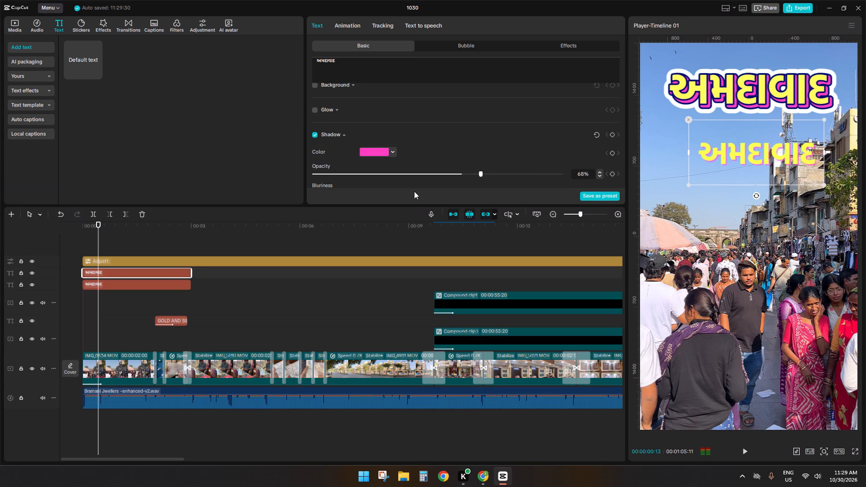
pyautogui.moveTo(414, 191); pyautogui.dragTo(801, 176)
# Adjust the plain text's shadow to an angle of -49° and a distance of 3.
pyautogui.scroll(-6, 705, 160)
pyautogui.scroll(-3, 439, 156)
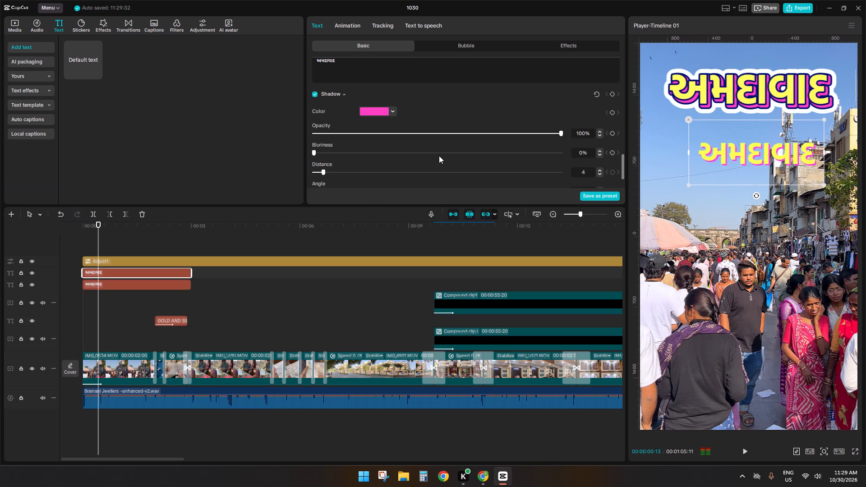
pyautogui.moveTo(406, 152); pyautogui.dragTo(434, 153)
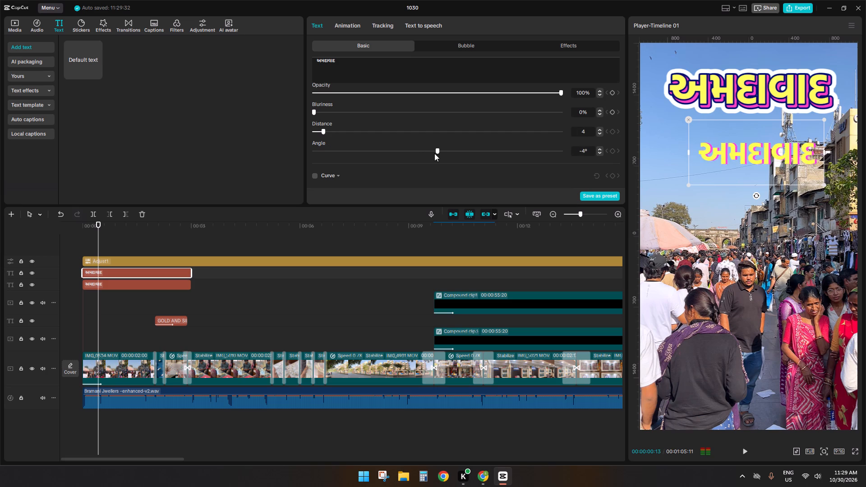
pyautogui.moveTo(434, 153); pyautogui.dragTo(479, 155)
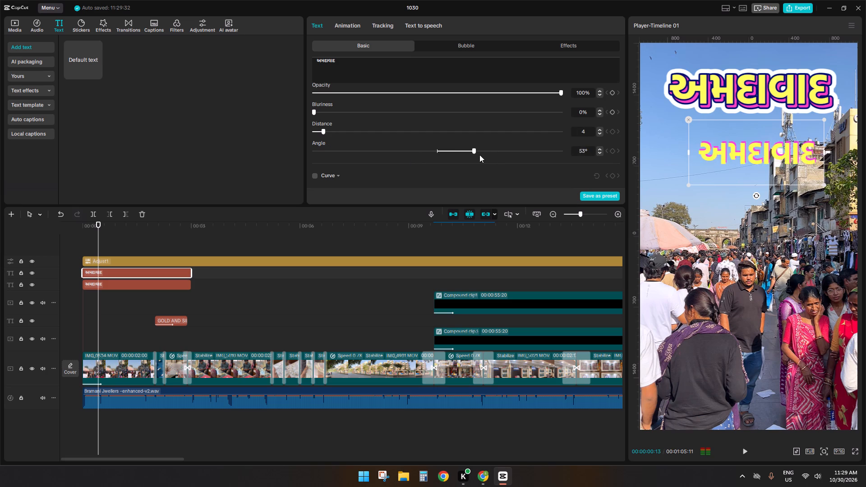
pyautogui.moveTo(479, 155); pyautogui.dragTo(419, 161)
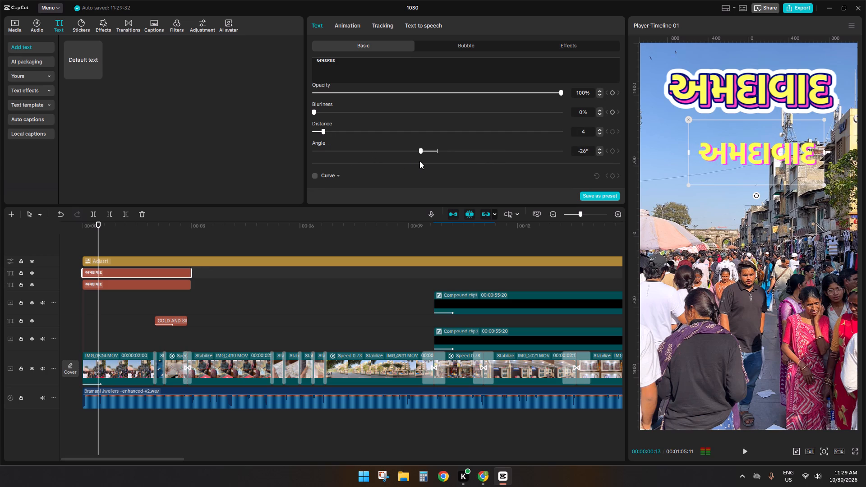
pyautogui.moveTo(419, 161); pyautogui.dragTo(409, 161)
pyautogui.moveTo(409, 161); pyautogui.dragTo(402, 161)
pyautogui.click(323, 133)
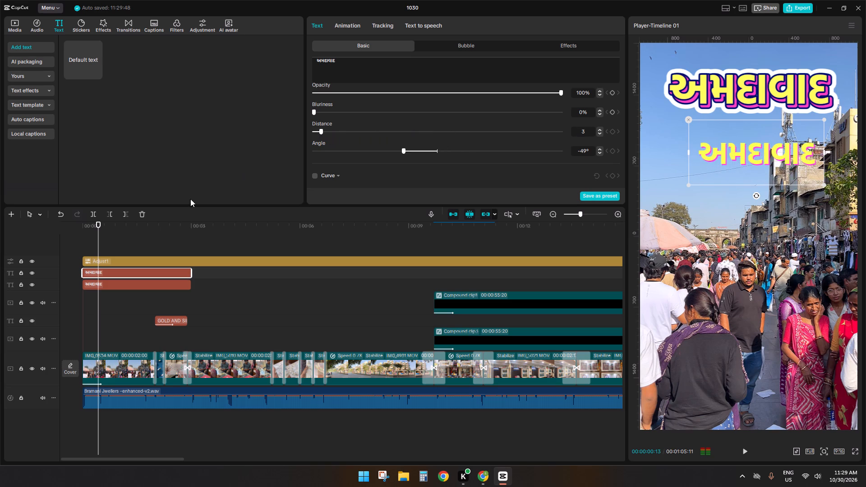
# Delete the plain yellow અમદાવાદ text, keeping the original styled title.
pyautogui.click(142, 216)
# Move the styled અમદાવાદ title slightly lower in the frame, keeping its horizontal position.
pyautogui.click(122, 275)
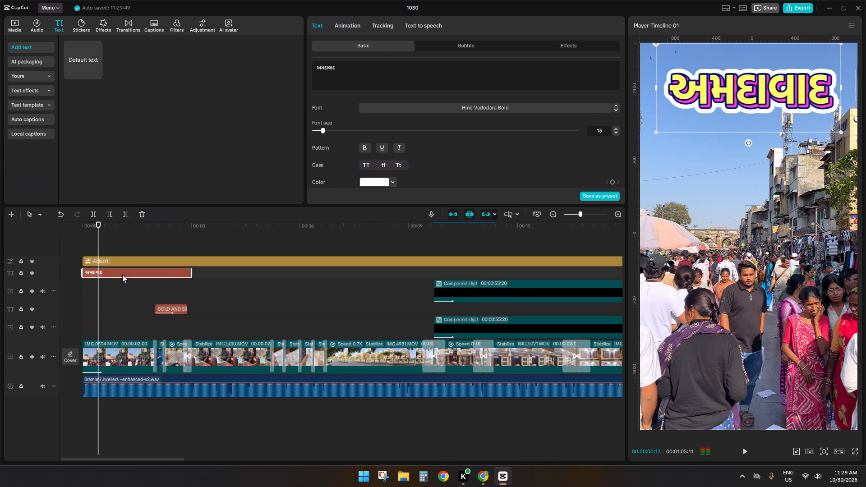
pyautogui.moveTo(792, 113); pyautogui.dragTo(789, 119)
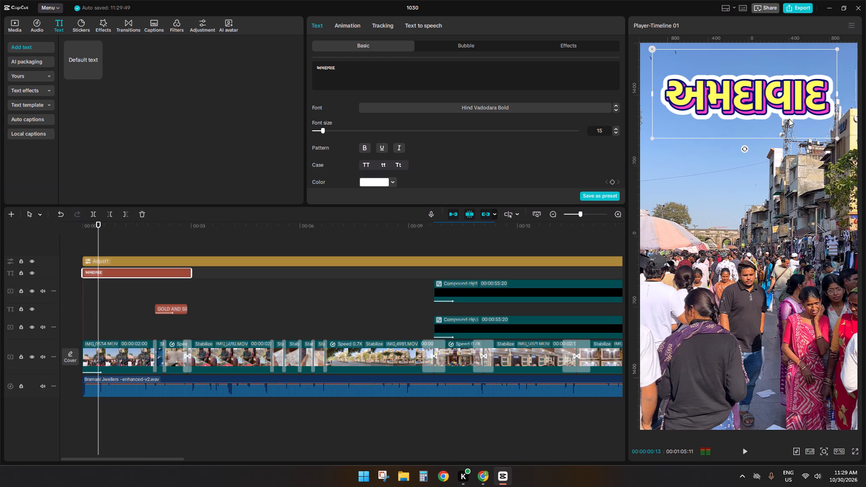
pyautogui.moveTo(789, 119); pyautogui.dragTo(791, 118)
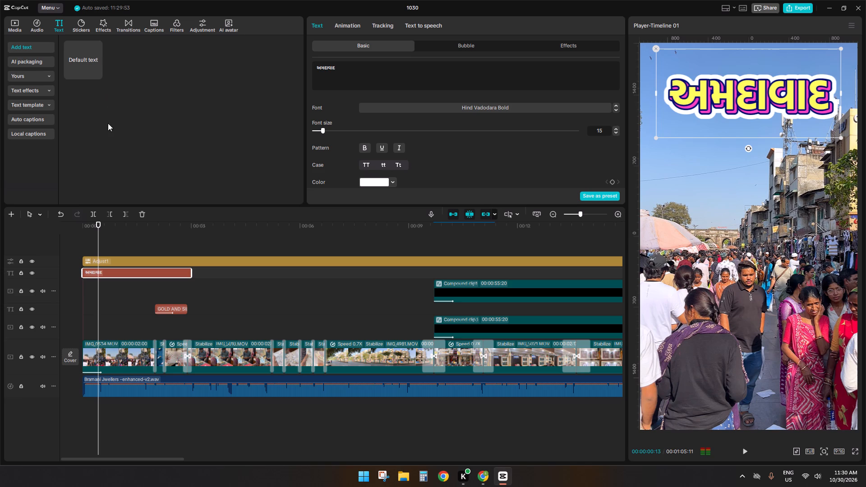
# In Chrome, translate અમદાવાદ from Gujarati to English with the Google translator and copy the English translation.
pyautogui.click(481, 471)
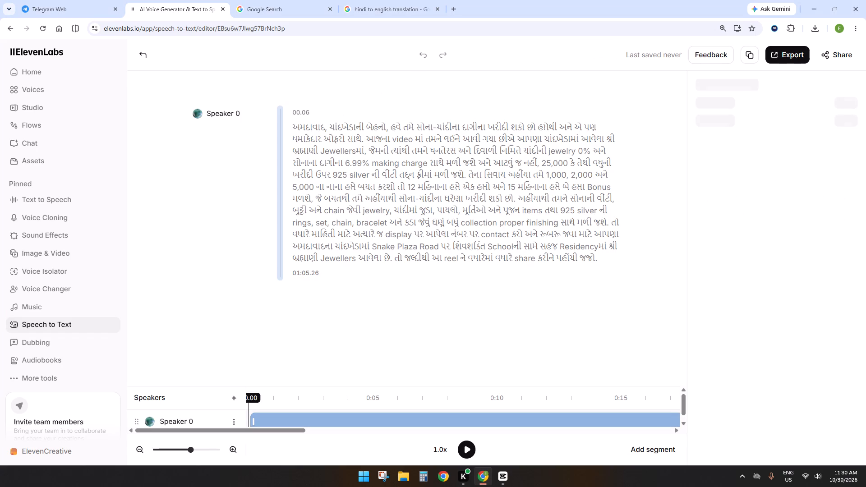
pyautogui.click(351, 18)
pyautogui.click(286, 163)
pyautogui.click(275, 163)
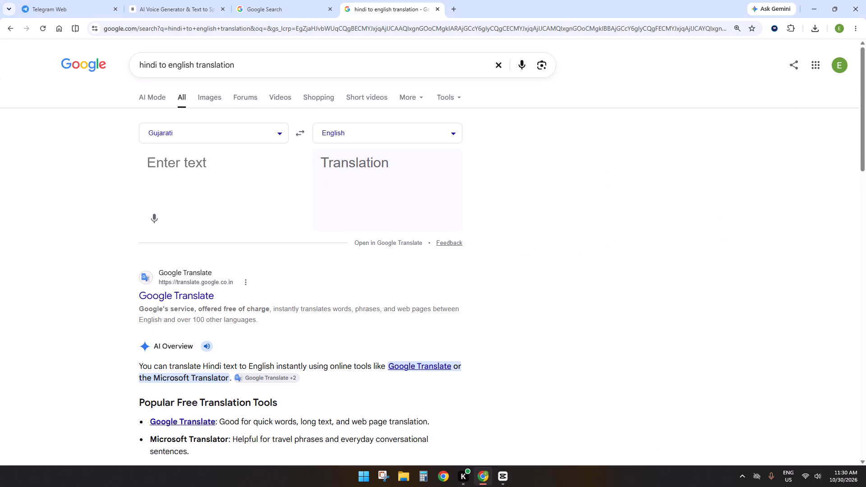
pyautogui.hotkey('ctrl', 'v')
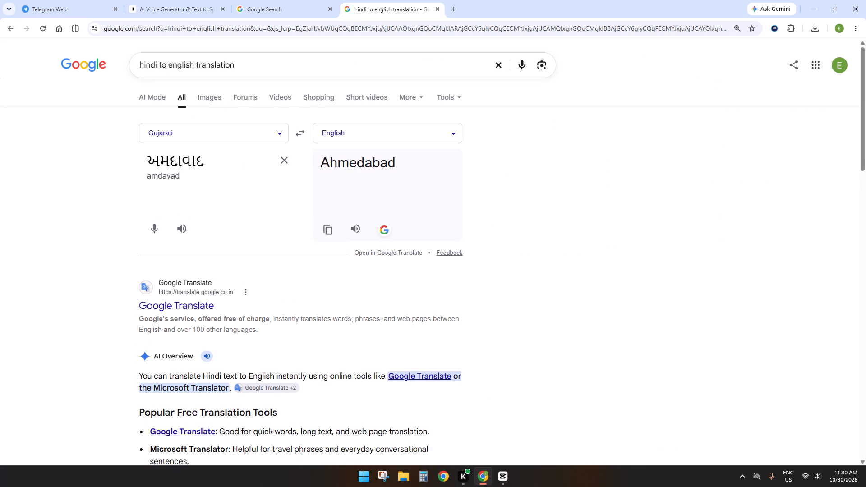
pyautogui.click(324, 228)
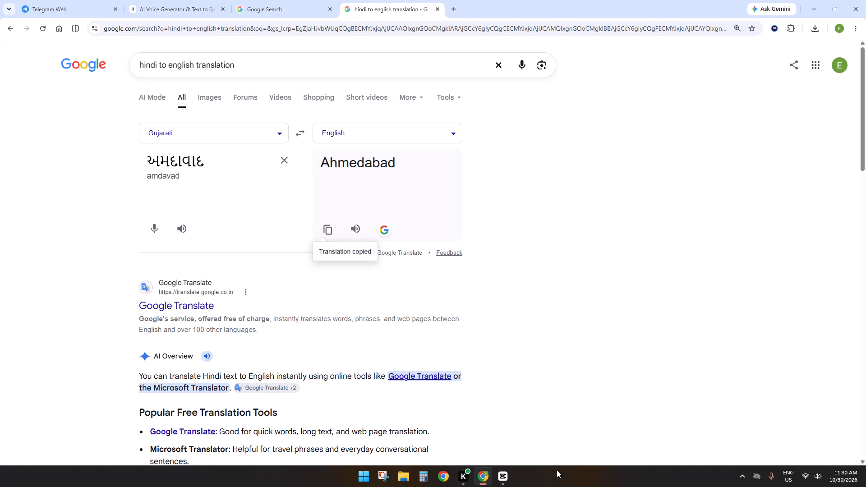
# Back in CapCut, replace the styled title's text with the copied Ahmedabad and set it in all capitals.
pyautogui.click(505, 472)
pyautogui.moveTo(380, 71); pyautogui.dragTo(363, 69)
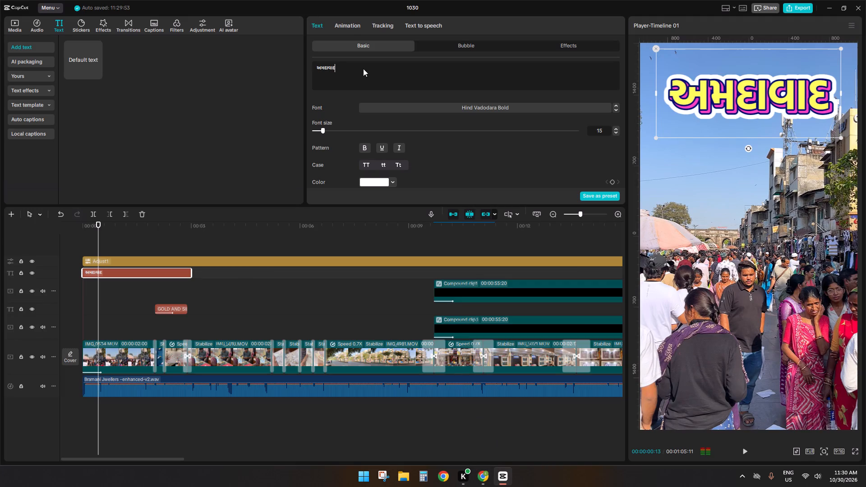
pyautogui.moveTo(363, 69); pyautogui.dragTo(0, 39)
pyautogui.hotkey('ctrl', 'v')
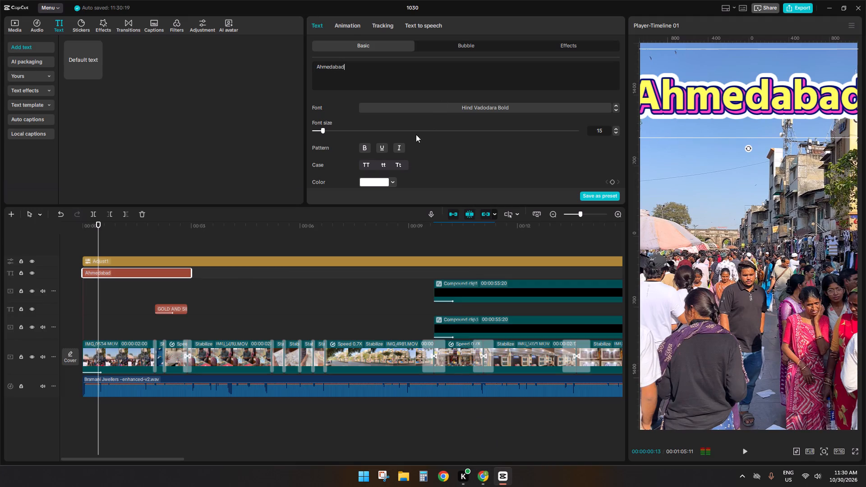
pyautogui.click(360, 161)
pyautogui.click(371, 162)
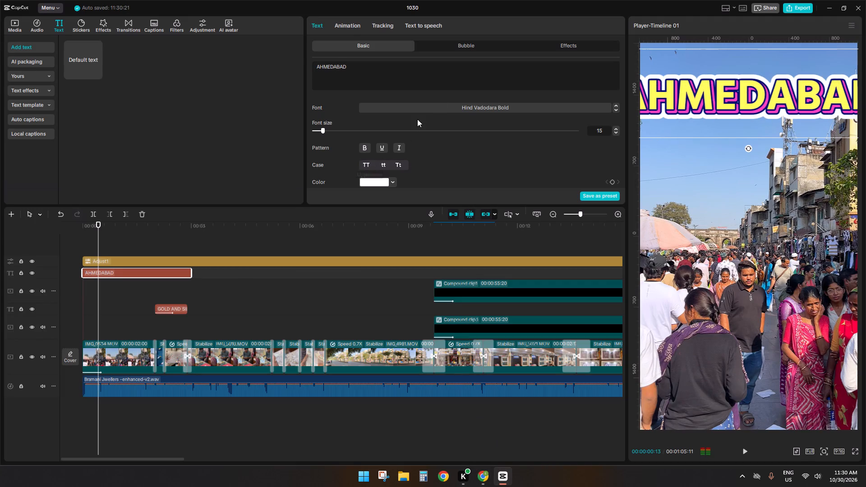
# Reduce the AHMEDABAD title's font size to 11 and move it up near the top of the frame.
pyautogui.tripleClick(616, 133)
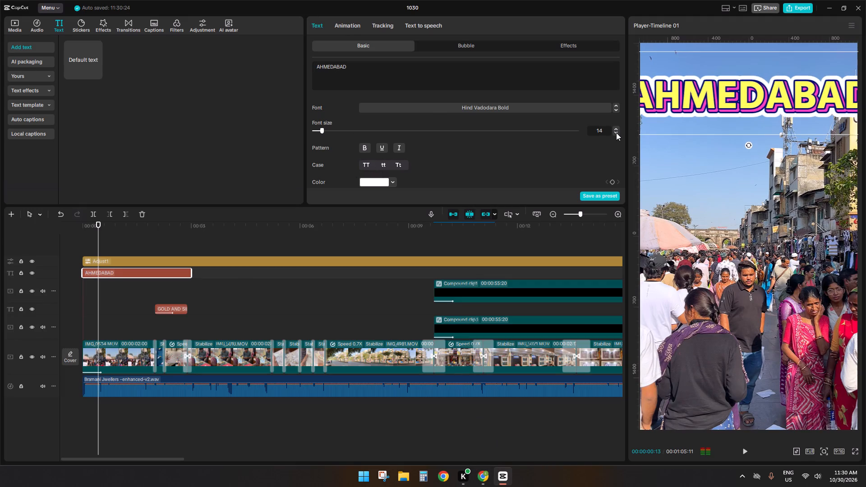
pyautogui.click(616, 133)
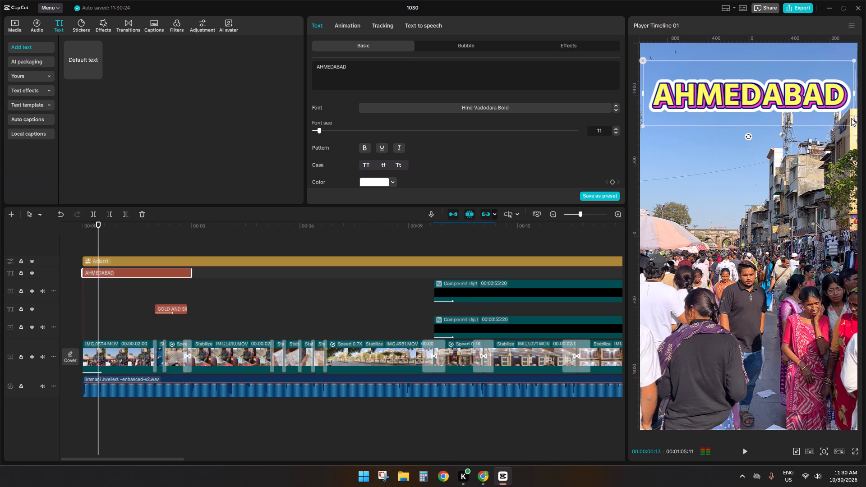
pyautogui.moveTo(820, 109); pyautogui.dragTo(820, 94)
# Turn on bold for the AHMEDABAD title.
pyautogui.click(362, 143)
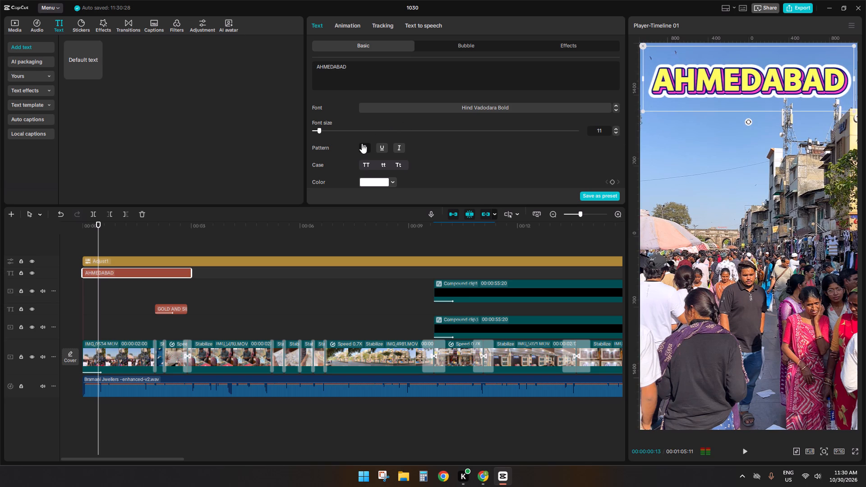
pyautogui.click(362, 143)
pyautogui.click(362, 143)
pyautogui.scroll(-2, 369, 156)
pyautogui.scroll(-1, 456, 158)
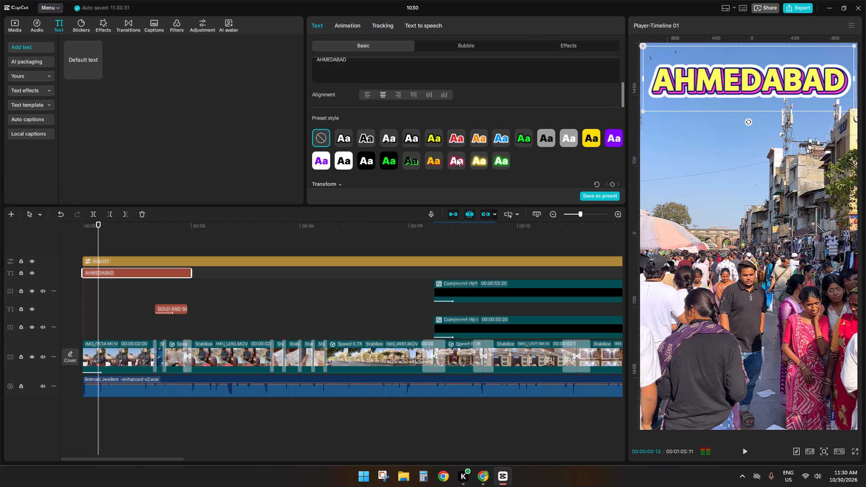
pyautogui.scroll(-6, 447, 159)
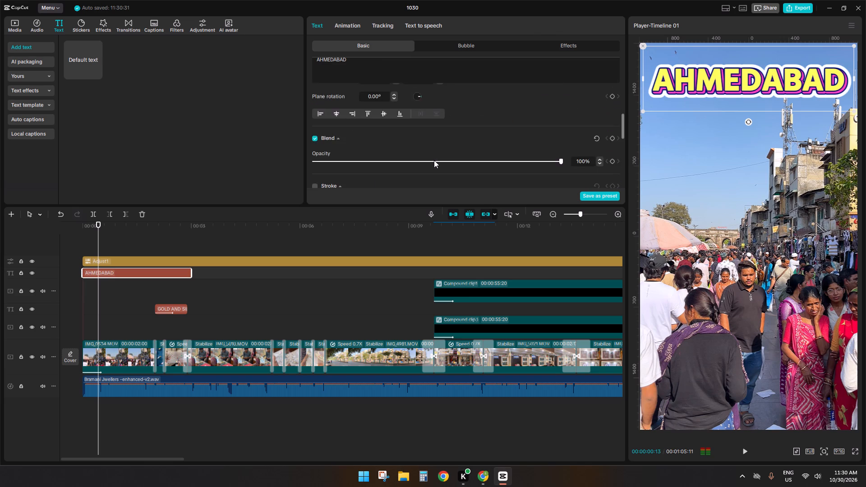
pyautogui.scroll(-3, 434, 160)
# Add a default text clip at the playhead on a new track above the AHMEDABAD title and open its text for editing.
pyautogui.moveTo(73, 57); pyautogui.dragTo(96, 267)
pyautogui.click(374, 84)
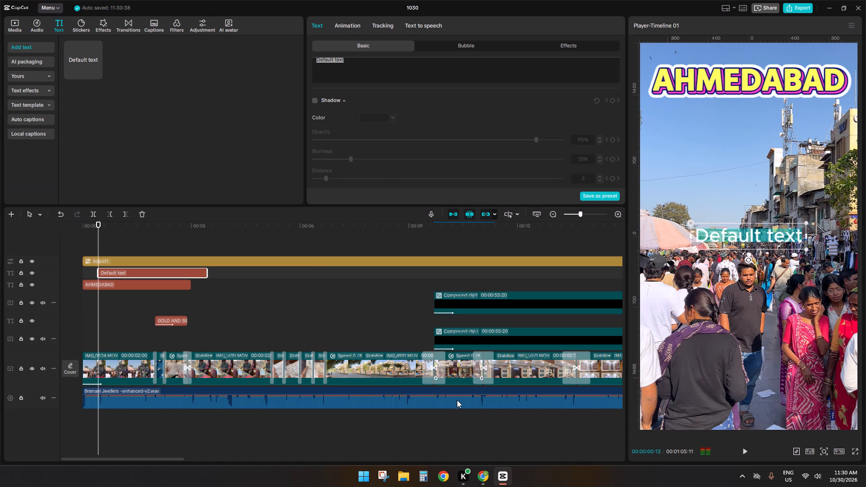
pyautogui.click(480, 481)
pyautogui.click(382, 4)
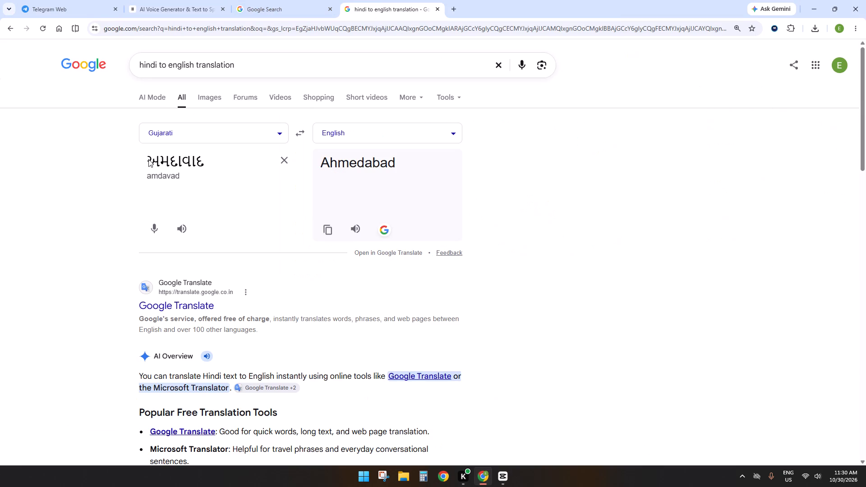
pyautogui.click(292, 156)
pyautogui.click(260, 160)
pyautogui.hotkey('ctrl', 'v')
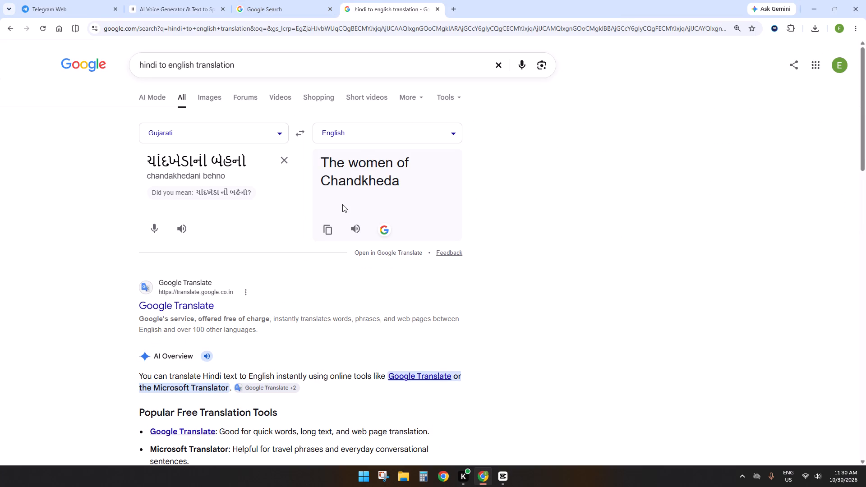
pyautogui.moveTo(227, 174); pyautogui.dragTo(116, 173)
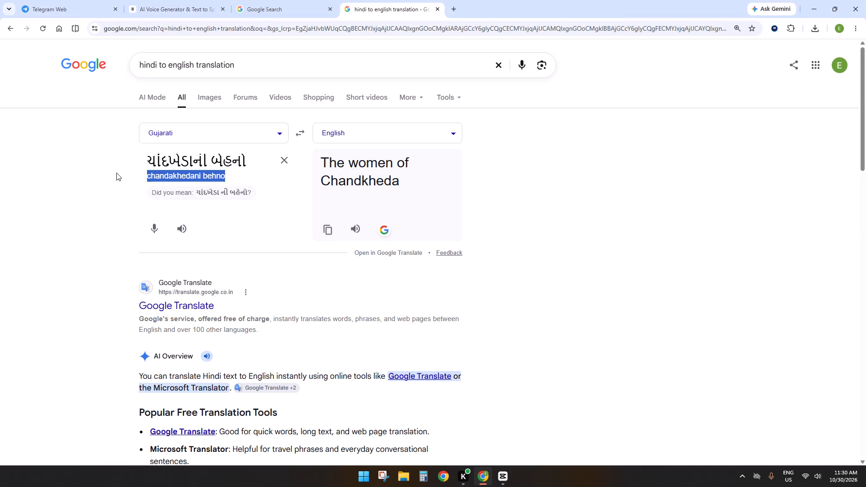
pyautogui.hotkey('ctrl', 'c')
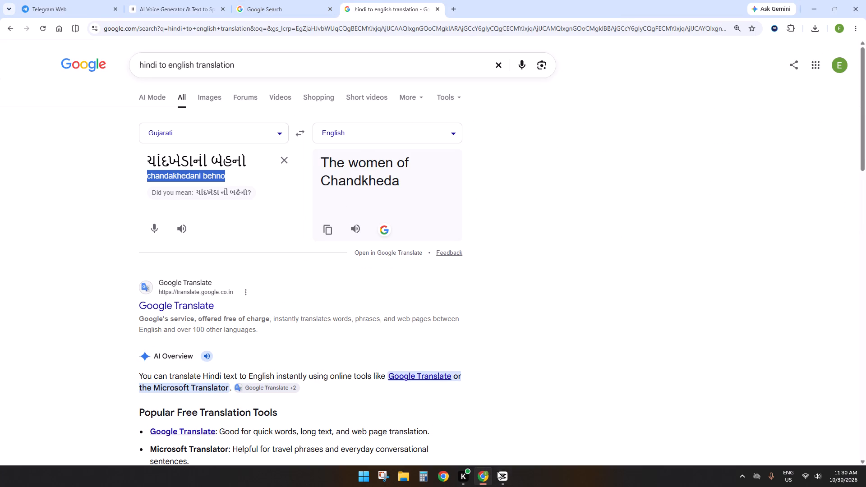
# Back in CapCut, replace the new text clip's default text with the copied chandakhedani behno.
pyautogui.click(499, 473)
pyautogui.moveTo(378, 68); pyautogui.dragTo(245, 54)
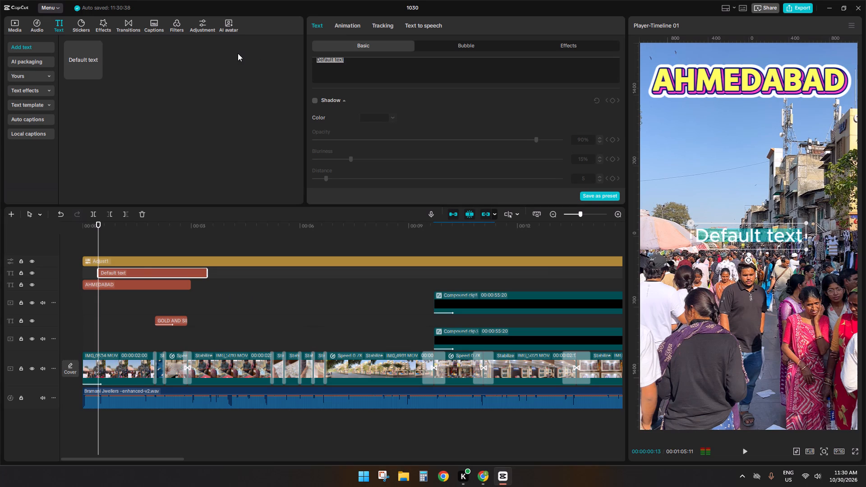
pyautogui.hotkey('ctrl', 'v')
# Style the chandakhedani behno title with the Hind Vadodara Bold font, bold, all capitals and a shadow.
pyautogui.scroll(8, 388, 142)
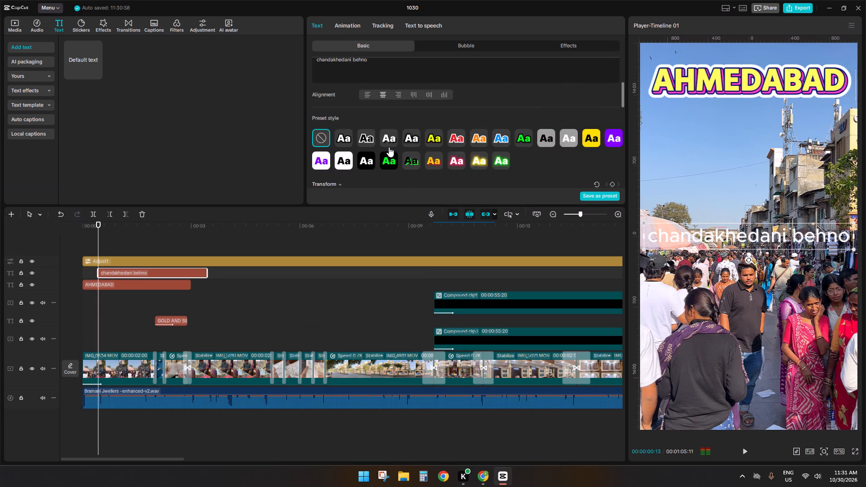
pyautogui.scroll(6, 389, 147)
pyautogui.click(399, 109)
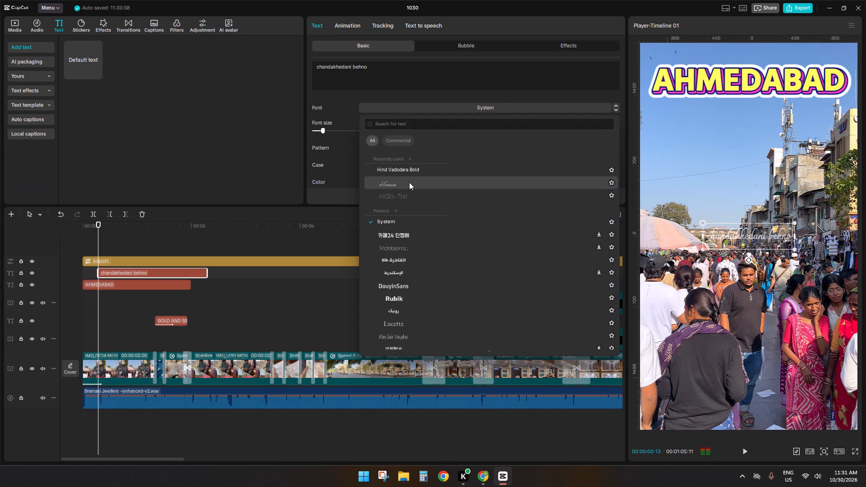
pyautogui.click(403, 168)
pyautogui.click(364, 148)
pyautogui.click(365, 161)
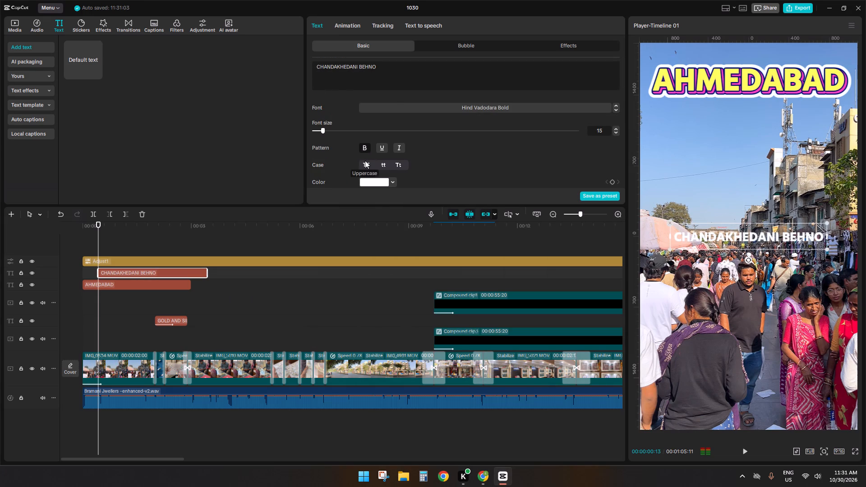
pyautogui.scroll(-12, 365, 161)
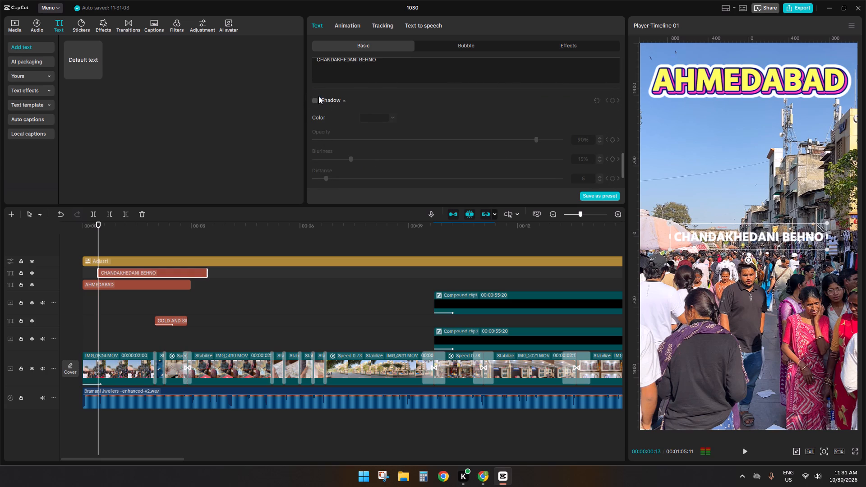
pyautogui.click(317, 101)
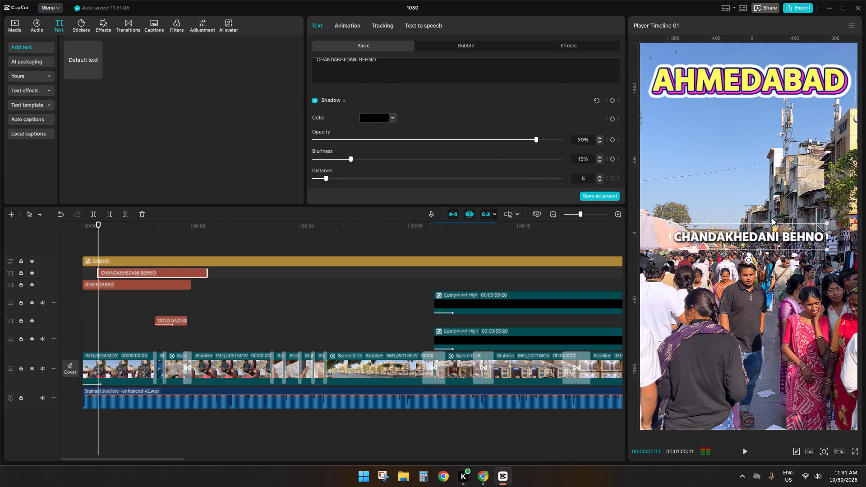
# Shrink the CHANDAKHEDANI BEHNO title slightly and place it just beneath the AHMEDABAD title.
pyautogui.moveTo(827, 225); pyautogui.dragTo(812, 235)
pyautogui.moveTo(786, 242); pyautogui.dragTo(790, 114)
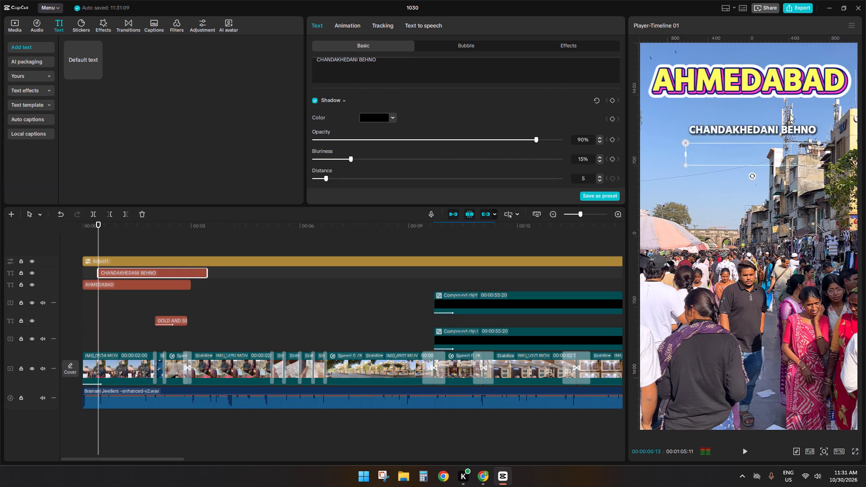
pyautogui.moveTo(790, 114); pyautogui.dragTo(788, 110)
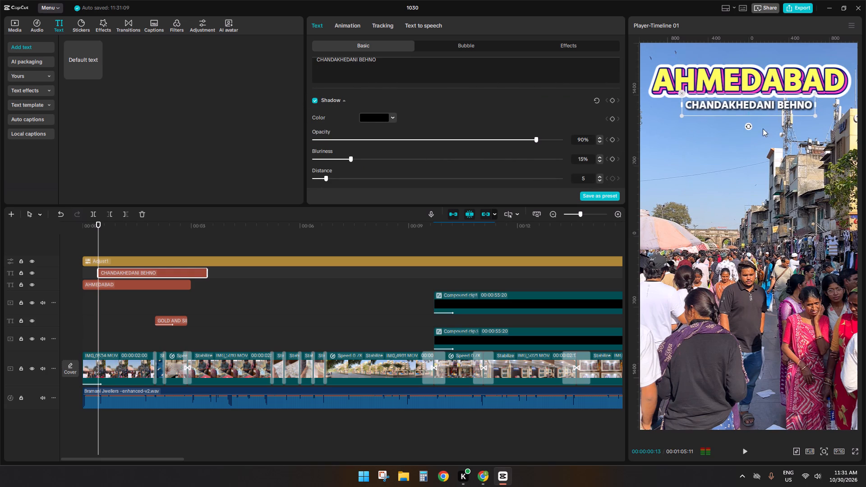
# Apply the Bounce In entrance animation to the AHMEDABAD title.
pyautogui.click(108, 280)
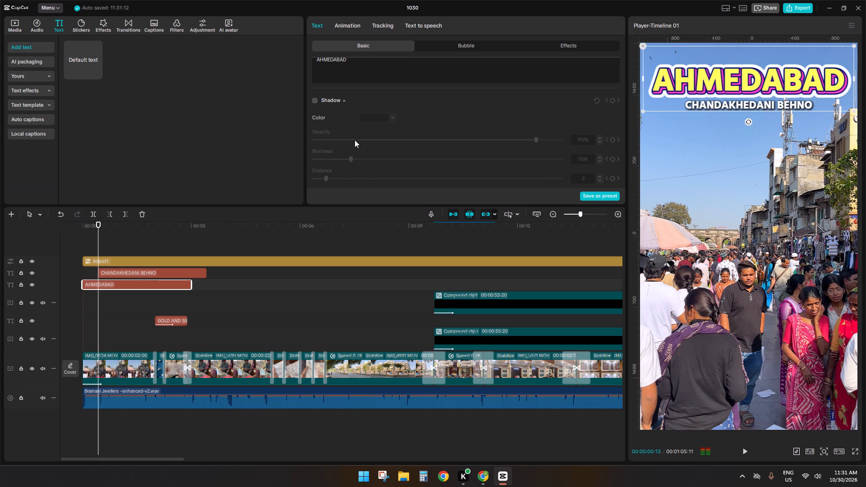
pyautogui.click(355, 32)
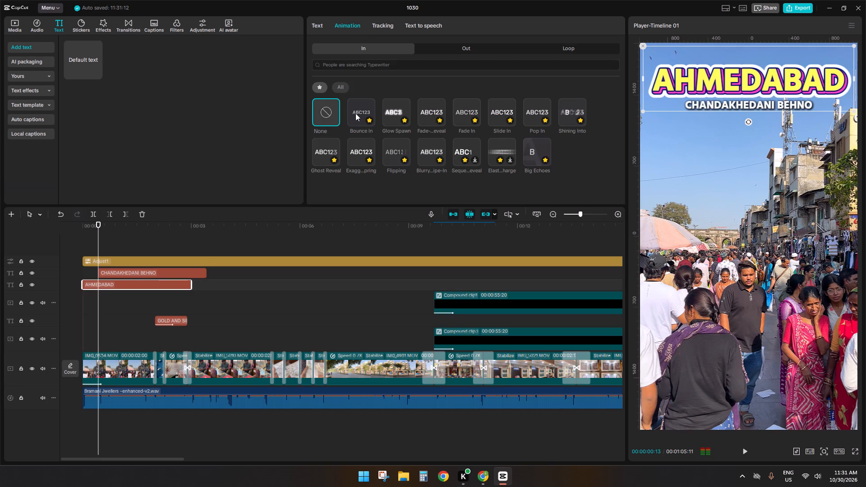
pyautogui.click(355, 113)
# Apply the Flipping entrance animation to the CHANDAKHEDANI BEHNO title.
pyautogui.click(126, 271)
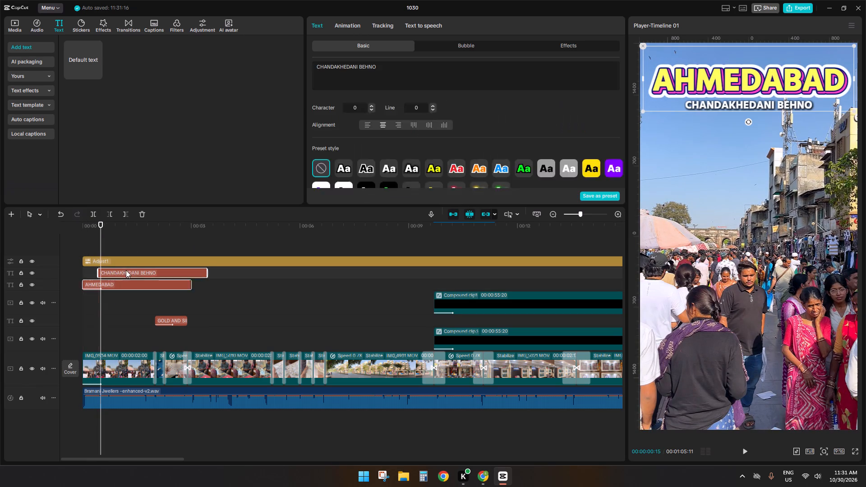
pyautogui.click(352, 30)
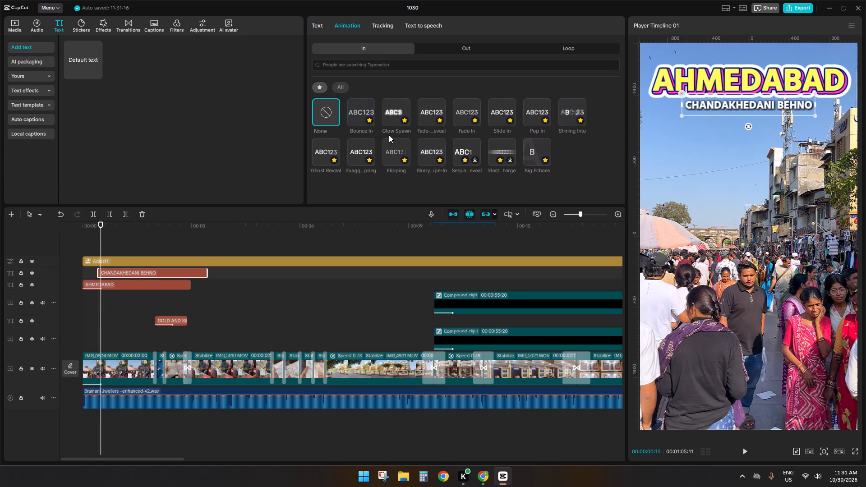
pyautogui.click(392, 147)
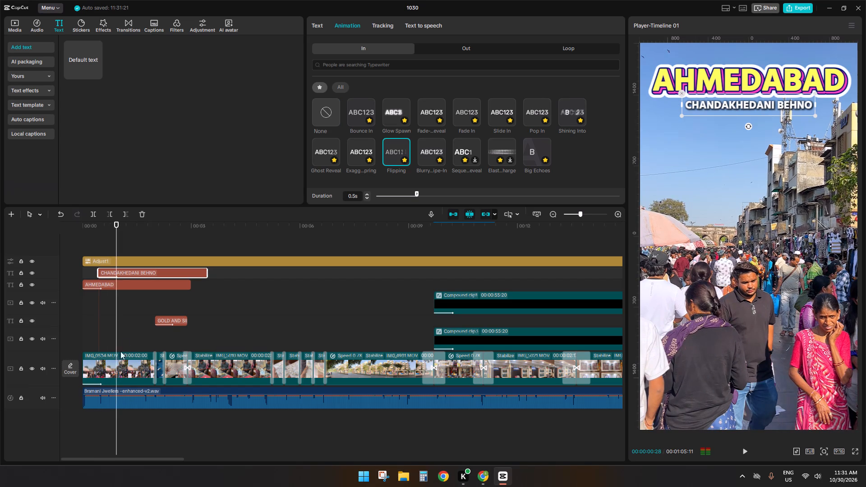
# Play through the opening, and cut both titles' ends off at 00:00:02:00, where the GOLD AND SILVER title starts.
pyautogui.press('space')
pyautogui.press('space')
pyautogui.press('space')
pyautogui.press('space')
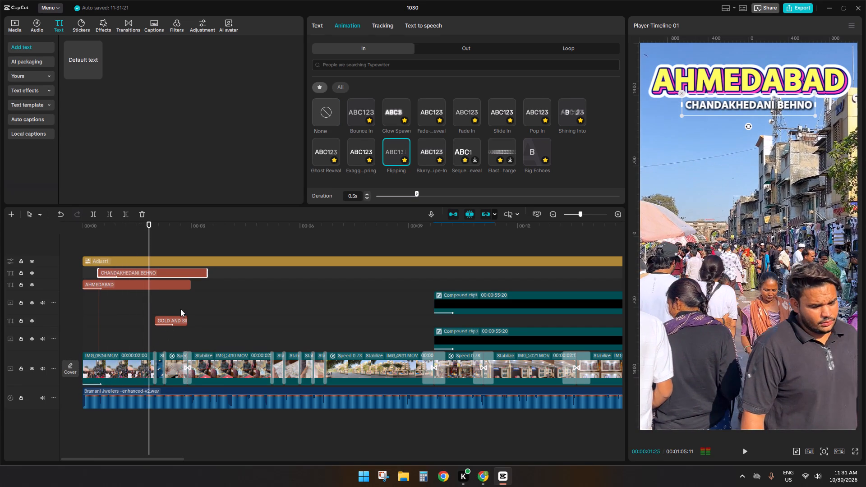
pyautogui.click(151, 295)
pyautogui.moveTo(192, 299); pyautogui.dragTo(164, 275)
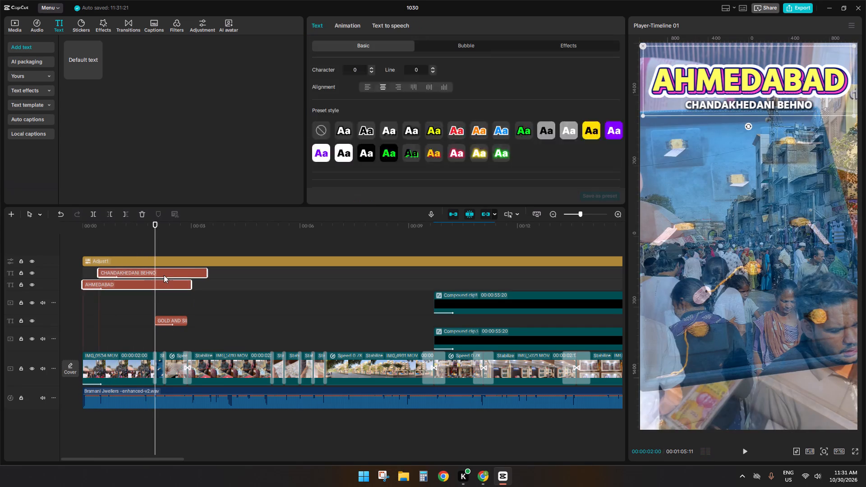
pyautogui.press('s')
pyautogui.press('d')
# Select the AHMEDABAD and CHANDAKHEDANI BEHNO titles together and scale them down slightly in the frame.
pyautogui.moveTo(154, 305); pyautogui.dragTo(123, 277)
pyautogui.moveTo(182, 306); pyautogui.dragTo(136, 275)
pyautogui.moveTo(645, 115); pyautogui.dragTo(664, 115)
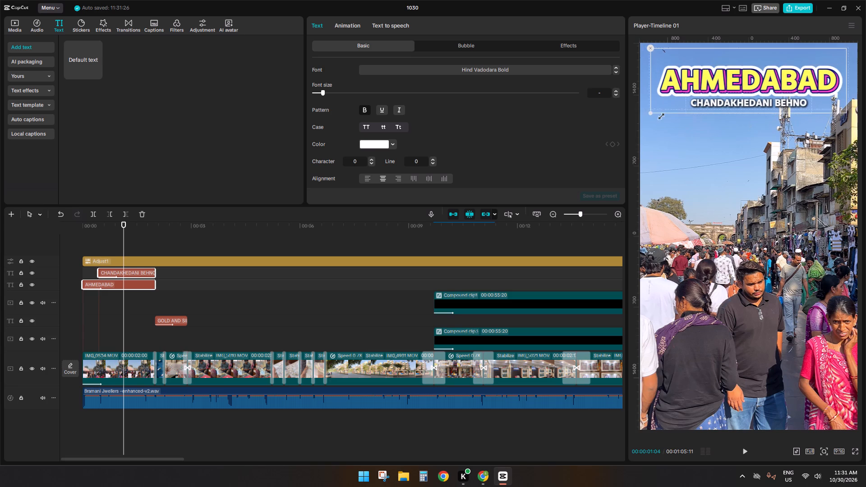
pyautogui.moveTo(664, 115); pyautogui.dragTo(667, 115)
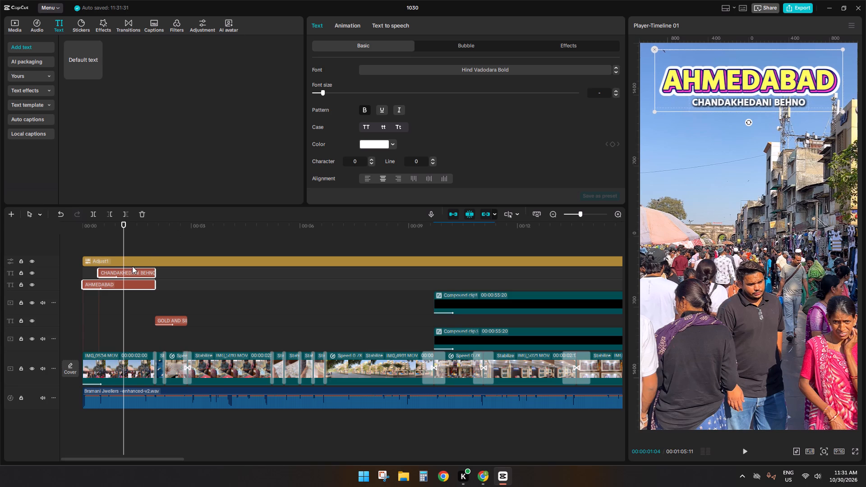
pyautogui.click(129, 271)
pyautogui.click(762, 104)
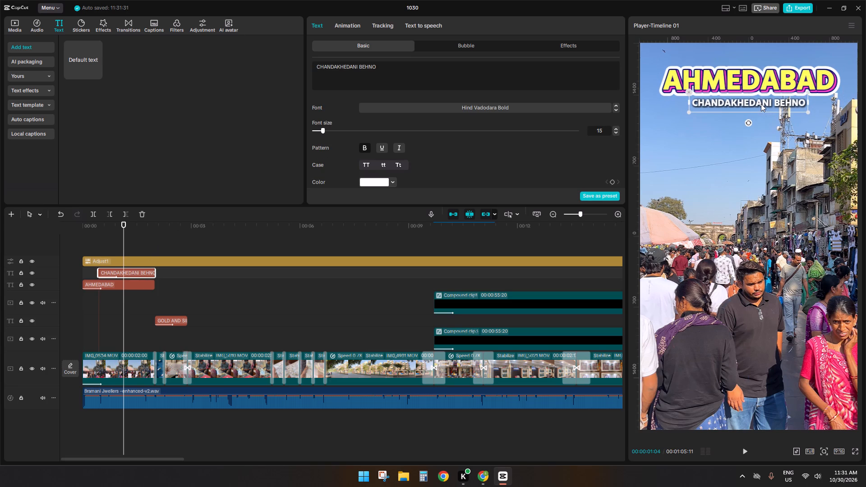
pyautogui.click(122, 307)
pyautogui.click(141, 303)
# Turn off uniform scale for the AHMEDABAD title, set its scale height to 333%, and turn uniform scale back on.
pyautogui.click(128, 281)
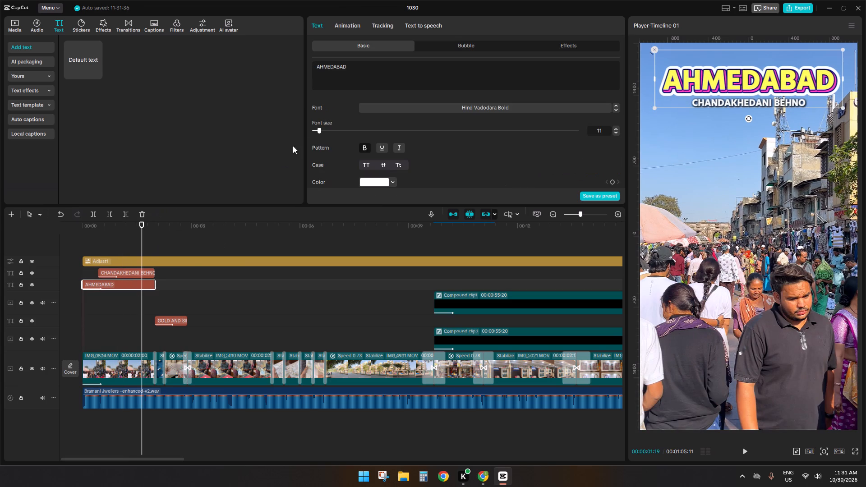
pyautogui.scroll(-4, 424, 114)
pyautogui.rightClick(424, 114)
pyautogui.scroll(-3, 424, 114)
pyautogui.scroll(-6, 378, 127)
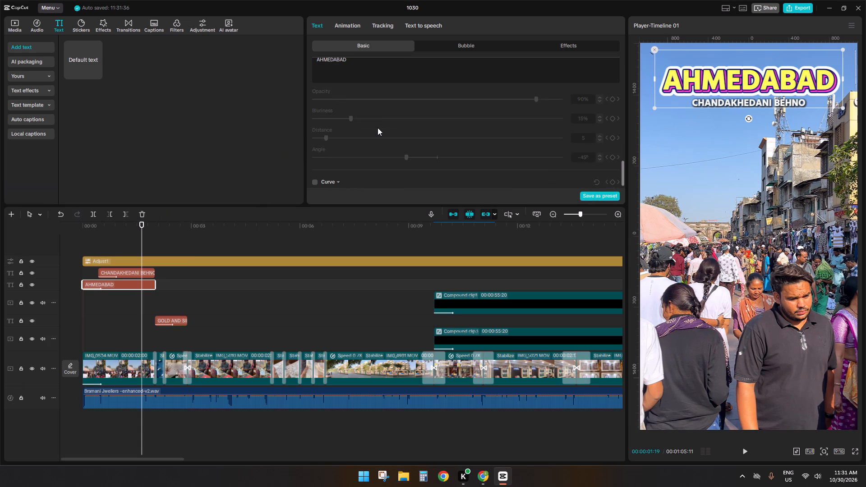
pyautogui.scroll(-3, 378, 128)
pyautogui.scroll(9, 378, 129)
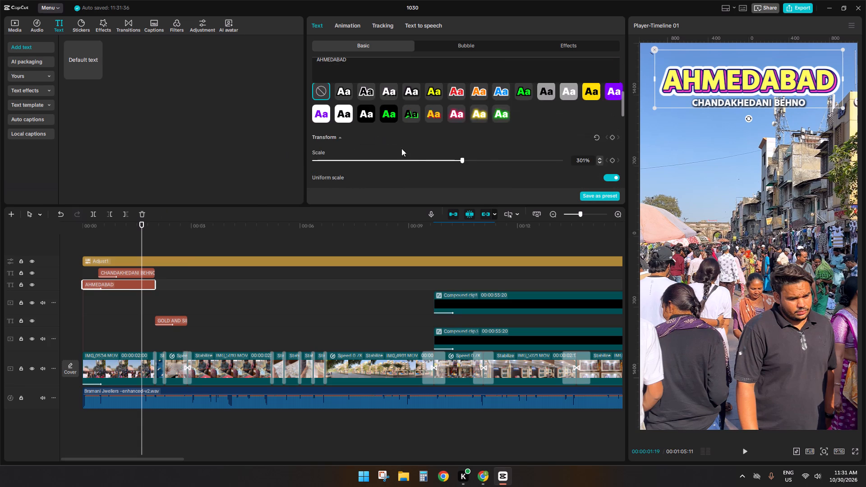
pyautogui.scroll(3, 415, 158)
pyautogui.scroll(-3, 450, 156)
pyautogui.click(609, 178)
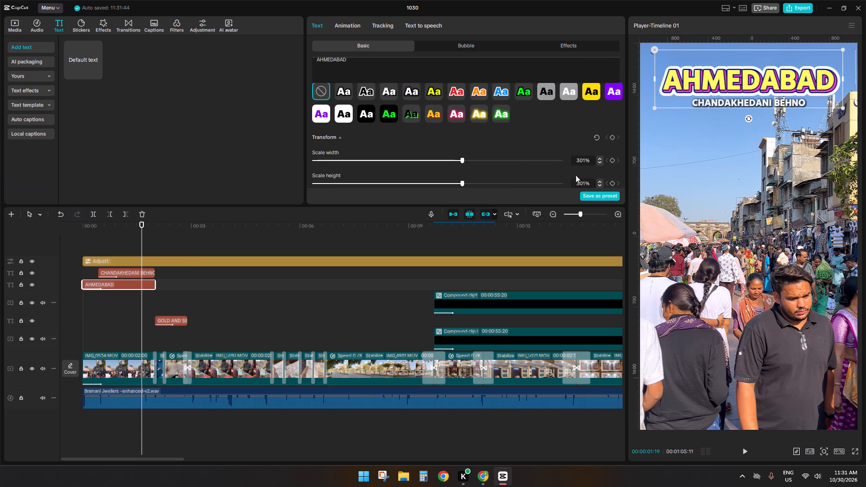
pyautogui.moveTo(463, 185); pyautogui.dragTo(452, 186)
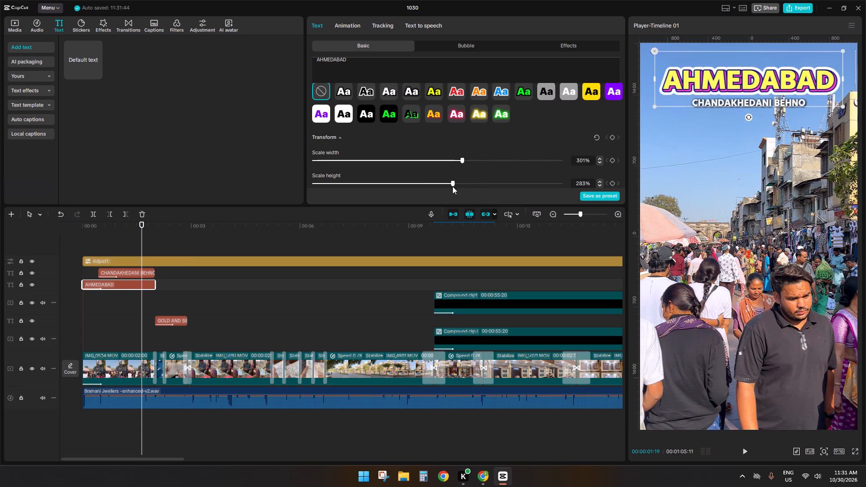
pyautogui.moveTo(452, 186); pyautogui.dragTo(479, 185)
pyautogui.scroll(-2, 481, 175)
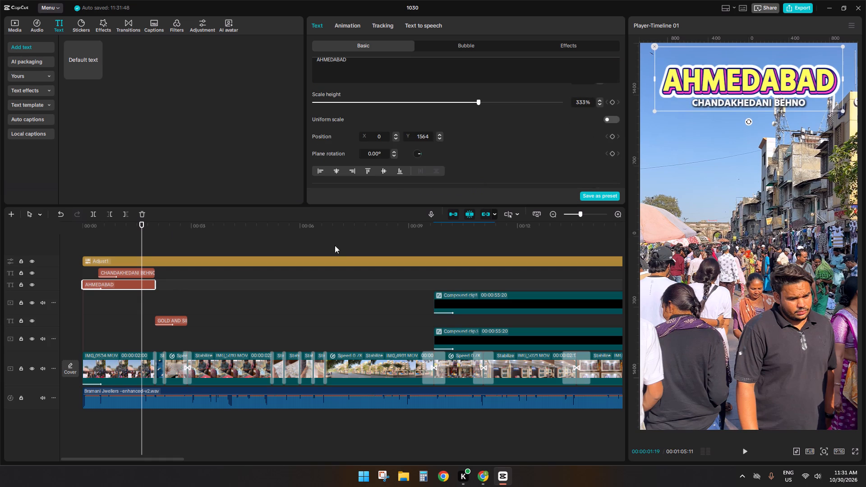
pyautogui.click(617, 118)
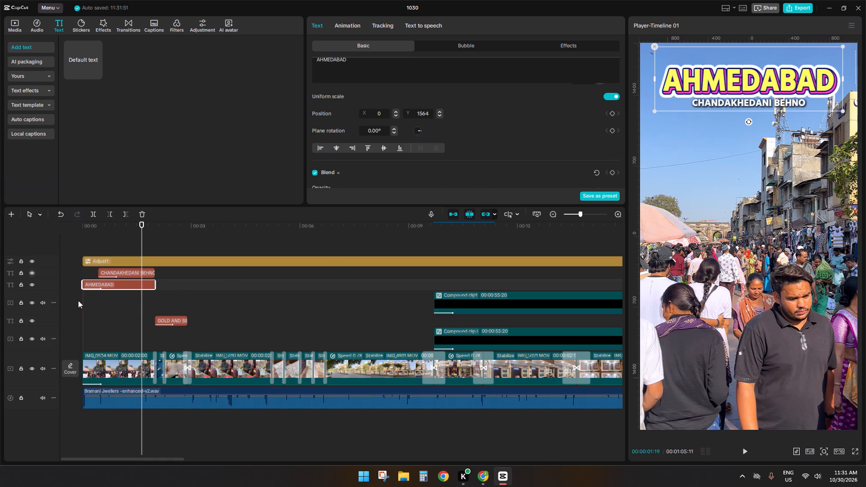
# Play the opening from the start and past the GOLD AND SILVER title to check the titles against the voice-over.
pyautogui.click(103, 305)
pyautogui.moveTo(103, 305); pyautogui.dragTo(0, 284)
pyautogui.press('space')
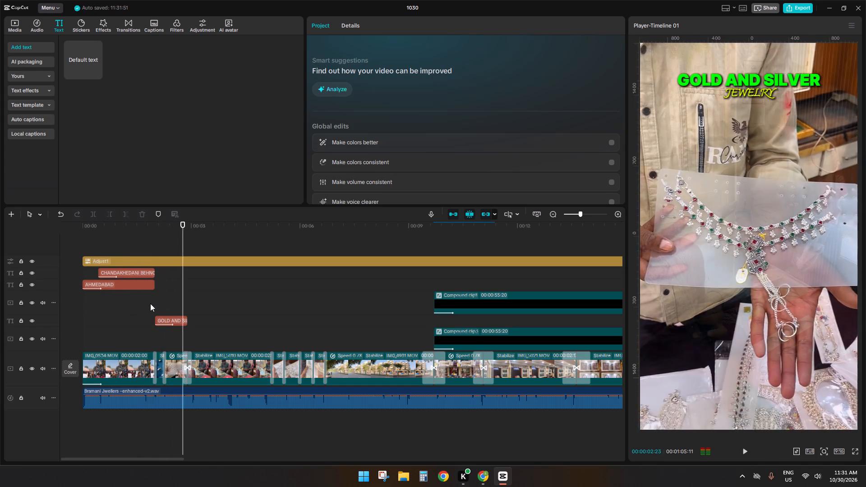
pyautogui.click(150, 303)
pyautogui.press('space')
pyautogui.press('space')
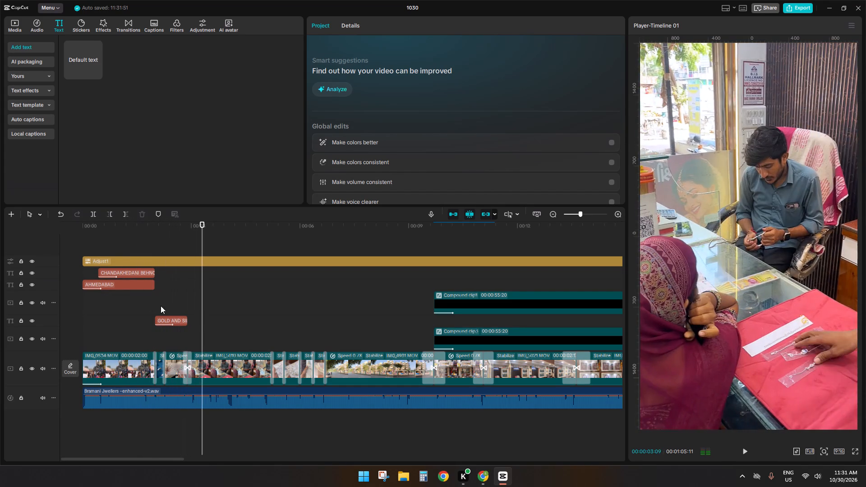
# Select the GOLD AND SILVER JEWELRY title and enlarge it slightly in the frame.
pyautogui.click(166, 306)
pyautogui.moveTo(166, 306); pyautogui.dragTo(174, 306)
pyautogui.click(175, 315)
pyautogui.click(176, 320)
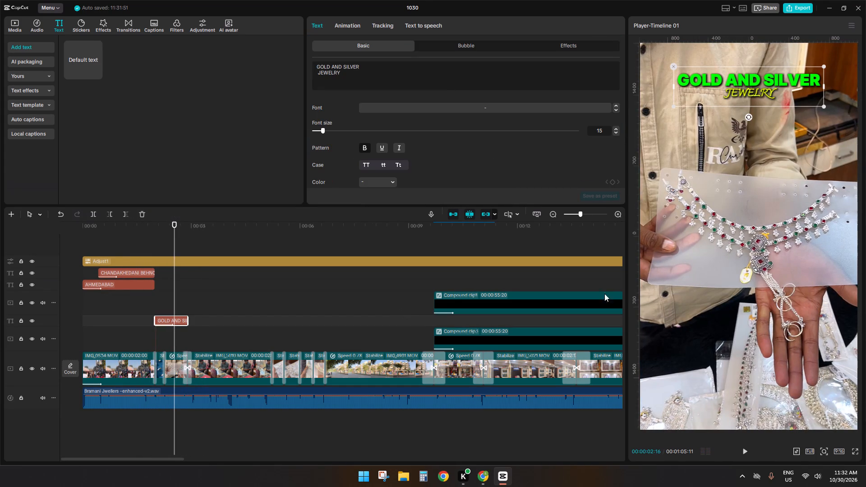
pyautogui.moveTo(673, 106); pyautogui.dragTo(663, 117)
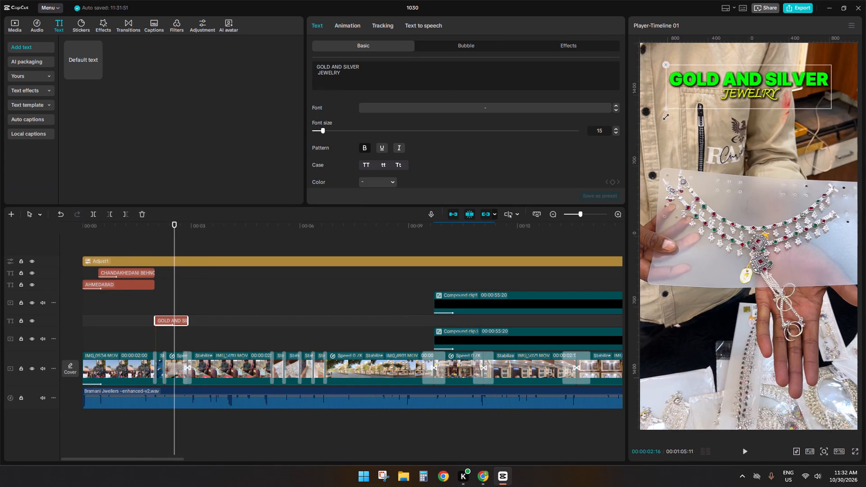
pyautogui.moveTo(663, 117); pyautogui.dragTo(659, 128)
# Play through the GOLD AND SILVER title and extend its end to about 00:00:03:24.
pyautogui.press('space')
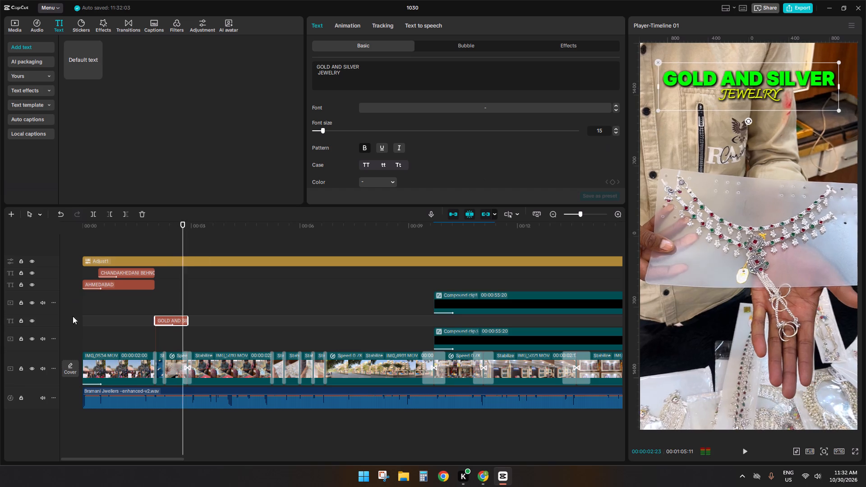
pyautogui.press('space')
pyautogui.moveTo(189, 318); pyautogui.dragTo(218, 315)
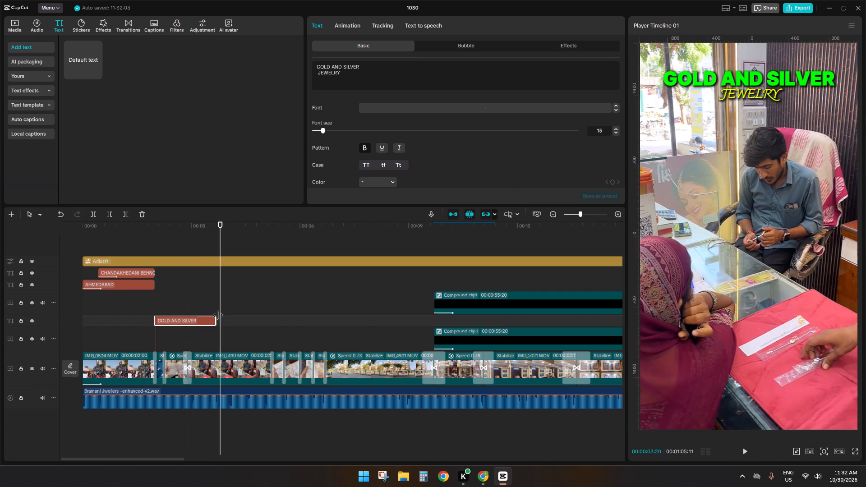
pyautogui.moveTo(218, 315); pyautogui.dragTo(221, 315)
# Replay the GOLD AND SILVER section to check the title's timing against the voice-over, and stop at the title's end, 00:00:03:24.
pyautogui.press('space')
pyautogui.click(215, 301)
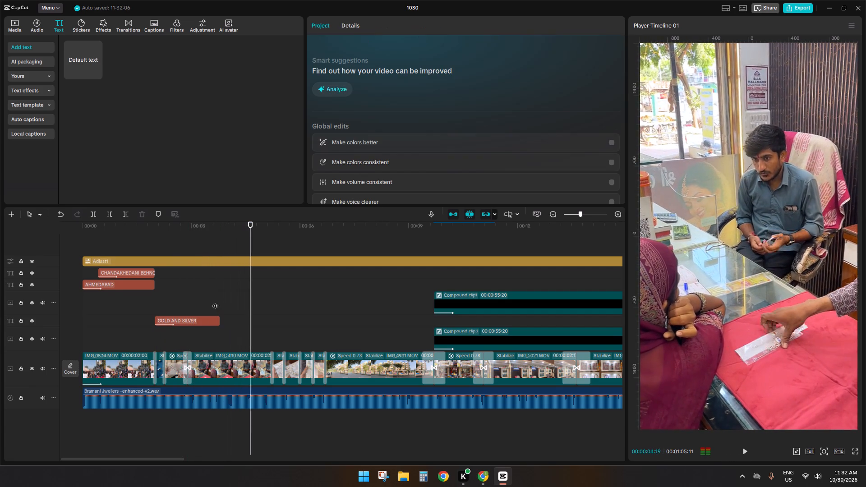
pyautogui.moveTo(212, 301); pyautogui.dragTo(150, 302)
pyautogui.press('space')
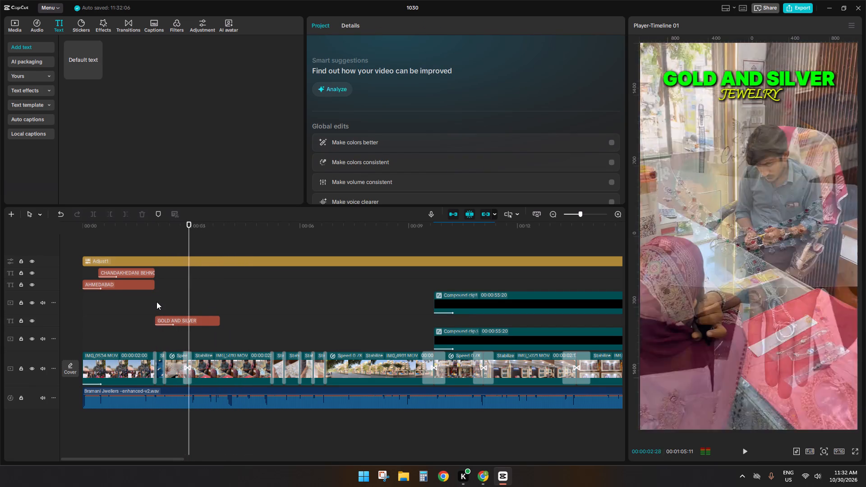
pyautogui.click(164, 294)
pyautogui.moveTo(164, 294); pyautogui.dragTo(158, 294)
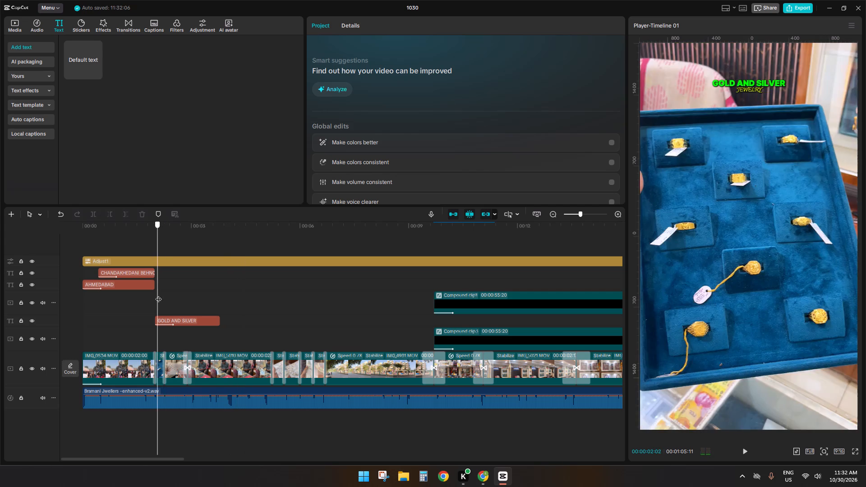
pyautogui.press('space')
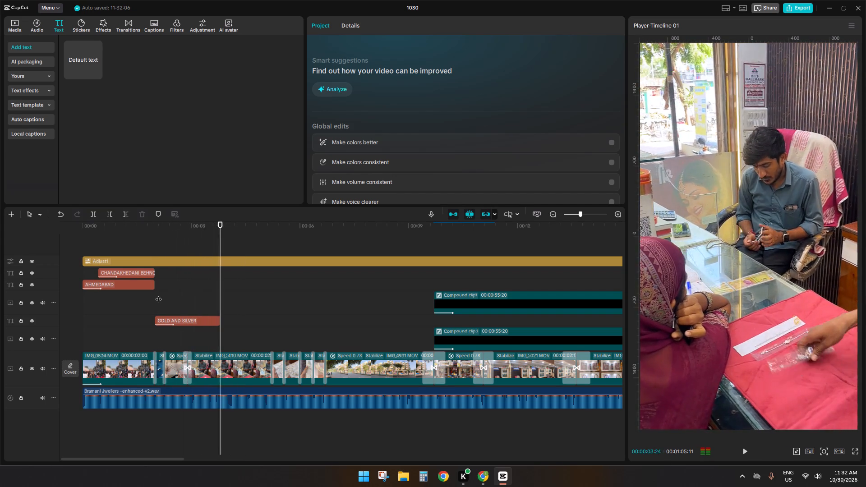
pyautogui.click(204, 300)
pyautogui.press('space')
pyautogui.press('space')
pyautogui.press('space')
pyautogui.press('space')
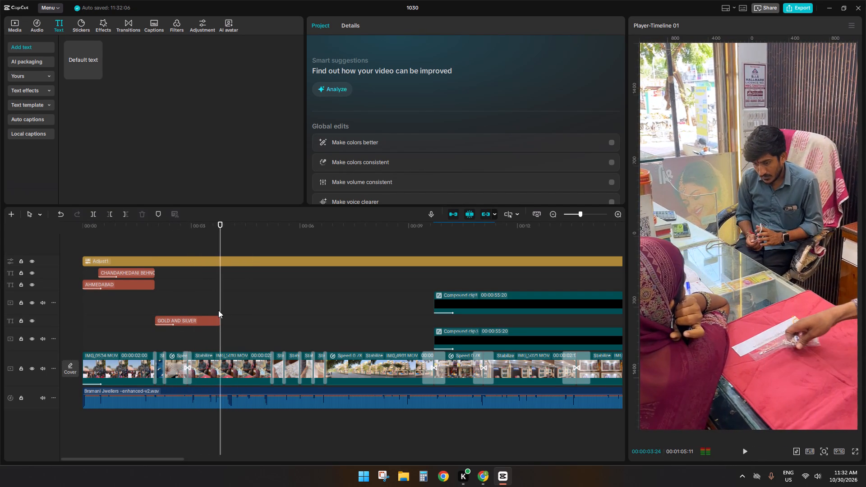
pyautogui.click(218, 311)
pyautogui.press('space')
pyautogui.click(218, 311)
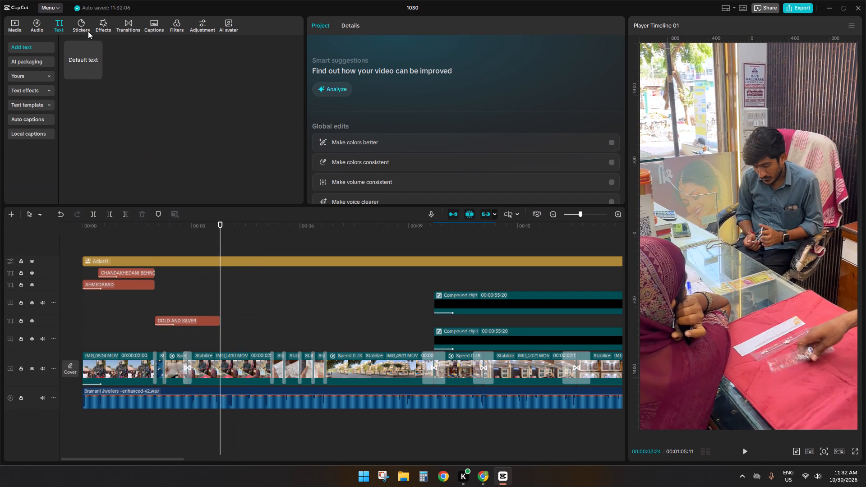
# Search the sticker library for "sell".
pyautogui.click(88, 31)
pyautogui.click(97, 47)
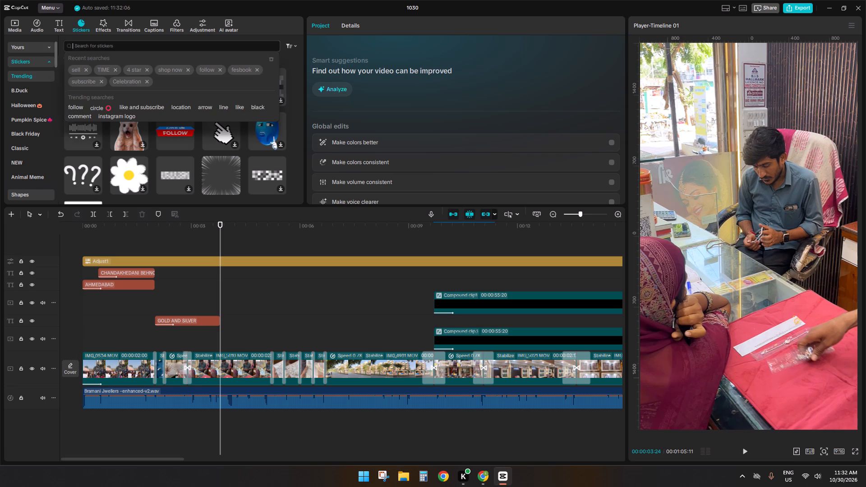
pyautogui.click(24, 63)
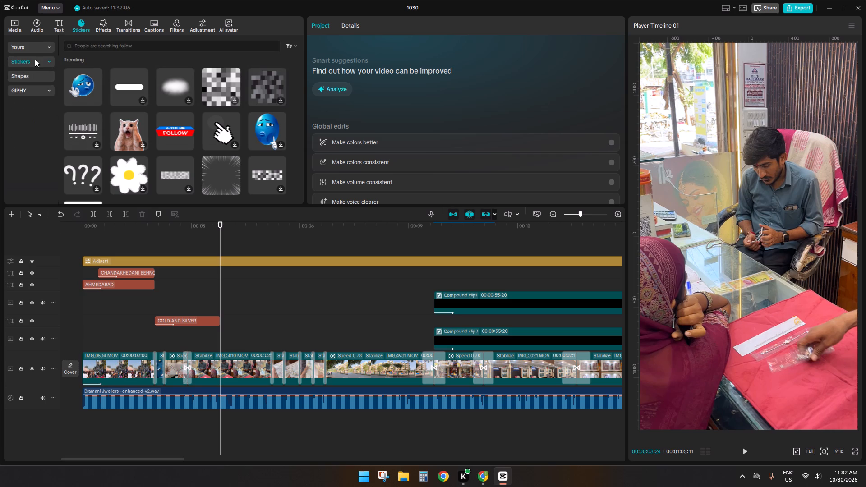
pyautogui.click(78, 47)
pyautogui.click(81, 67)
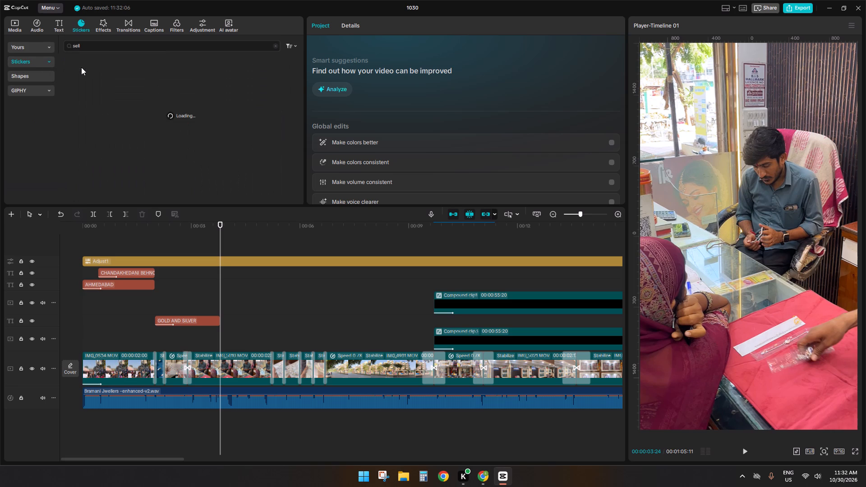
# Search the text templates for "sell".
pyautogui.click(57, 26)
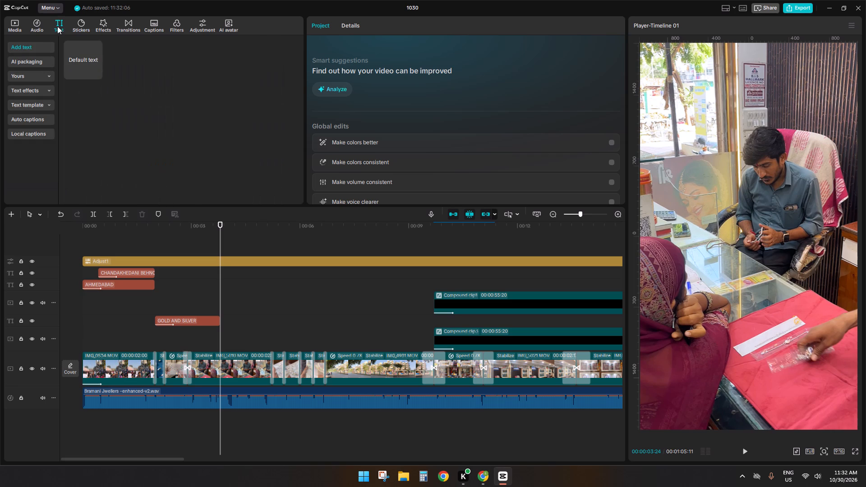
pyautogui.click(34, 104)
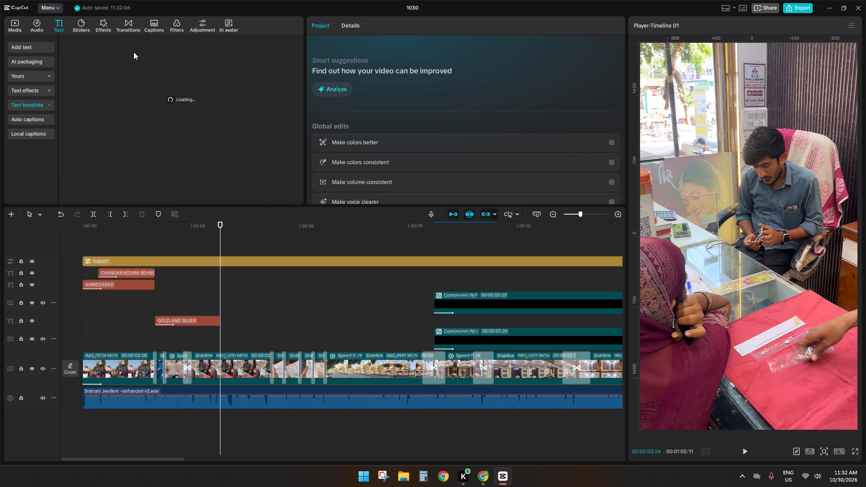
pyautogui.click(106, 41)
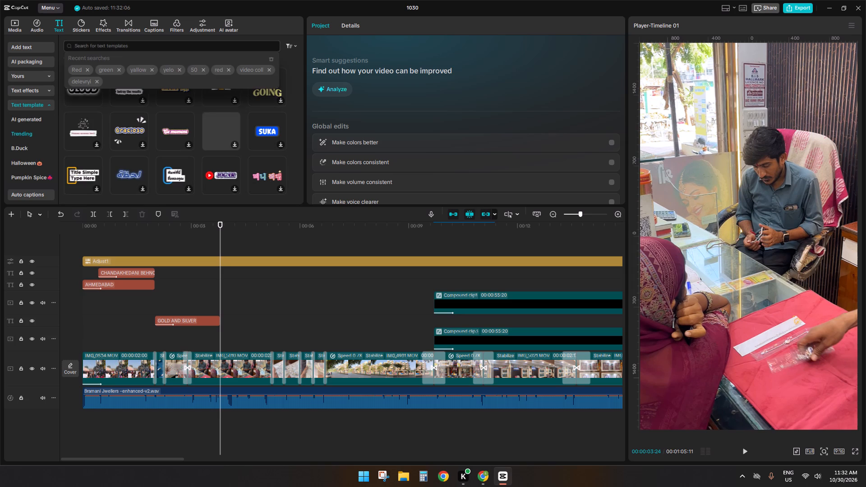
pyautogui.write('se')
pyautogui.press('l')
pyautogui.press('l')
pyautogui.press('Return')
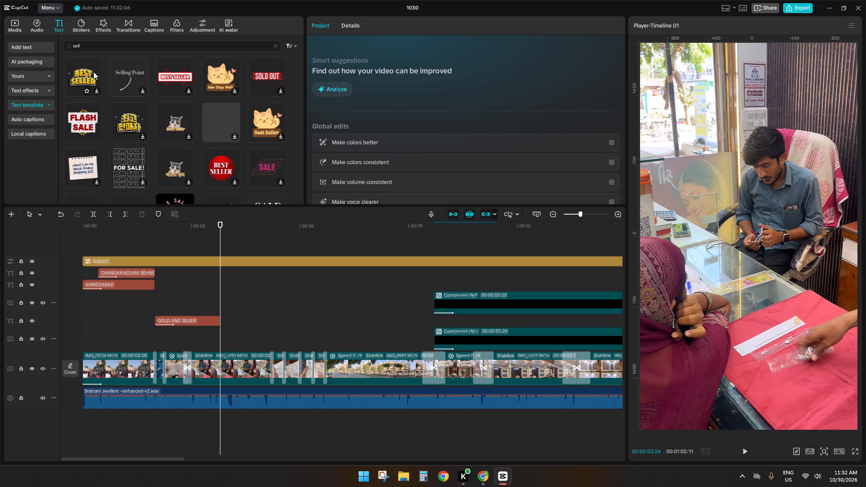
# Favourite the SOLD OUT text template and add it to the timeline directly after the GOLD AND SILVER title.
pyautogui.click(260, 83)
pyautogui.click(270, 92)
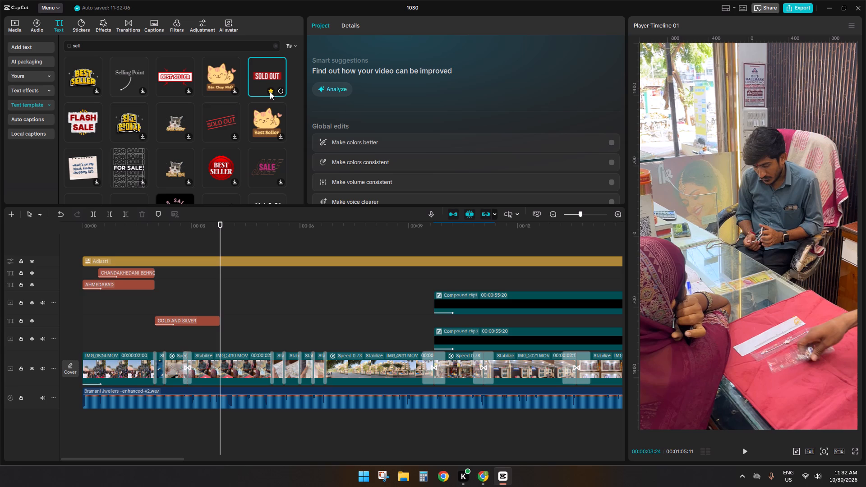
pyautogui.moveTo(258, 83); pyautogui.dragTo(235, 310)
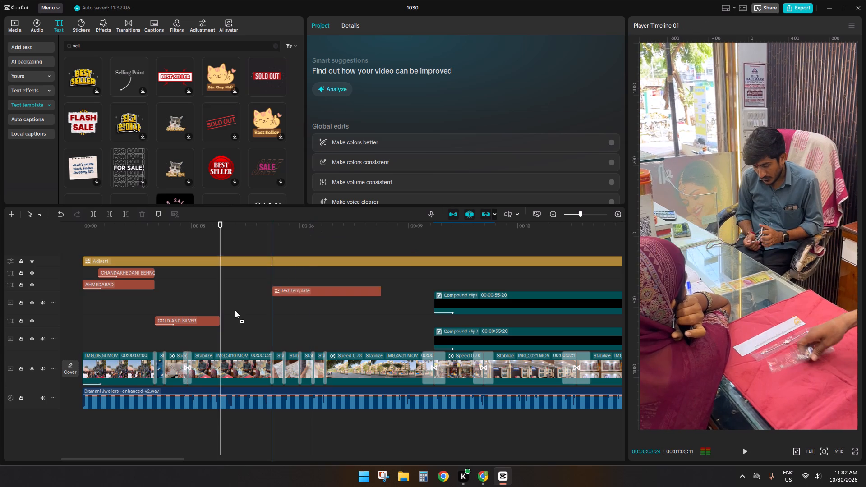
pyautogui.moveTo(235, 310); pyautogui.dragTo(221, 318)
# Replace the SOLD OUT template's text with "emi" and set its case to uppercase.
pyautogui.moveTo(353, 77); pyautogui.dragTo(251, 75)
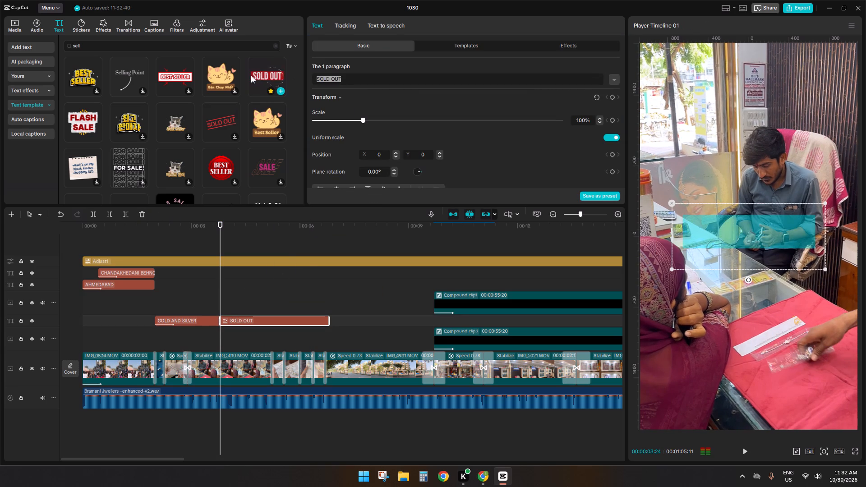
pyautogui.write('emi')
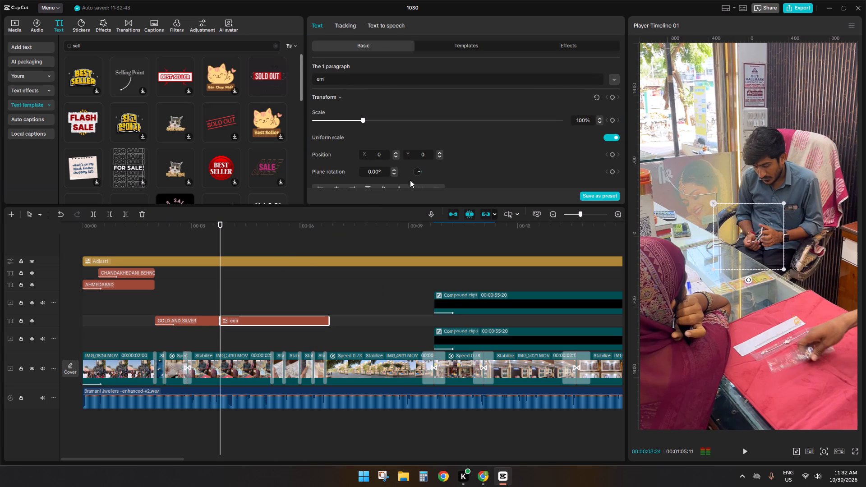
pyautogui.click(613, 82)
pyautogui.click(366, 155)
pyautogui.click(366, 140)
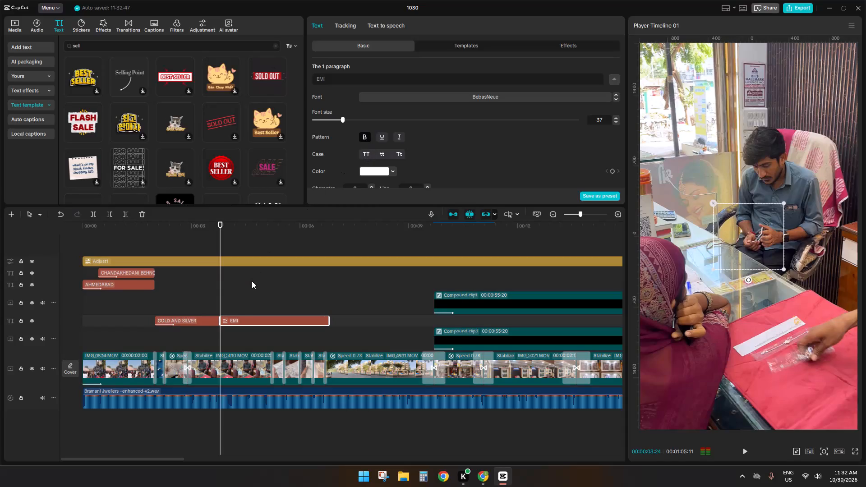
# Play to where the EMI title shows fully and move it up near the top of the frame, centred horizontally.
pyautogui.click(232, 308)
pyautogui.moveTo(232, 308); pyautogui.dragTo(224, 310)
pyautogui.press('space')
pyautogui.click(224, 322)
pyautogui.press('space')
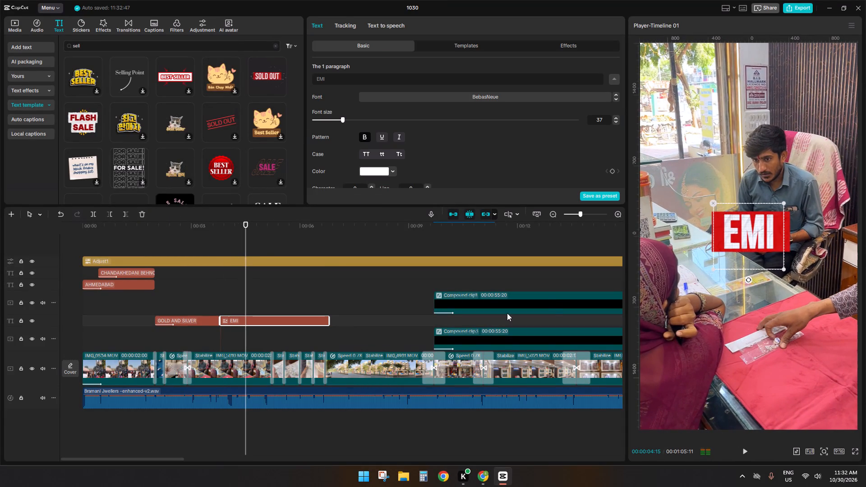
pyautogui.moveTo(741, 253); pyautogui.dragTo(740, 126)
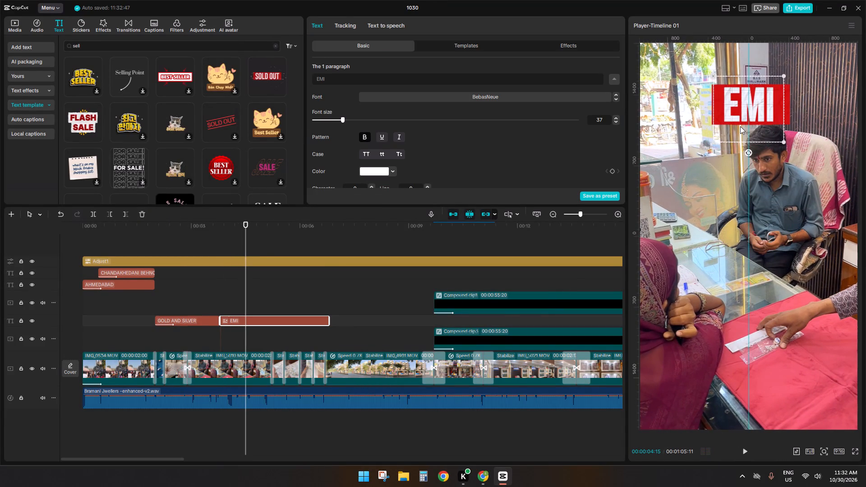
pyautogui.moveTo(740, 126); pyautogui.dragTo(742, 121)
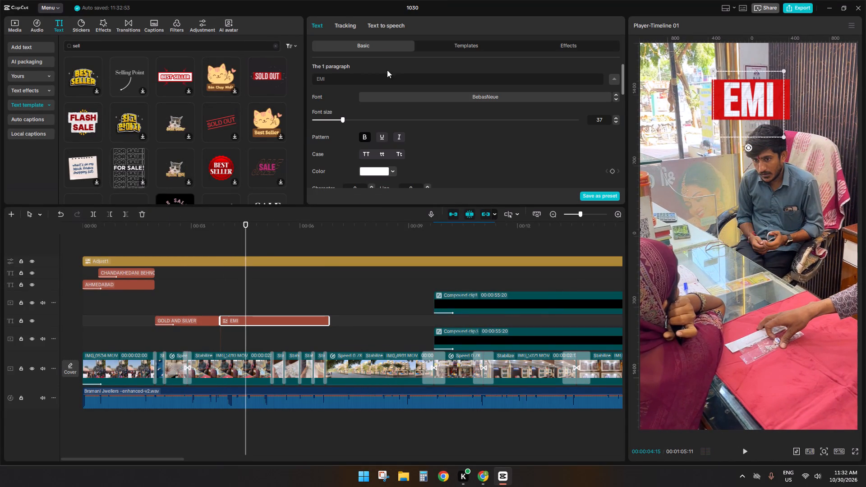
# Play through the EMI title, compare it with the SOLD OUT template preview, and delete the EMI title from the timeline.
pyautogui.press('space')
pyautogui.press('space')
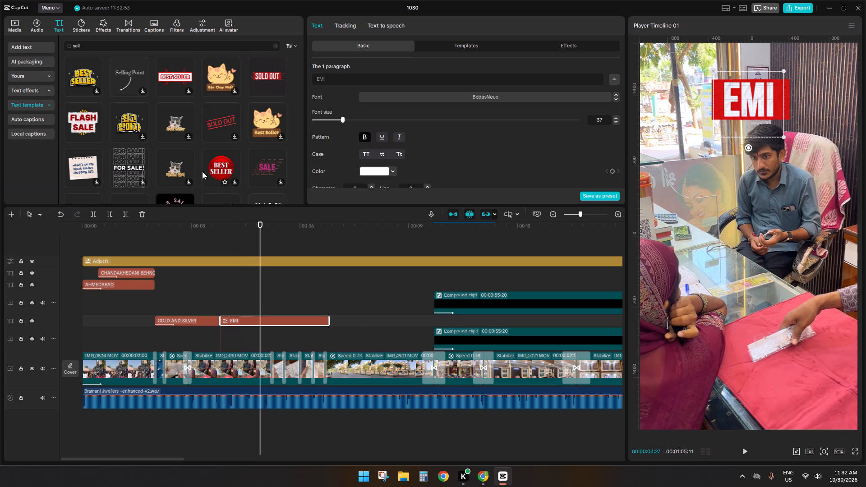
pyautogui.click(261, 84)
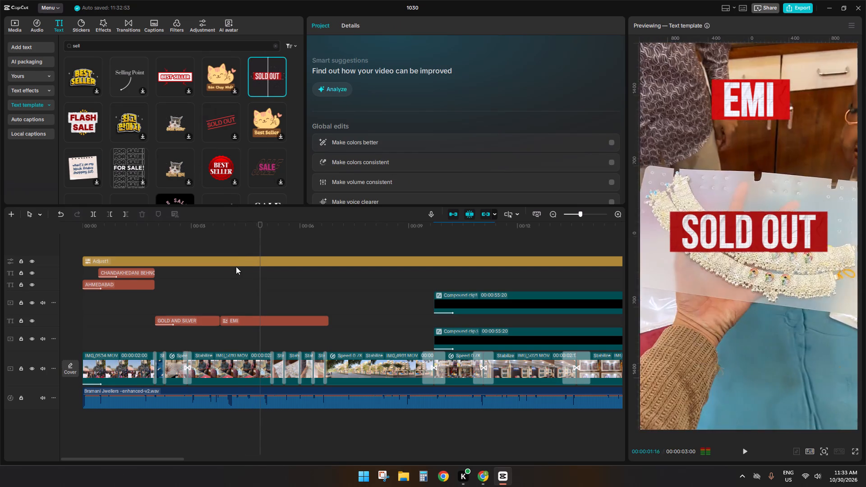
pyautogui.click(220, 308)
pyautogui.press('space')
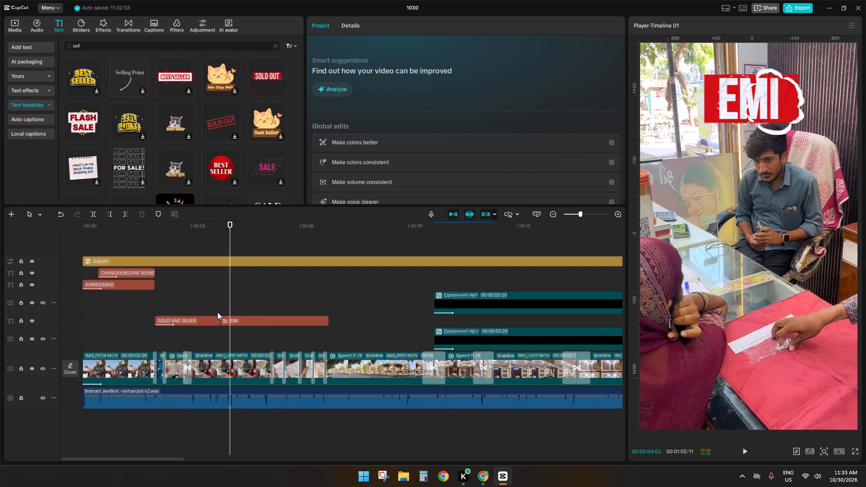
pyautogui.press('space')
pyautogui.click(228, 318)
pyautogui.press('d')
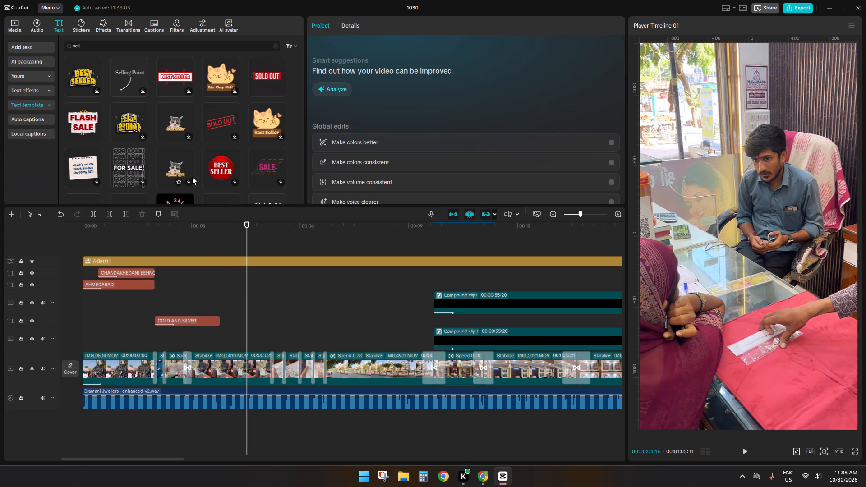
# Look through the "sell" text template results and favourite the MIGLIORE Venditore template.
pyautogui.scroll(-1, 204, 148)
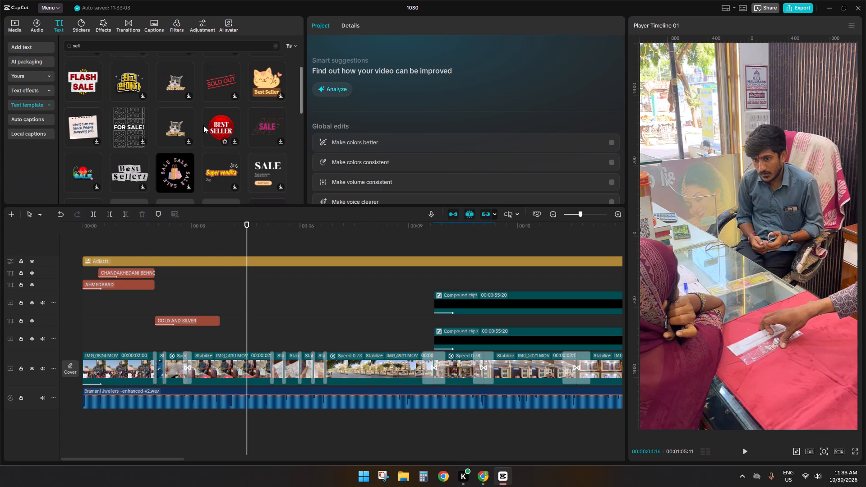
pyautogui.scroll(-2, 203, 125)
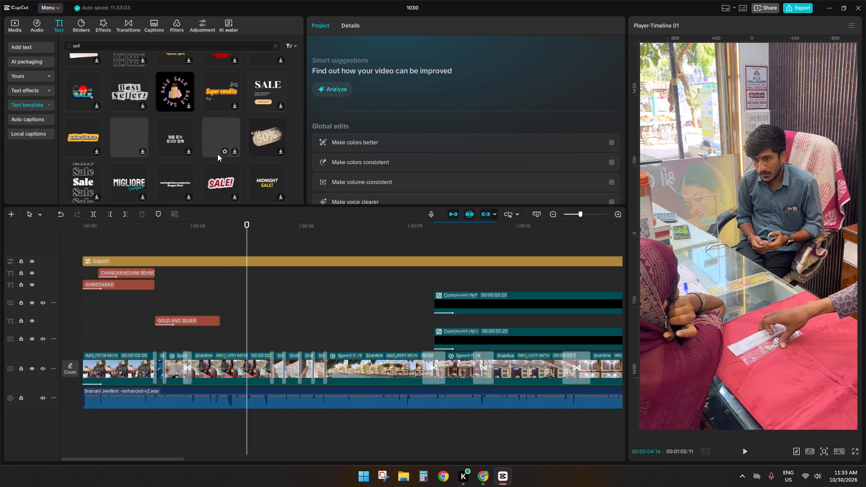
pyautogui.scroll(-1, 217, 154)
pyautogui.click(129, 138)
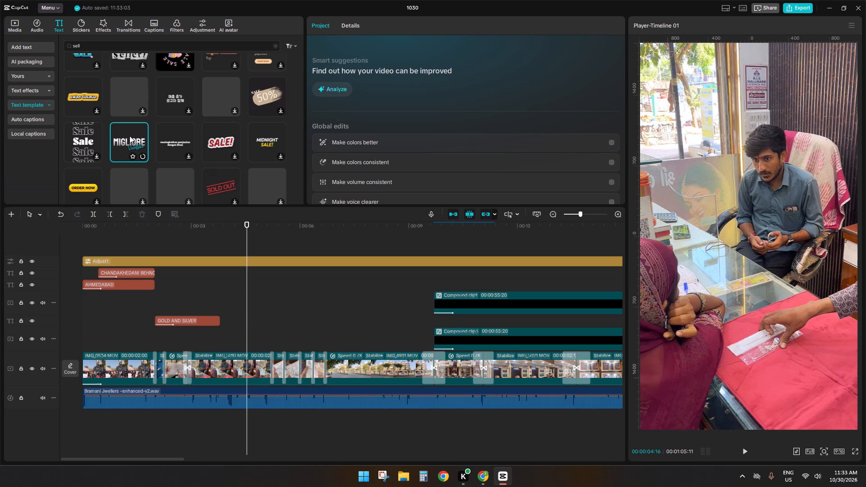
pyautogui.click(134, 156)
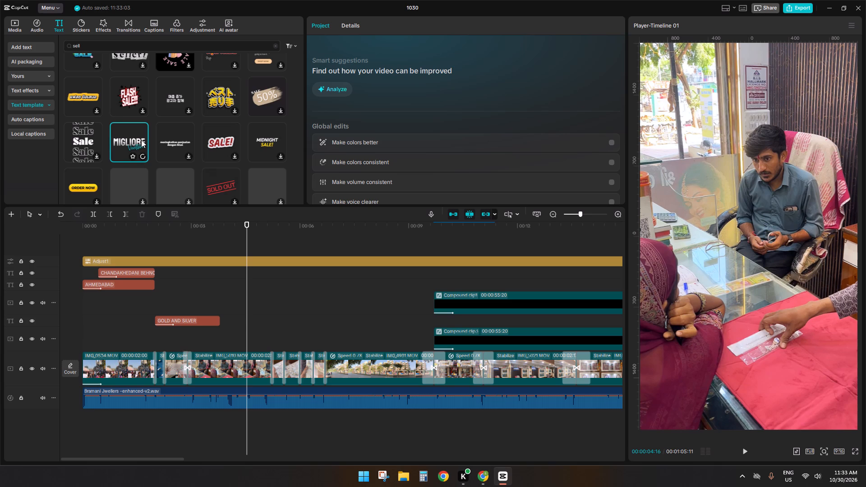
# Browse further through the "sell" text templates and preview the torn-paper Best Seller! template.
pyautogui.scroll(-2, 139, 140)
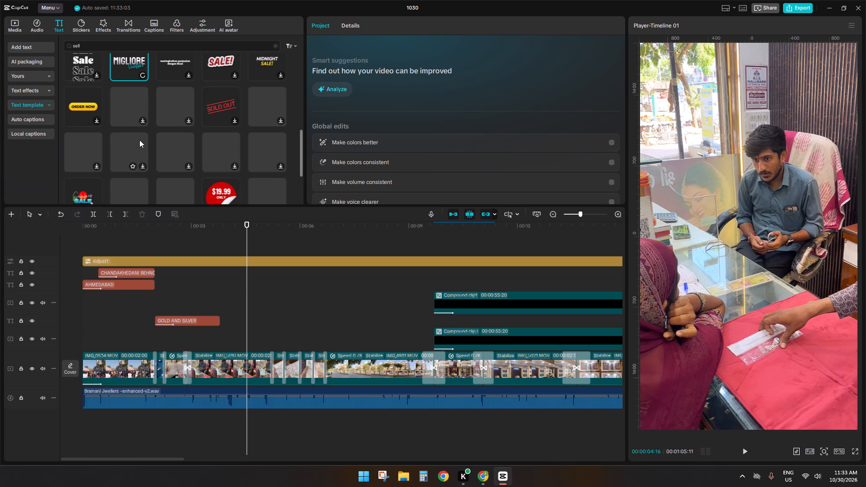
pyautogui.scroll(-2, 139, 140)
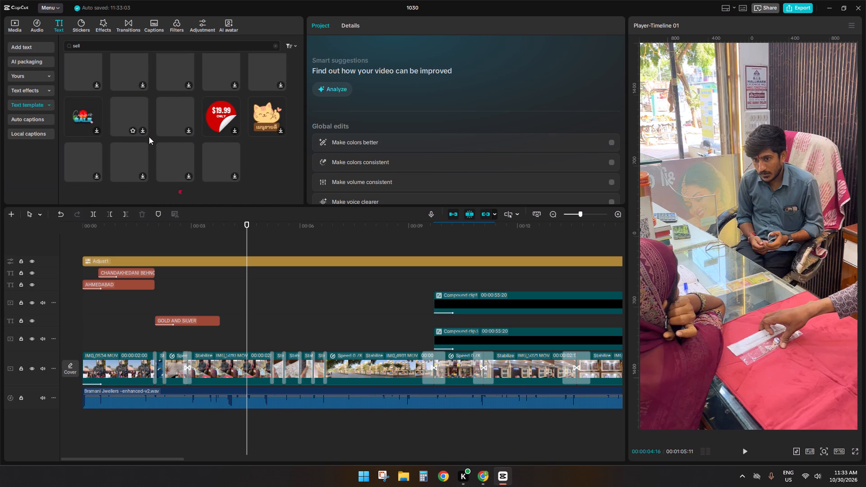
pyautogui.scroll(4, 149, 137)
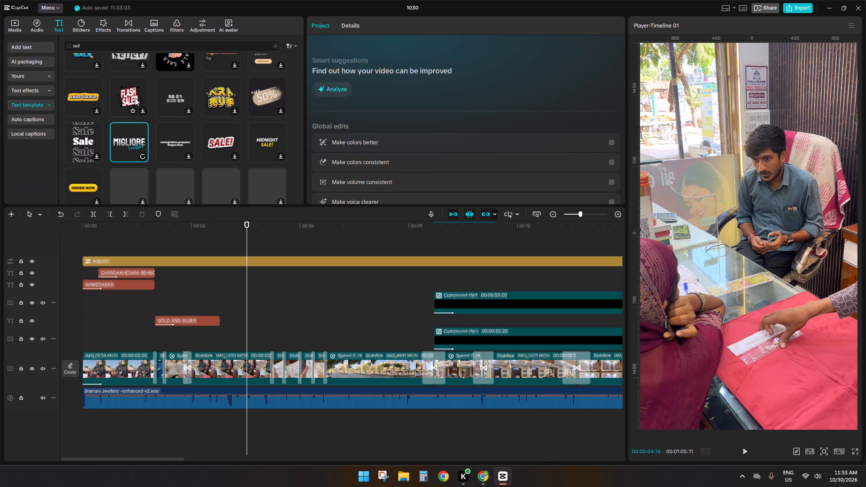
pyautogui.scroll(1, 135, 98)
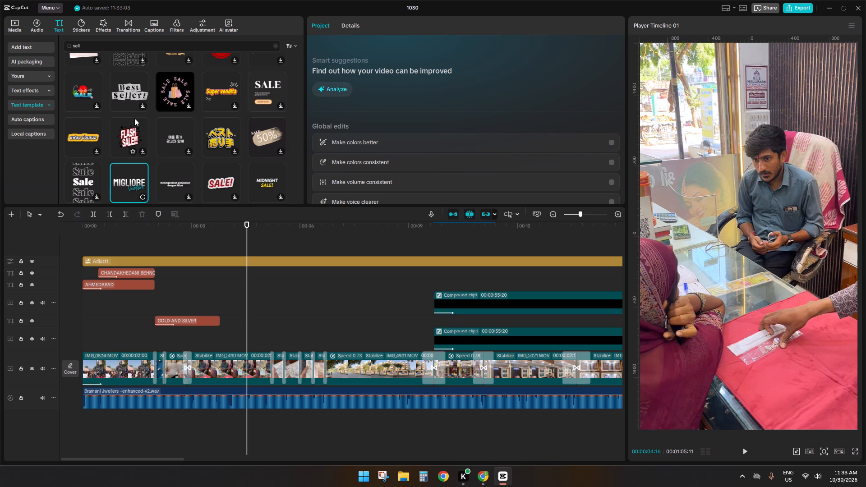
pyautogui.click(131, 96)
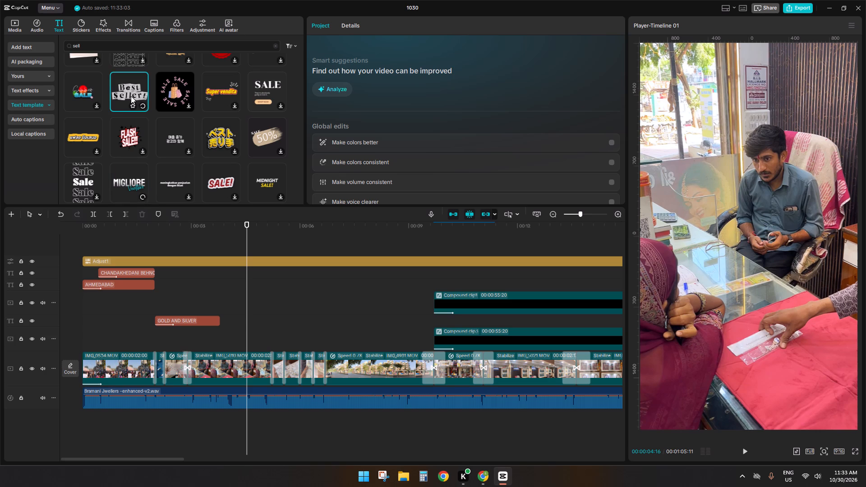
pyautogui.scroll(2, 207, 146)
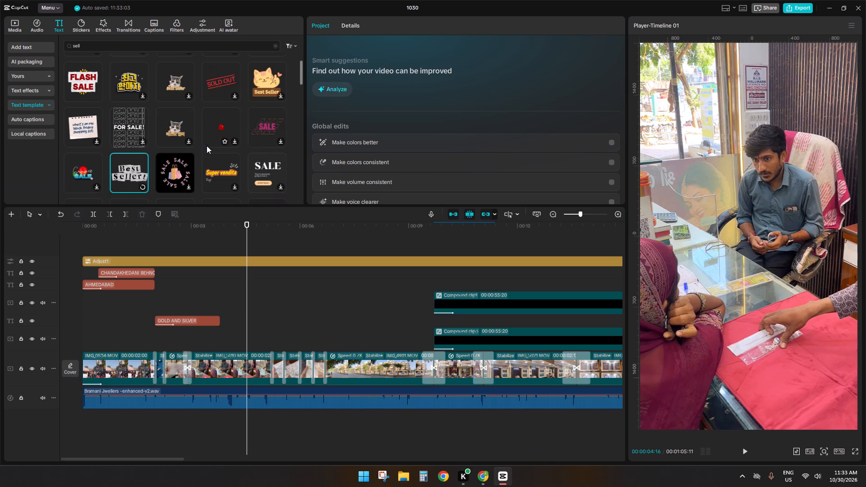
# Switch to the Google translator in Chrome and translate "emi avlevbal" from Gujarati to English.
pyautogui.click(485, 478)
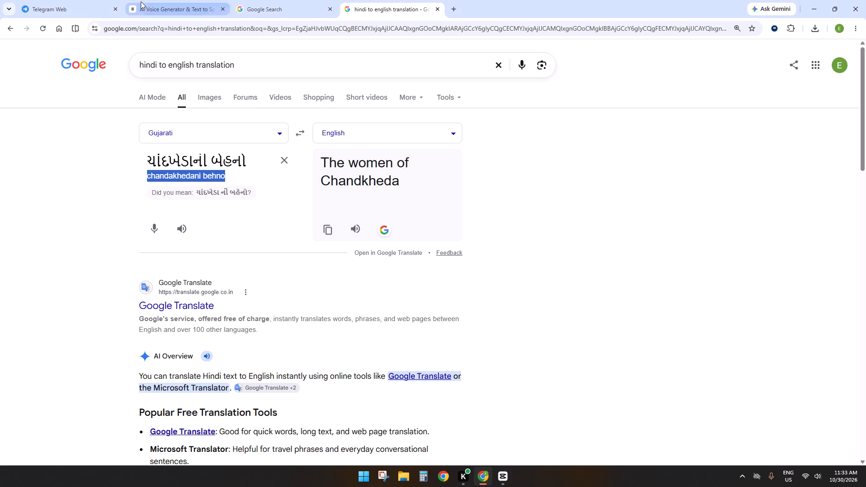
pyautogui.click(288, 156)
pyautogui.click(251, 162)
pyautogui.write('em')
pyautogui.press('i')
pyautogui.press('space')
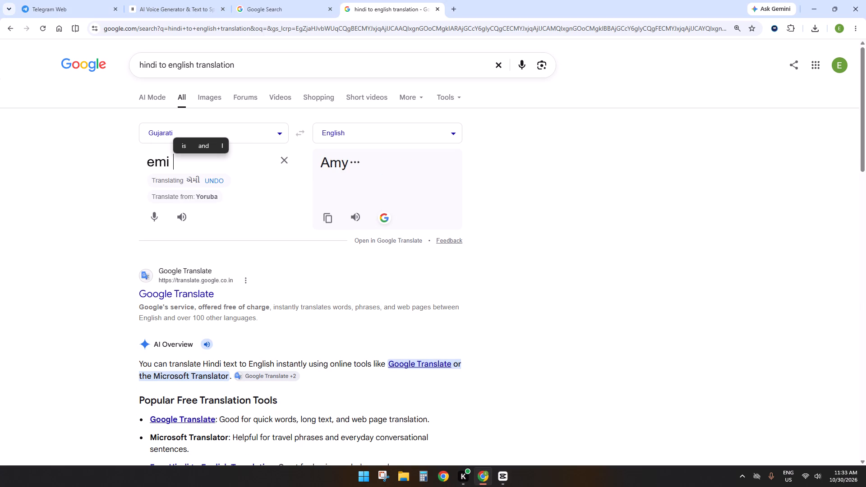
pyautogui.press('a')
pyautogui.press('v')
pyautogui.press('l')
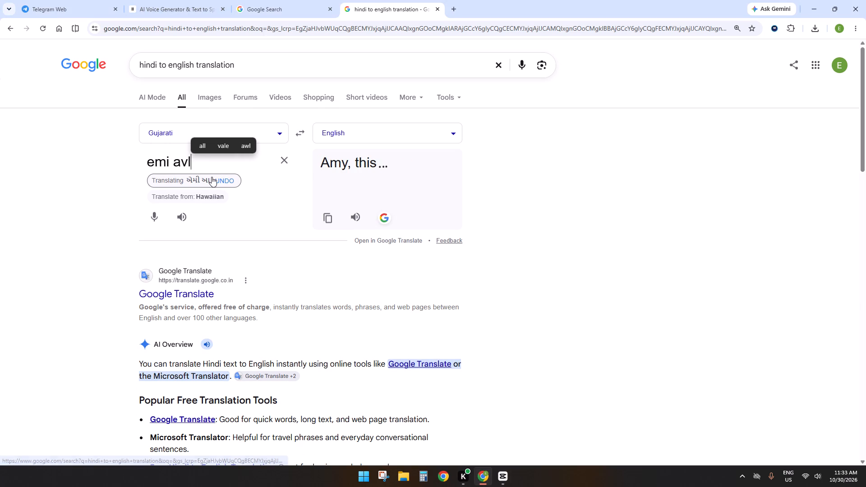
pyautogui.press('e')
pyautogui.write('vbal')
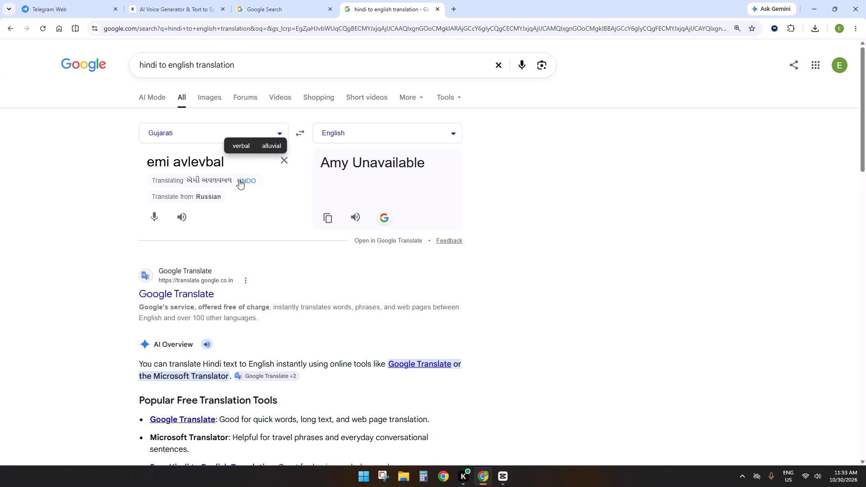
pyautogui.click(222, 179)
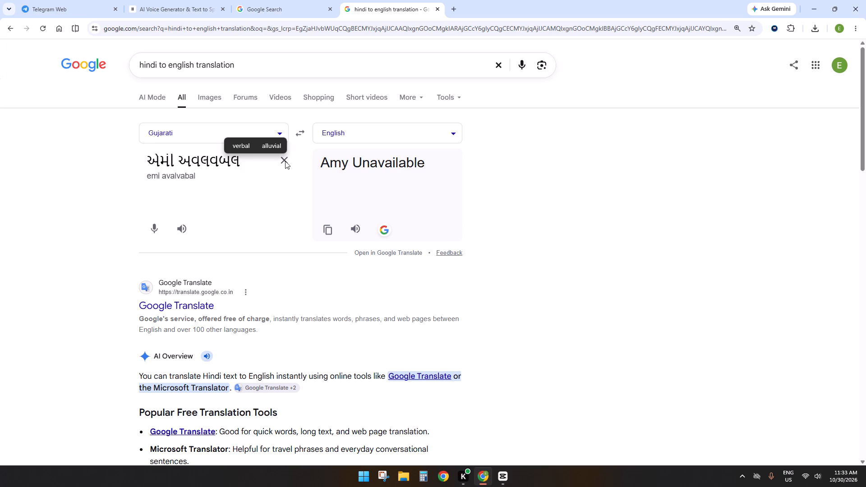
# Clear the translator's source text, translate "avlebal" from Gujarati to English, and copy the translation.
pyautogui.click(286, 159)
pyautogui.click(236, 163)
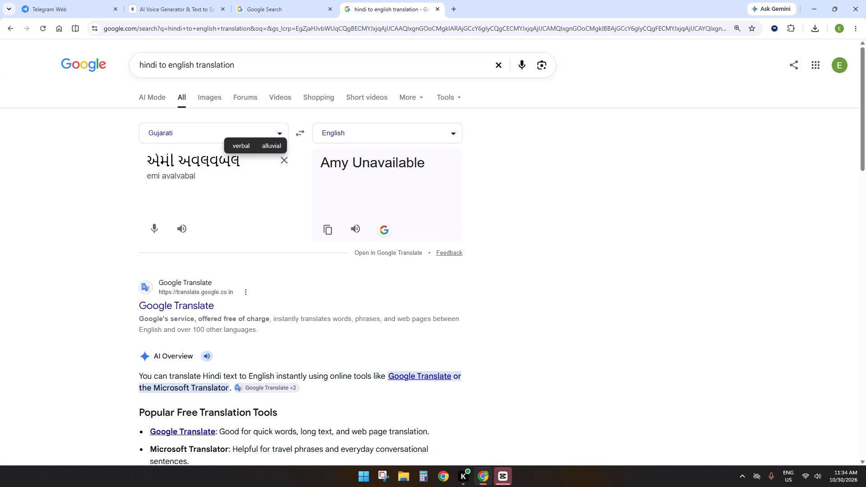
pyautogui.click(289, 160)
pyautogui.doubleClick(284, 160)
pyautogui.click(217, 186)
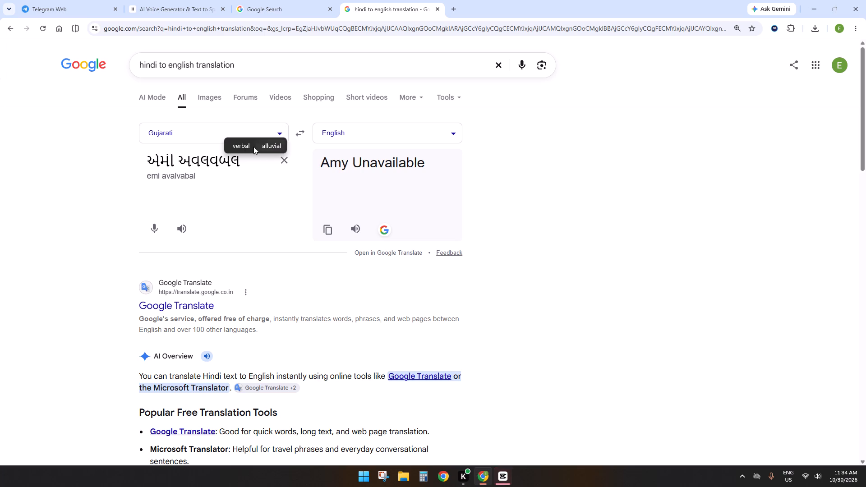
pyautogui.click(243, 147)
pyautogui.click(272, 202)
pyautogui.click(315, 193)
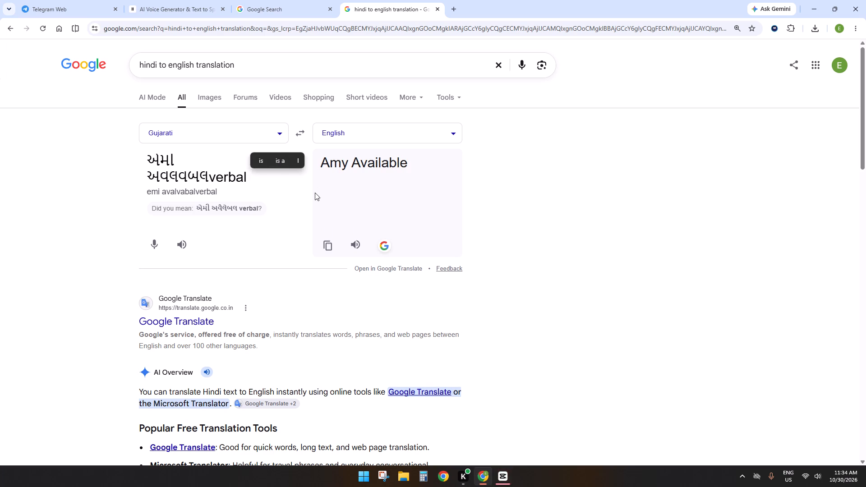
pyautogui.click(281, 165)
pyautogui.click(268, 162)
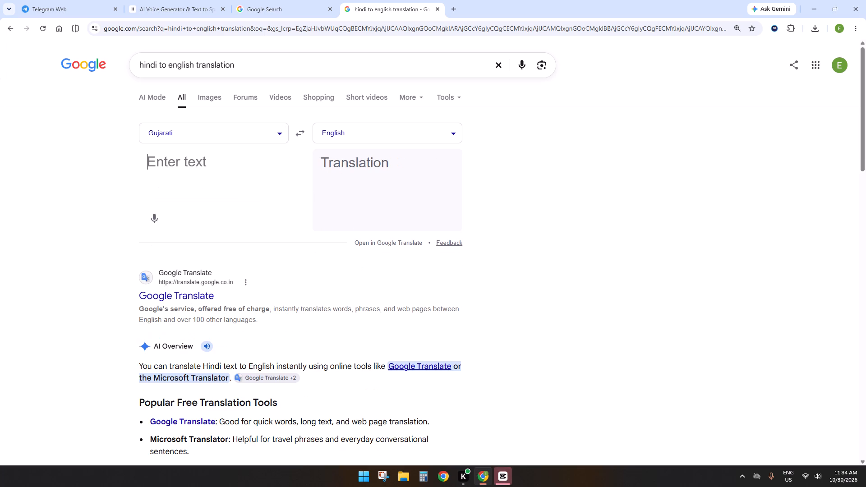
pyautogui.write('avlebal')
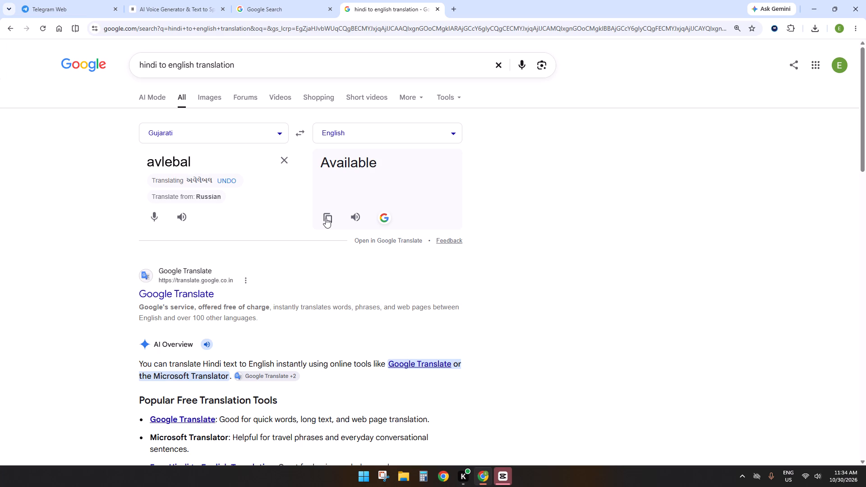
pyautogui.click(326, 218)
# Replace the translator's source text with "opashn" to look up its English translation, closing the stray browser tab.
pyautogui.click(290, 161)
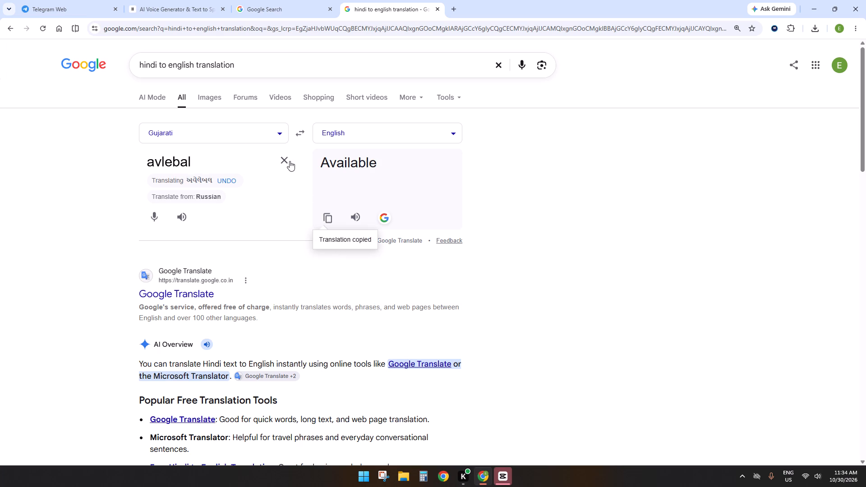
pyautogui.click(286, 161)
pyautogui.press('F1')
pyautogui.write('opashn')
pyautogui.click(409, 14)
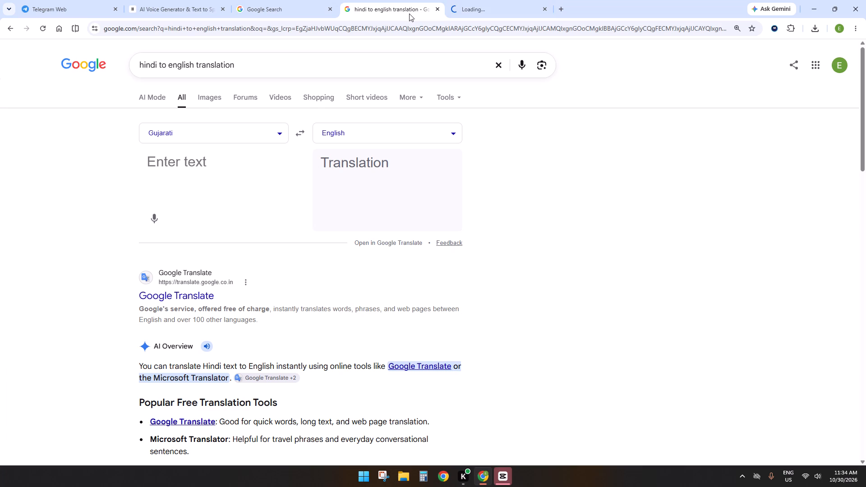
pyautogui.click(542, 11)
pyautogui.click(133, 184)
pyautogui.write('opash')
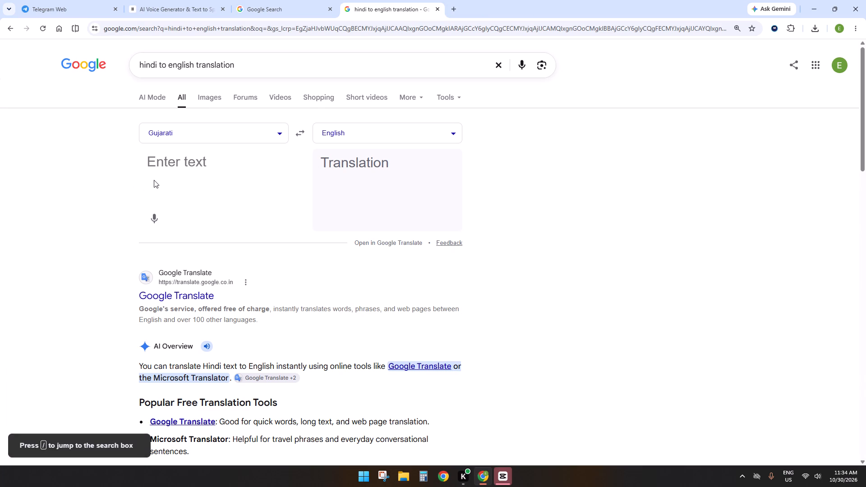
pyautogui.click(181, 167)
pyautogui.write('opashn')
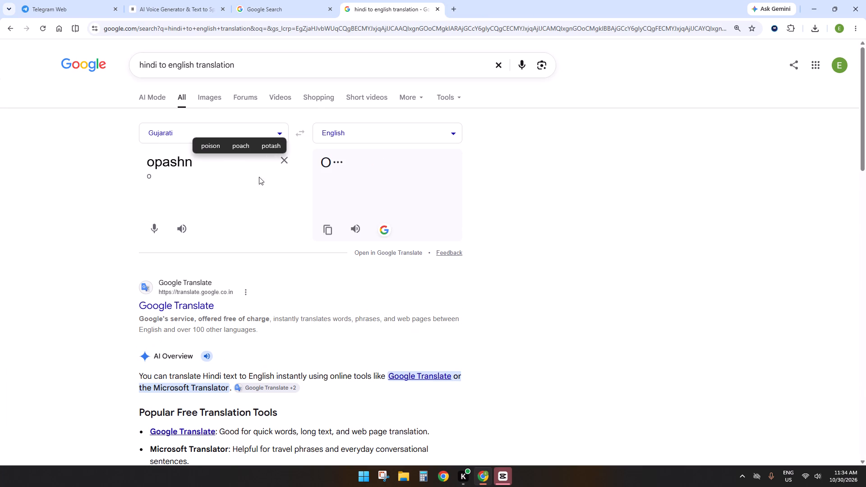
pyautogui.click(329, 220)
pyautogui.click(277, 0)
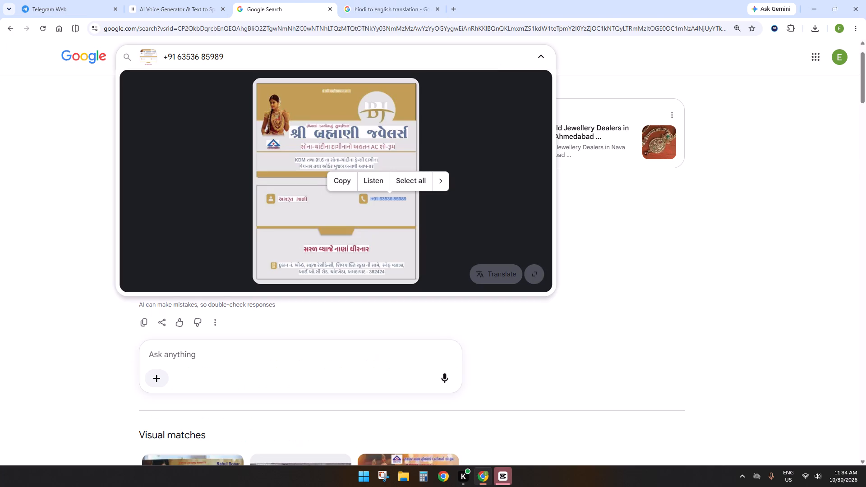
# Switch back to CapCut and play the timeline briefly from just after the GOLD AND SILVER title.
pyautogui.click(508, 477)
pyautogui.click(180, 306)
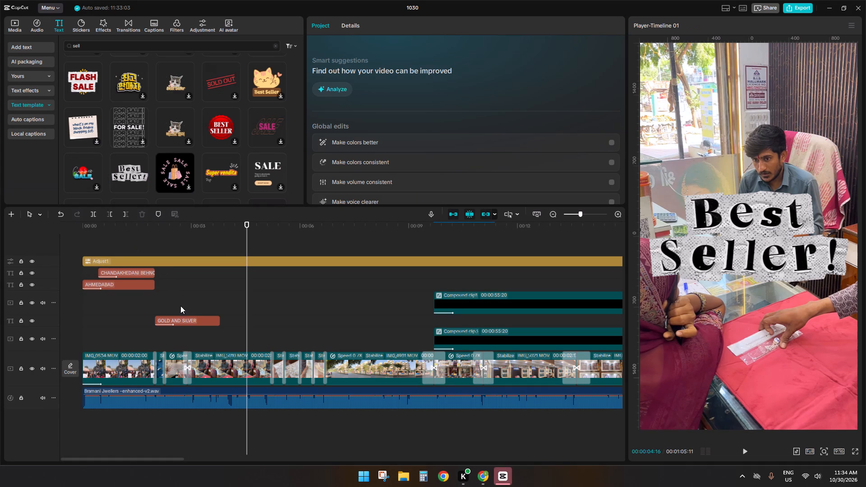
pyautogui.click(183, 322)
pyautogui.click(219, 305)
pyautogui.press('space')
pyautogui.press('space')
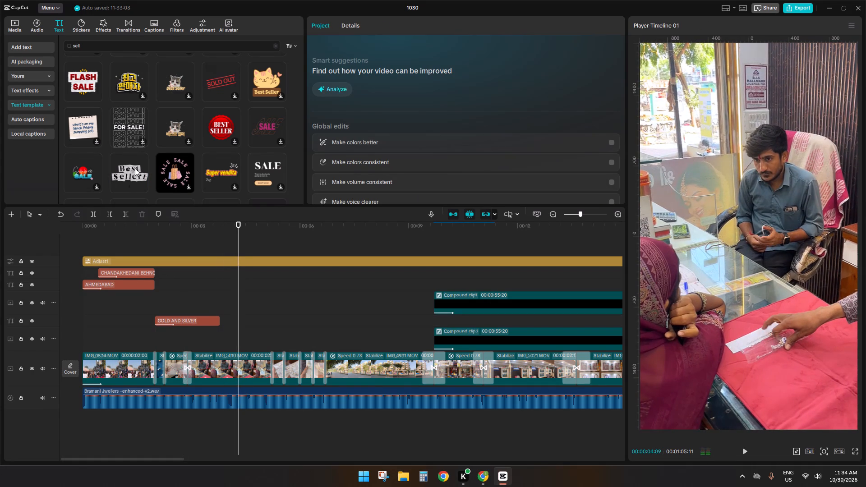
# Preview the Best Seller! and MIGLIORE Venditore text templates to compare their animations for the EMI title.
pyautogui.click(134, 175)
pyautogui.press('space')
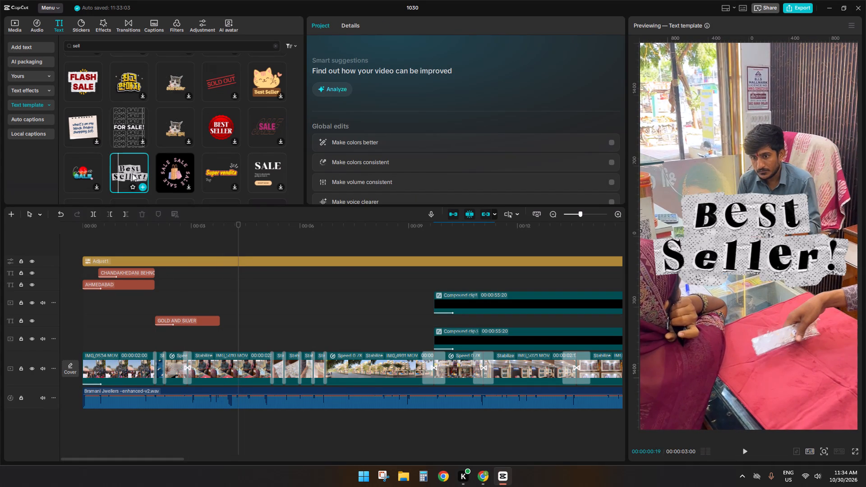
pyautogui.scroll(-2, 221, 96)
pyautogui.click(128, 178)
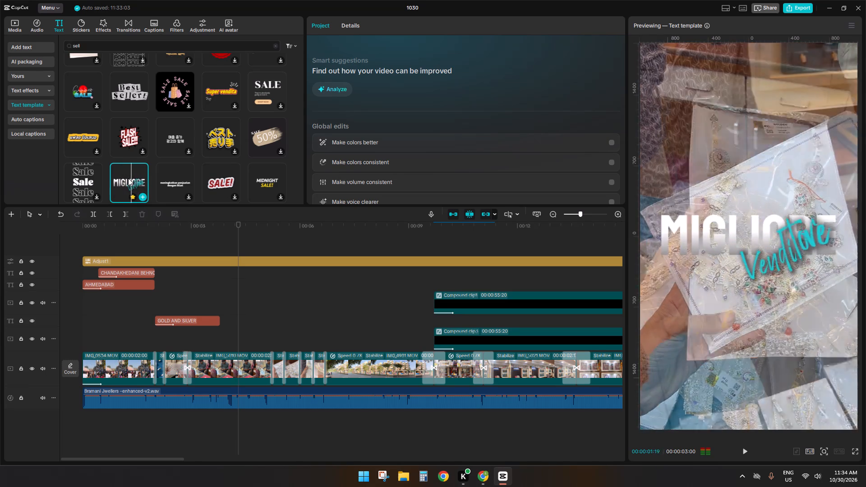
pyautogui.press('space')
pyautogui.press('space')
pyautogui.press('space')
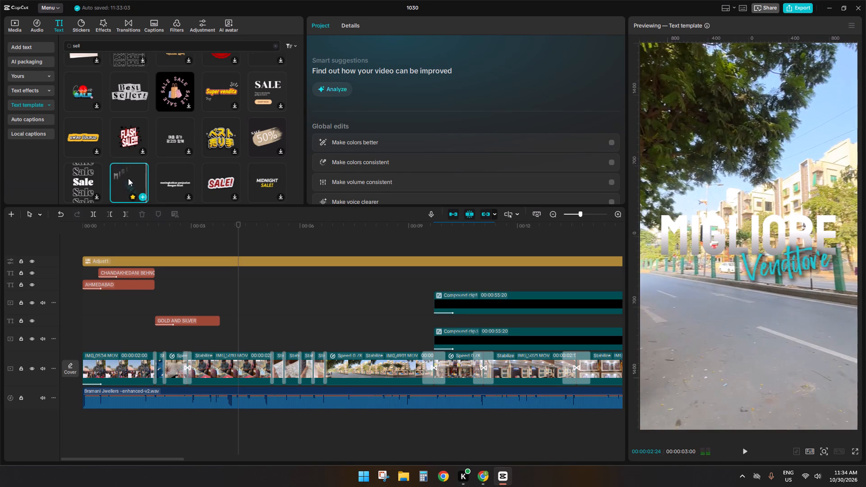
# Browse the "sell" text templates for an EMI title style, trying out the BLACK FRIDAY and FLASH DEALS designs.
pyautogui.scroll(-3, 128, 178)
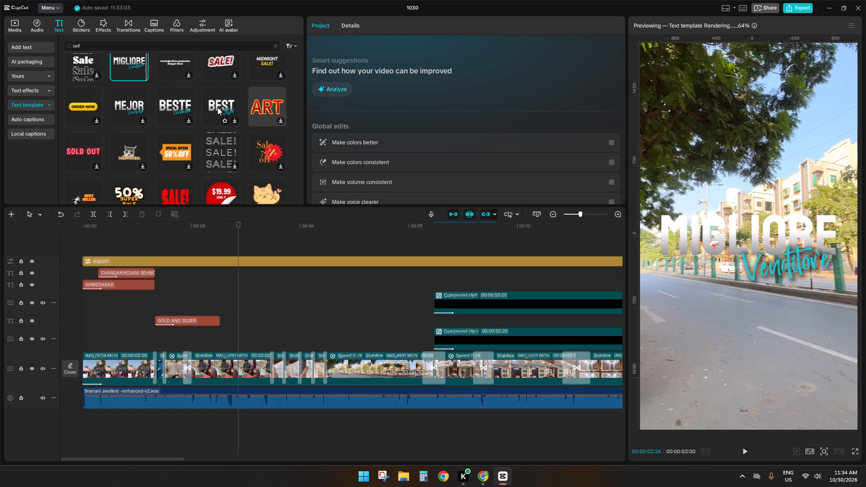
pyautogui.scroll(-3, 136, 116)
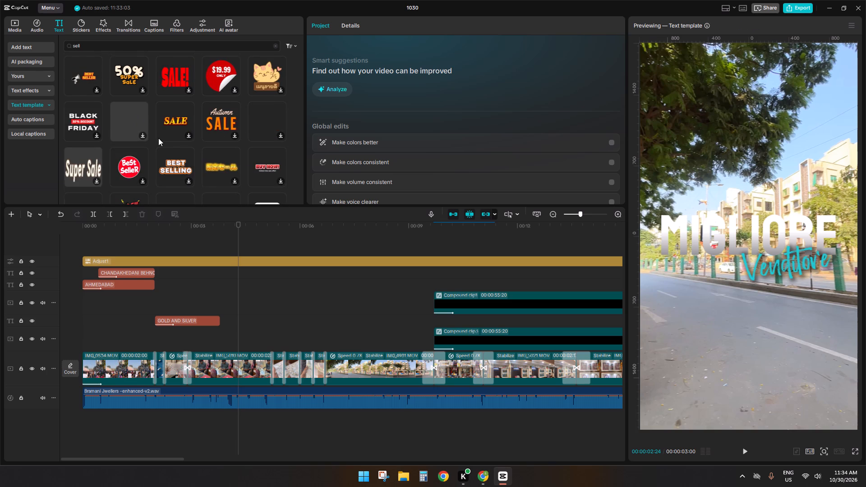
pyautogui.scroll(-2, 158, 138)
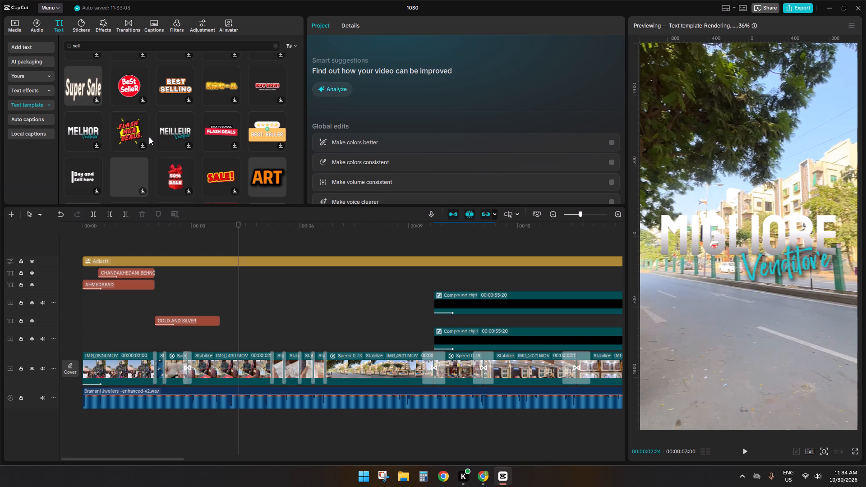
pyautogui.scroll(1, 149, 137)
pyautogui.click(68, 87)
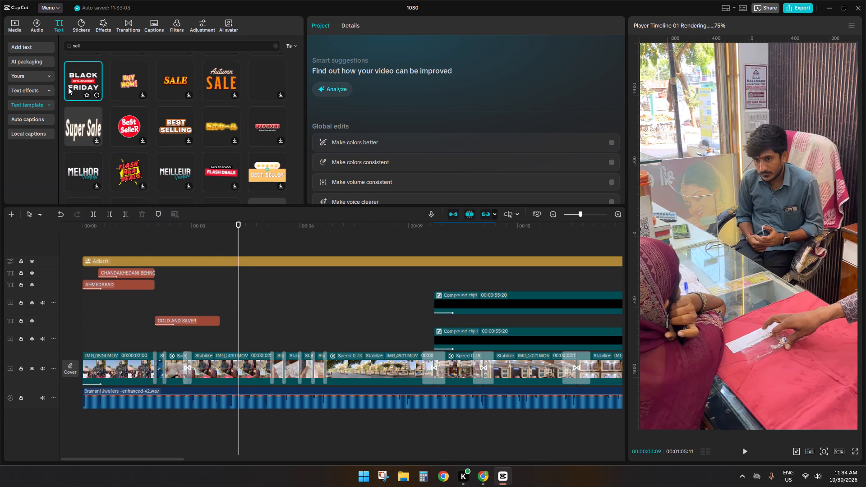
pyautogui.click(207, 166)
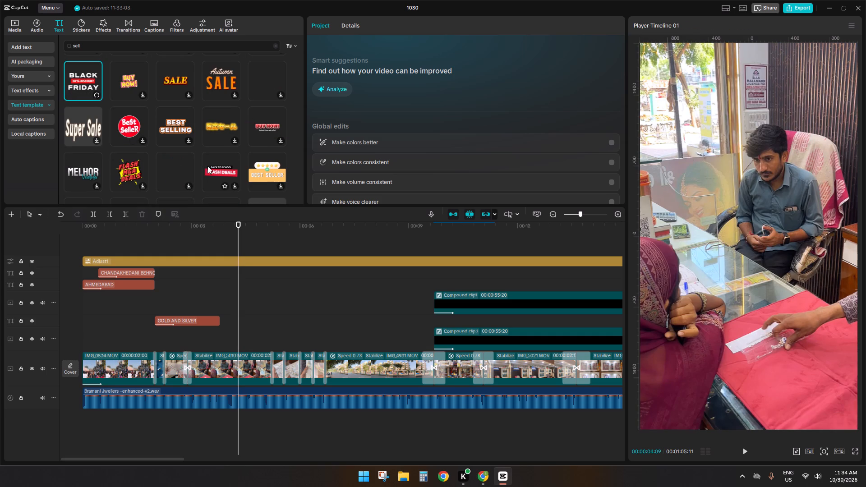
pyautogui.scroll(-2, 207, 166)
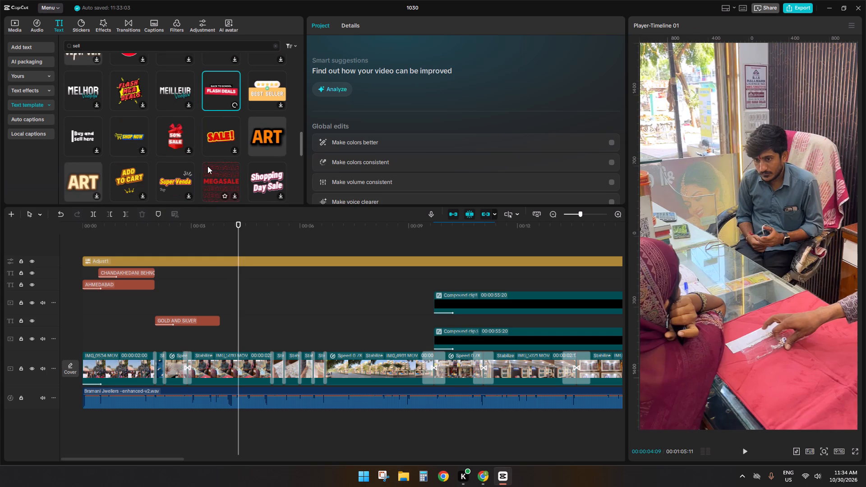
pyautogui.scroll(-1, 206, 163)
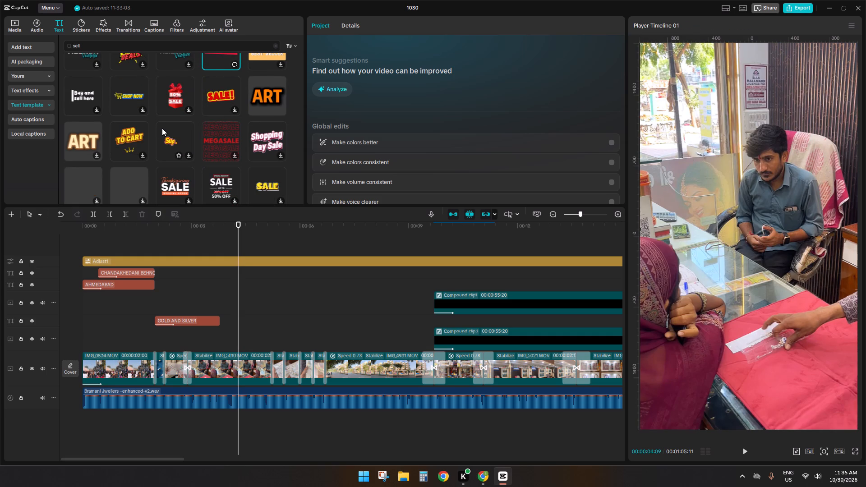
pyautogui.scroll(-1, 134, 143)
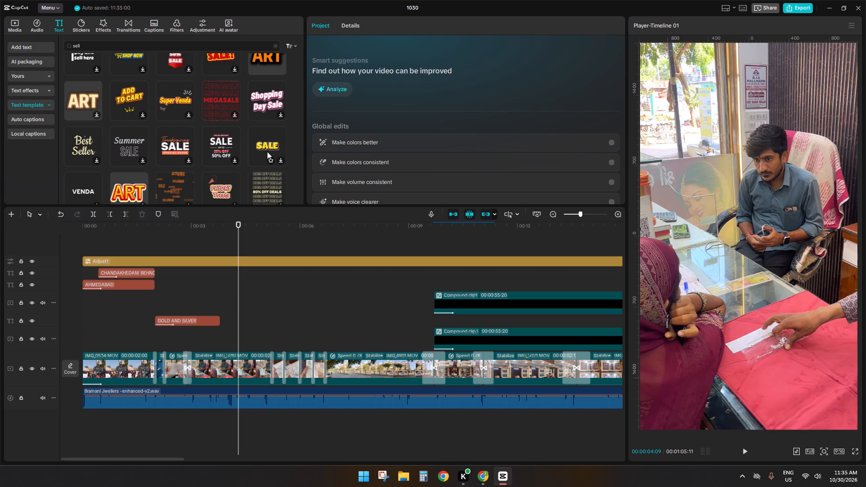
pyautogui.scroll(-2, 166, 154)
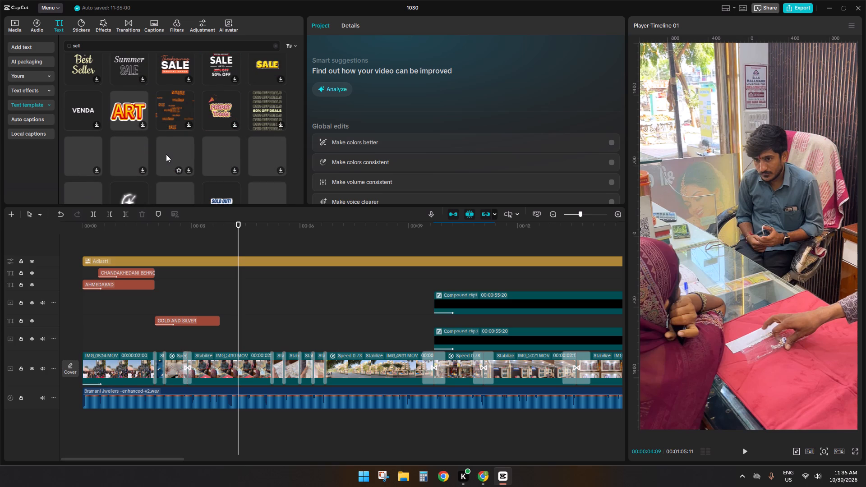
pyautogui.scroll(-1, 166, 154)
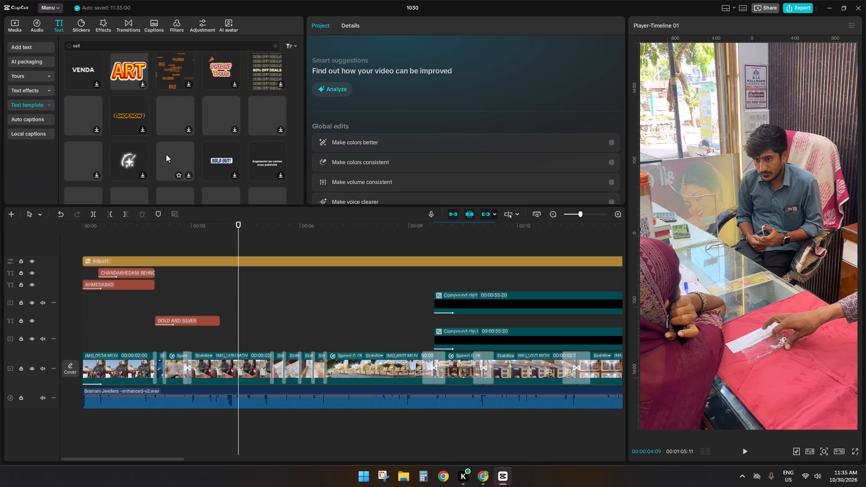
pyautogui.scroll(-2, 166, 154)
pyautogui.scroll(3, 166, 154)
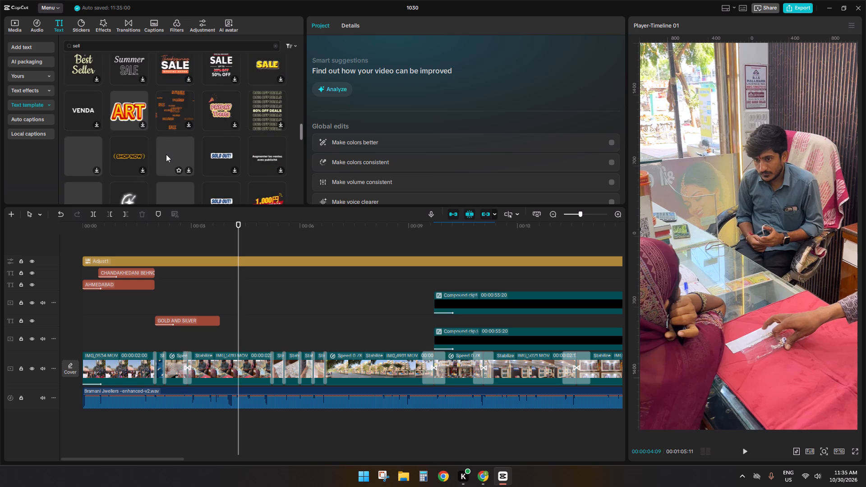
pyautogui.scroll(6, 166, 154)
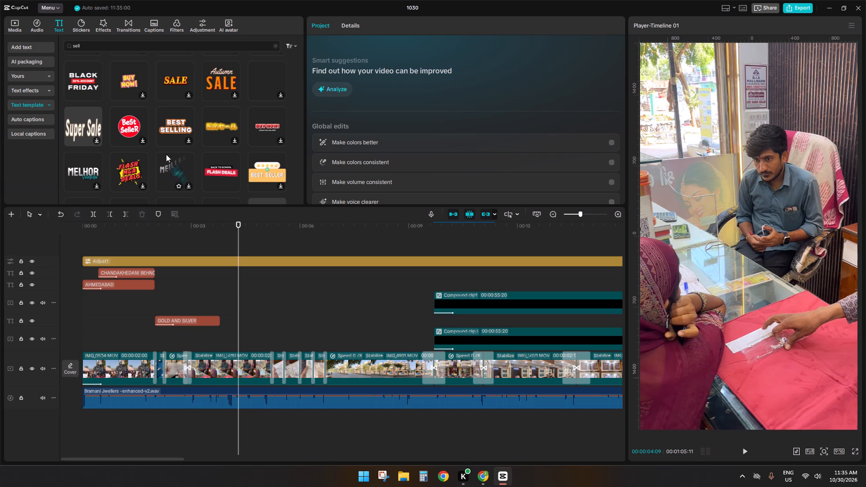
pyautogui.scroll(-1, 101, 147)
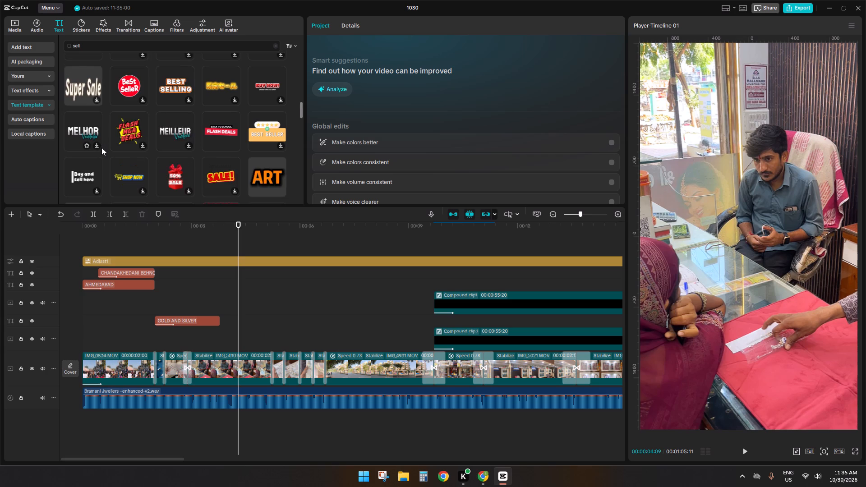
pyautogui.scroll(-4, 101, 147)
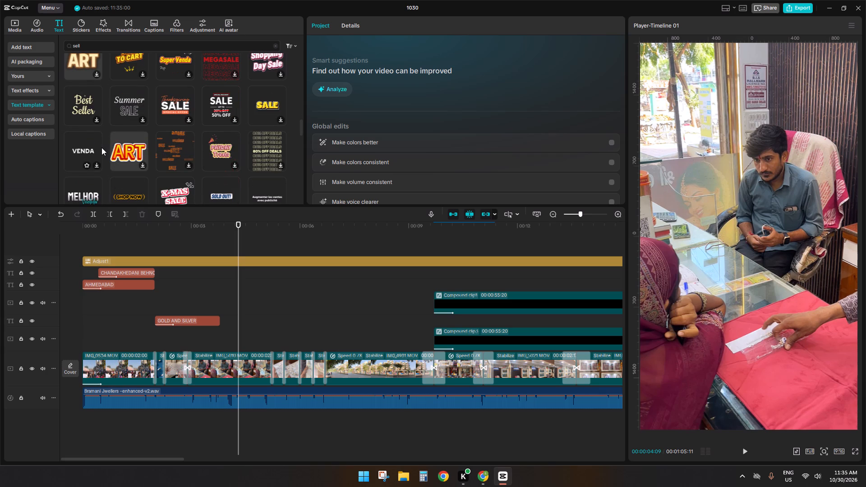
pyautogui.scroll(-3, 111, 140)
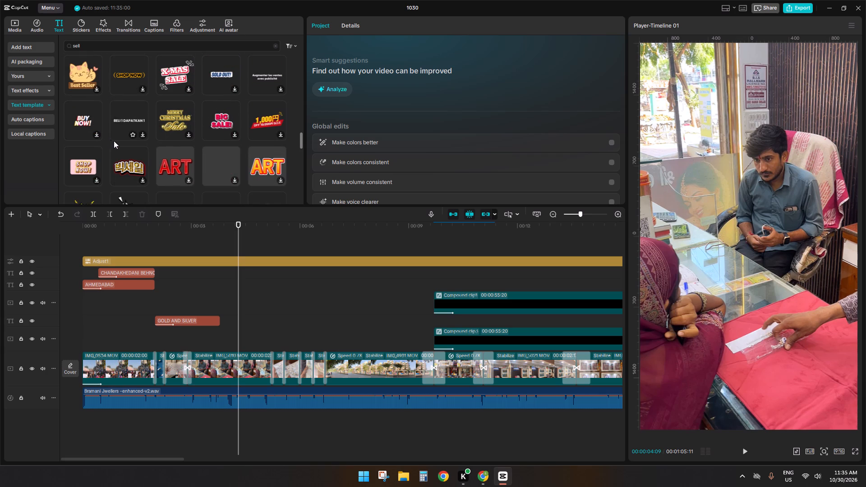
pyautogui.scroll(-1, 166, 157)
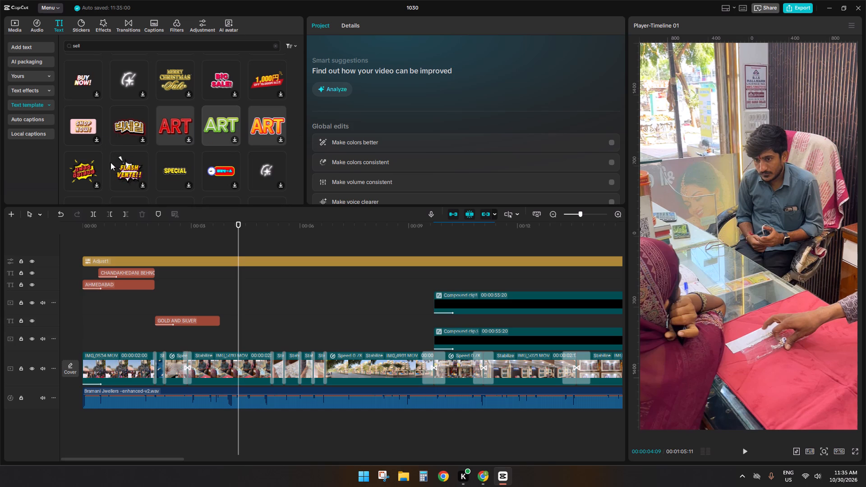
# Preview the FLASH VENTE!! text template and add it to the timeline around the end of the GOLD AND SILVER title.
pyautogui.click(114, 170)
pyautogui.click(131, 186)
pyautogui.scroll(-3, 131, 164)
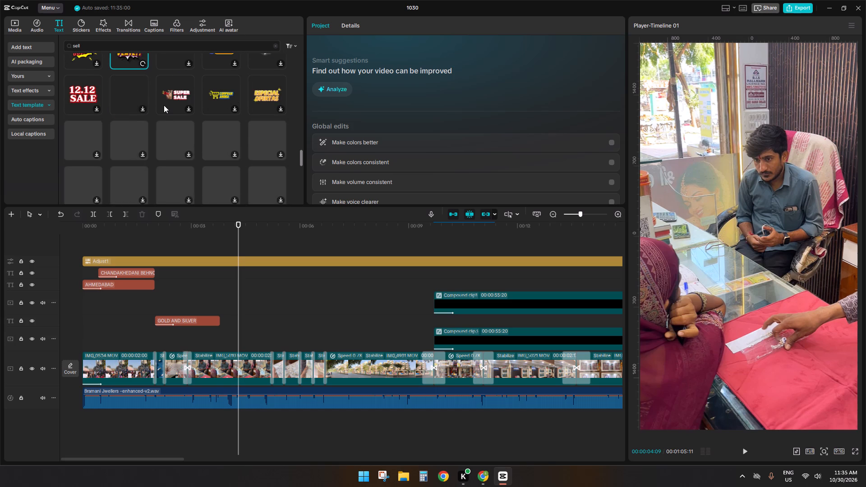
pyautogui.scroll(1, 164, 105)
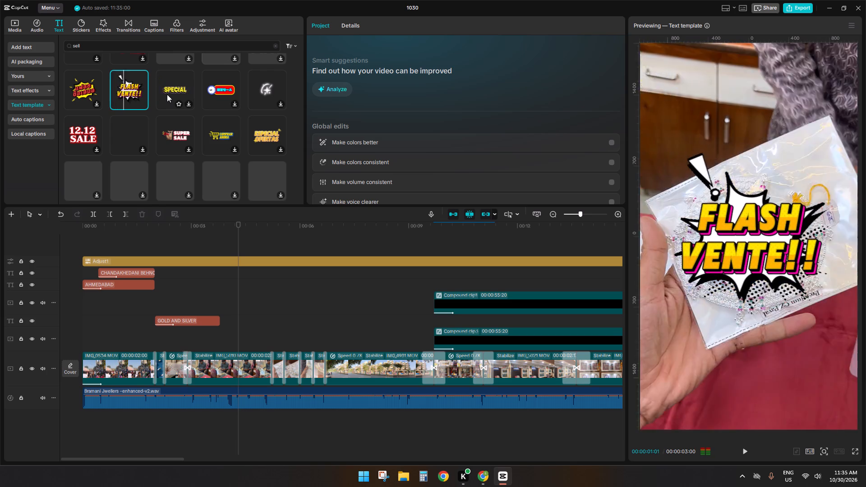
pyautogui.moveTo(133, 90); pyautogui.dragTo(220, 324)
# Replace the FLASH VENTE!! text with "emi Option" on the first line and "Available" on the second, reusing the copied translations.
pyautogui.moveTo(344, 84); pyautogui.dragTo(228, 63)
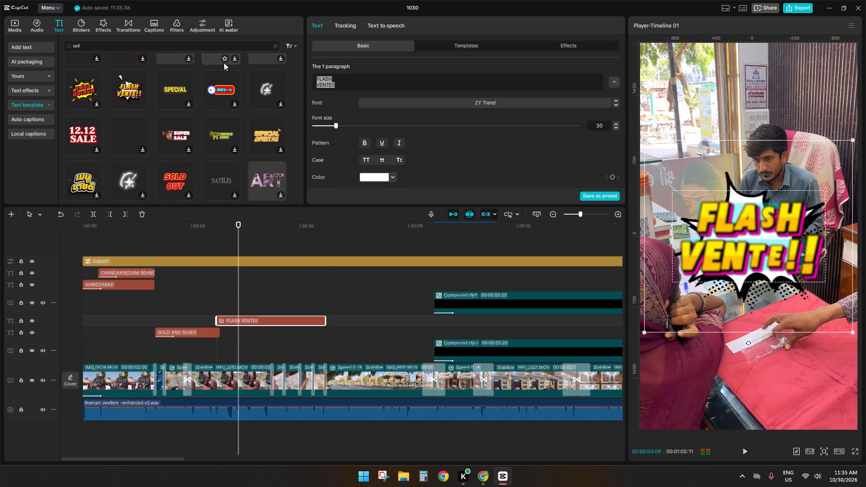
pyautogui.press('super+v')
pyautogui.click(378, 160)
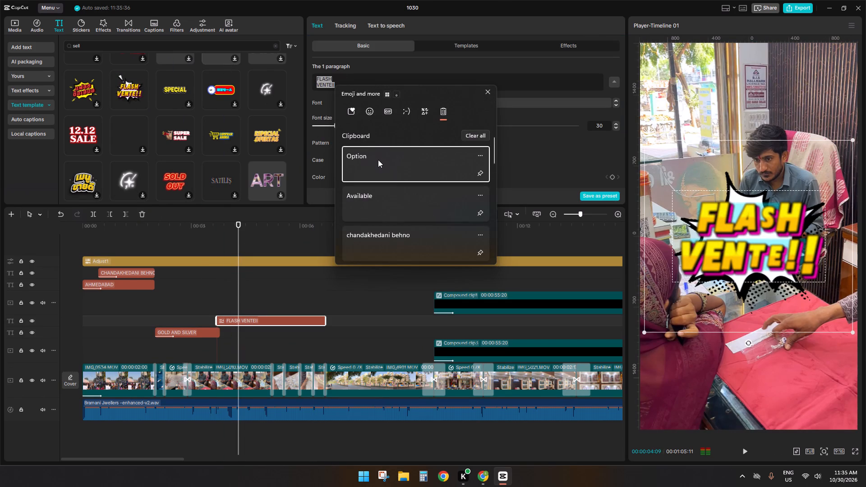
pyautogui.hotkey('ctrl', 'v')
pyautogui.press('space')
pyautogui.press('super+v')
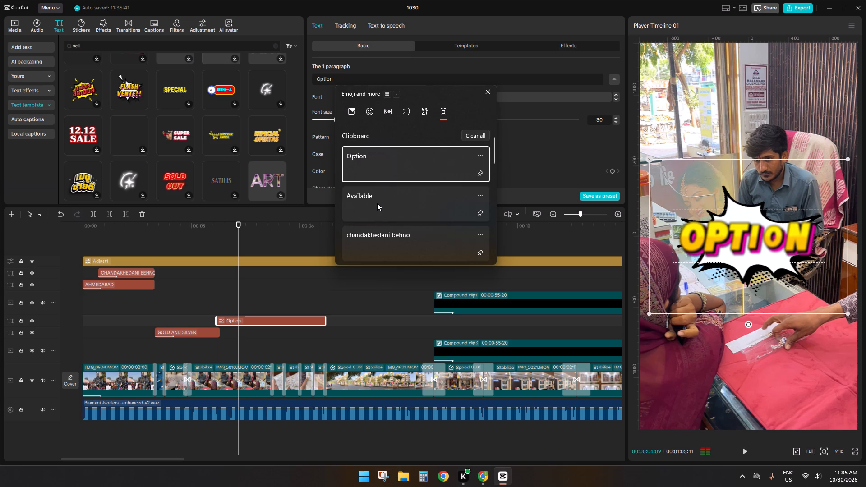
pyautogui.click(377, 203)
pyautogui.hotkey('ctrl', 'v')
pyautogui.click(334, 80)
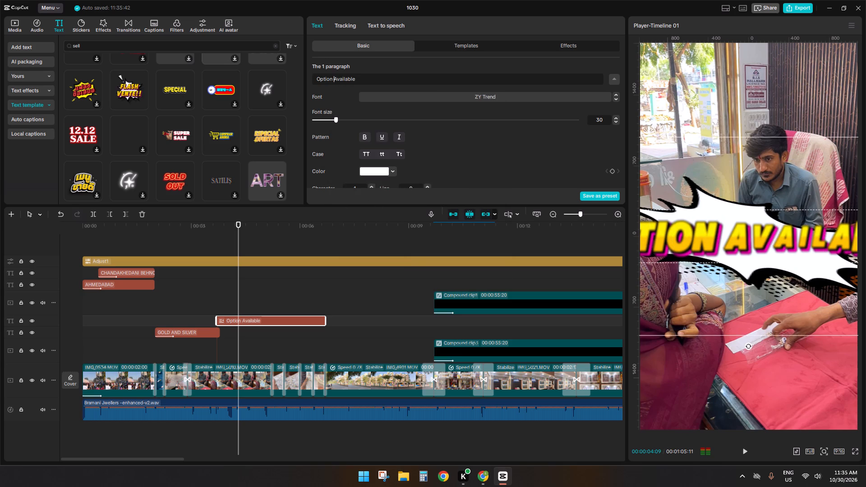
pyautogui.press('Return')
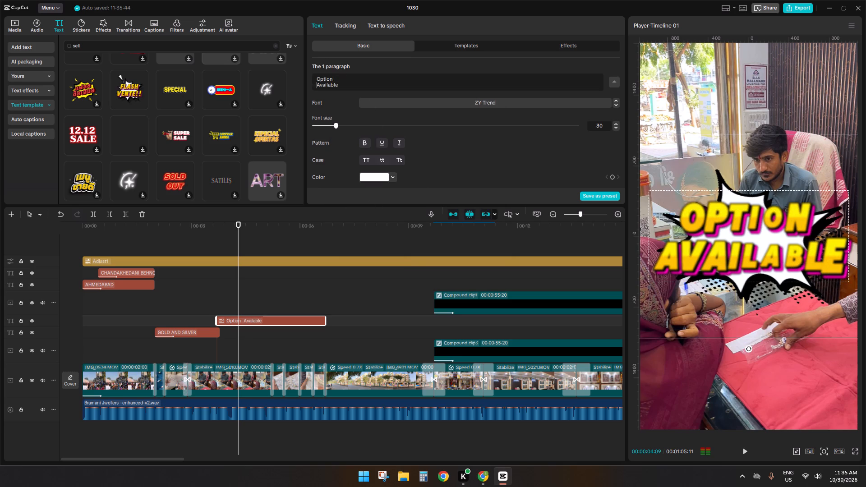
pyautogui.click(316, 79)
pyautogui.write('emi')
pyautogui.press('space')
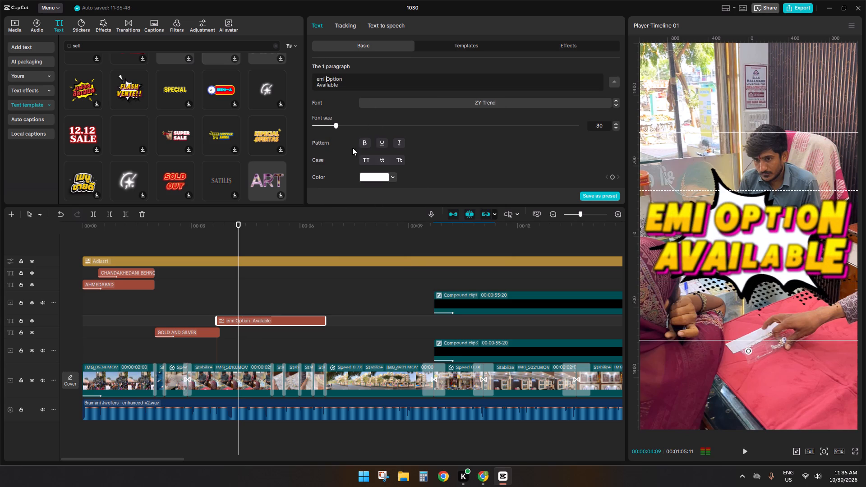
# Set the EMI title's font size to 17.
pyautogui.moveTo(337, 126); pyautogui.dragTo(326, 129)
# Play through the EMI title to find its end in the voice-over and trim the title off at about 00:00:05:07.
pyautogui.click(245, 333)
pyautogui.moveTo(246, 333); pyautogui.dragTo(258, 334)
pyautogui.click(262, 324)
pyautogui.press('space')
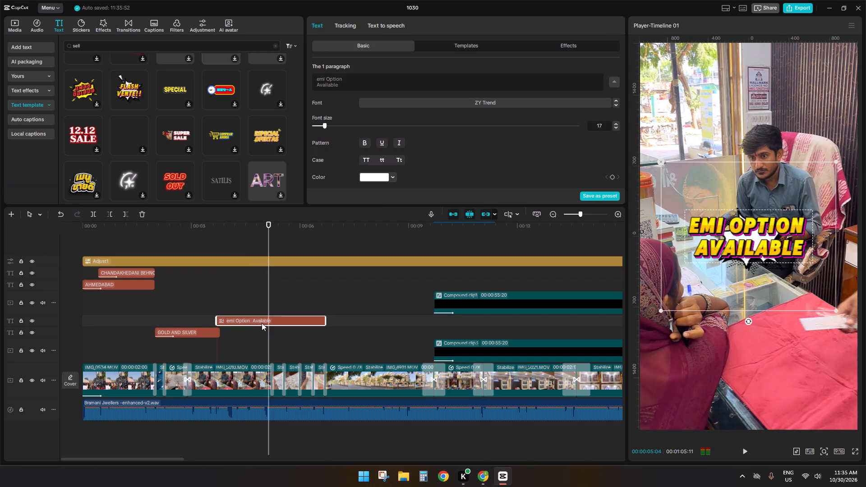
pyautogui.press('space')
pyautogui.click(272, 341)
pyautogui.click(270, 323)
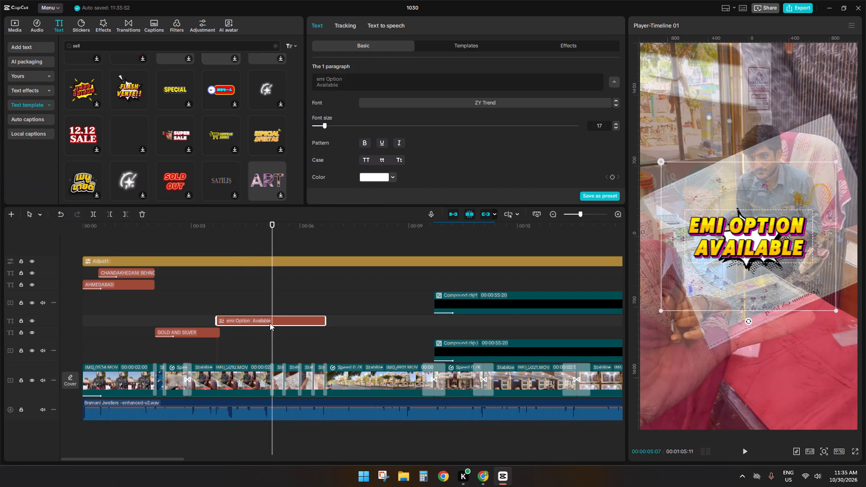
pyautogui.press('s')
pyautogui.press('d')
# Move the EMI title onto the GOLD AND SILVER title's track, directly after that title, and play the join.
pyautogui.click(213, 309)
pyautogui.press('space')
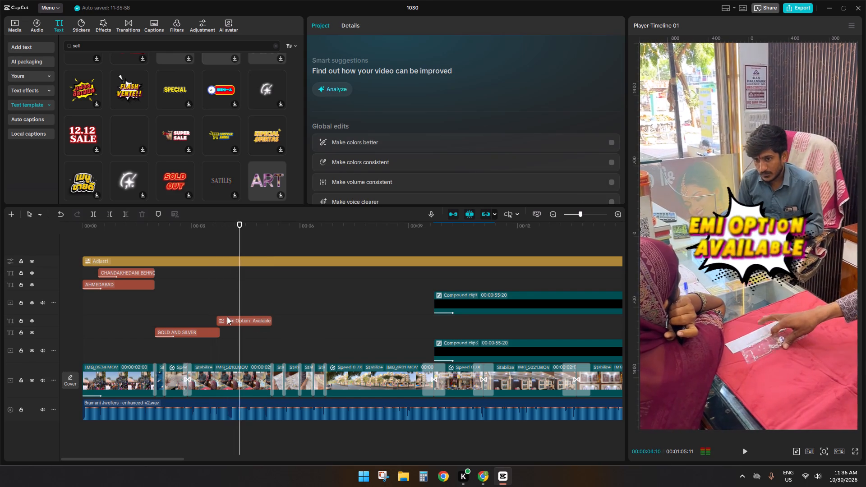
pyautogui.moveTo(227, 317); pyautogui.dragTo(231, 326)
pyautogui.moveTo(226, 322); pyautogui.dragTo(230, 336)
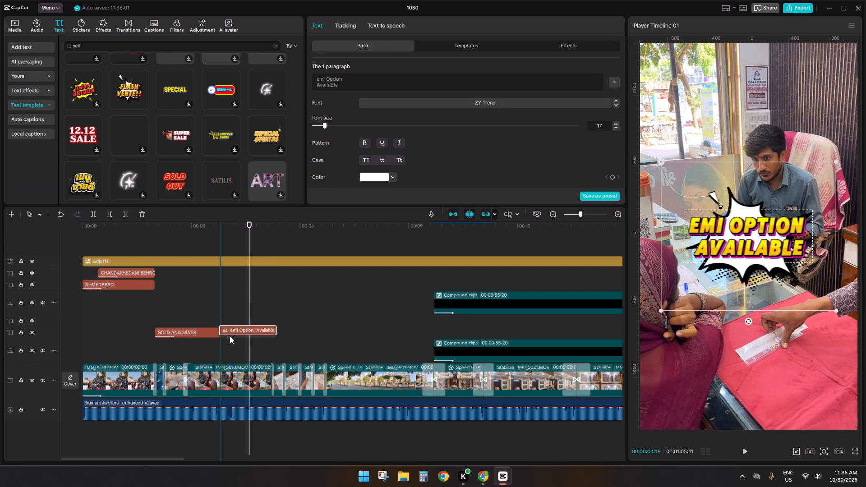
pyautogui.moveTo(230, 336); pyautogui.dragTo(230, 336)
pyautogui.click(204, 301)
pyautogui.press('space')
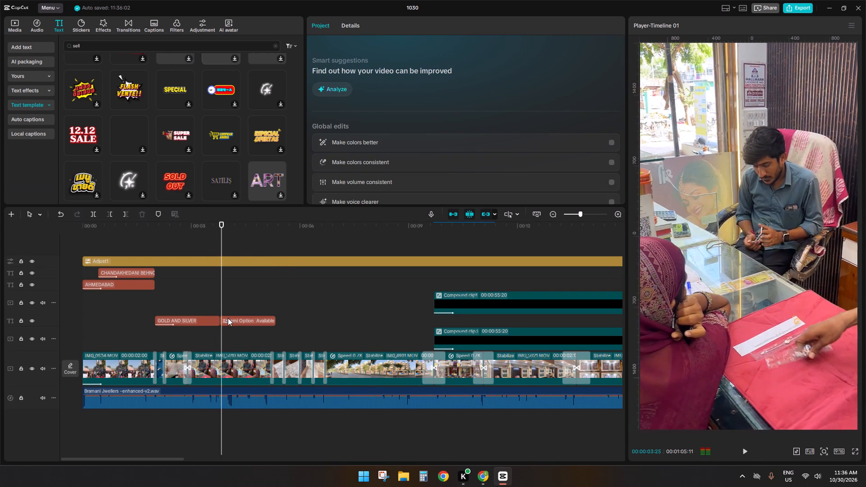
# Move the EMI title in the video frame from the centre to the top, above the seated man's head.
pyautogui.click(241, 317)
pyautogui.press('space')
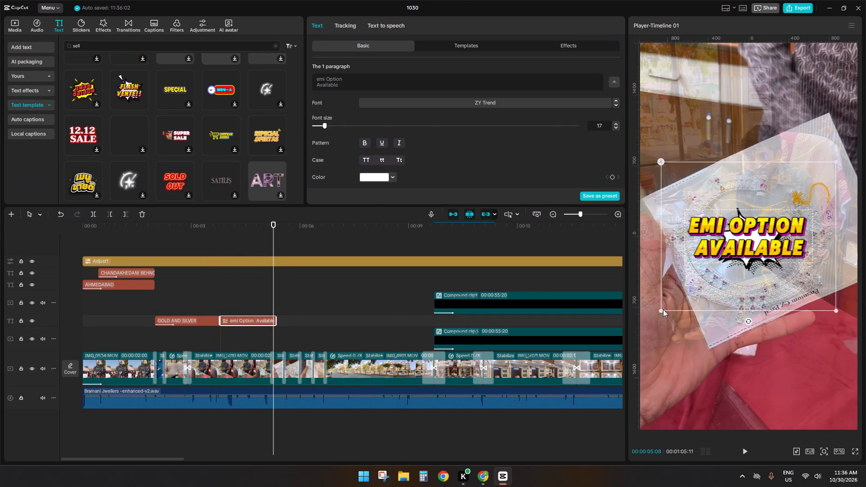
pyautogui.click(655, 312)
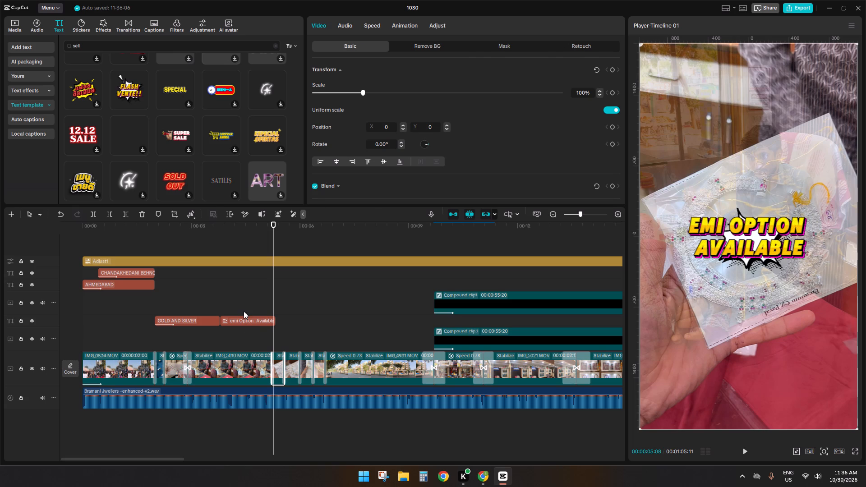
pyautogui.click(244, 311)
pyautogui.click(244, 319)
pyautogui.moveTo(791, 244); pyautogui.dragTo(785, 134)
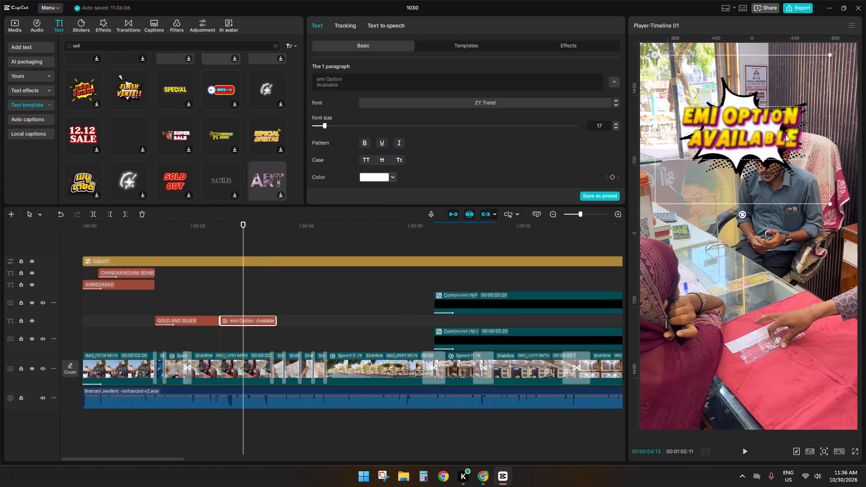
pyautogui.moveTo(785, 134); pyautogui.dragTo(793, 94)
pyautogui.moveTo(660, 161); pyautogui.dragTo(661, 160)
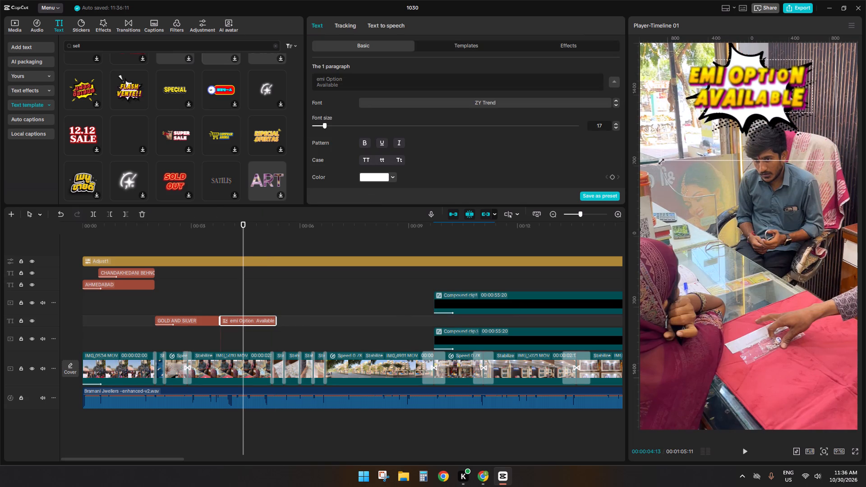
# Scale the EMI title down in the video frame, keeping it above the seated man's head.
pyautogui.moveTo(661, 160); pyautogui.dragTo(707, 147)
pyautogui.click(771, 114)
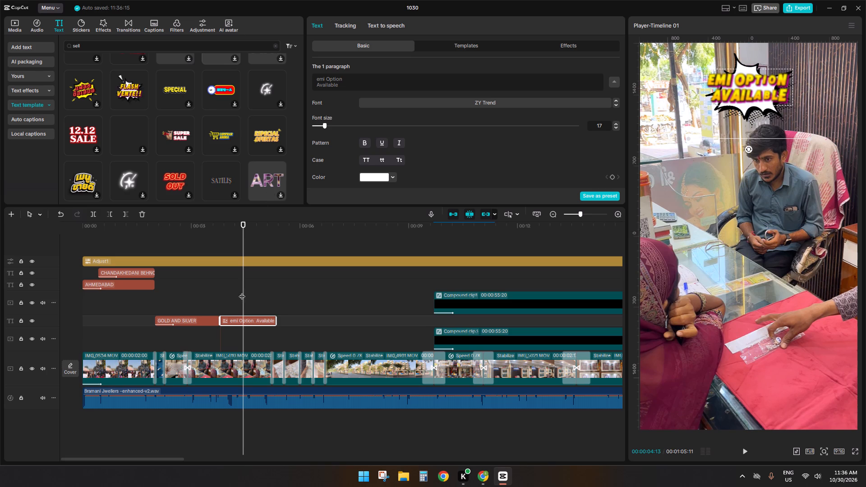
# Preview the EMI title, turn it into a compound clip, and freeze its frame at about 00:00:04:29.
pyautogui.click(244, 312)
pyautogui.moveTo(244, 312); pyautogui.dragTo(253, 312)
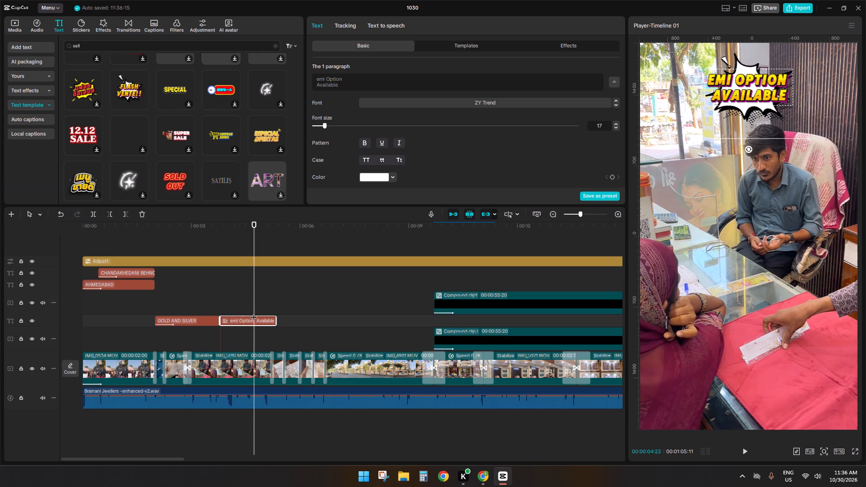
pyautogui.click(261, 312)
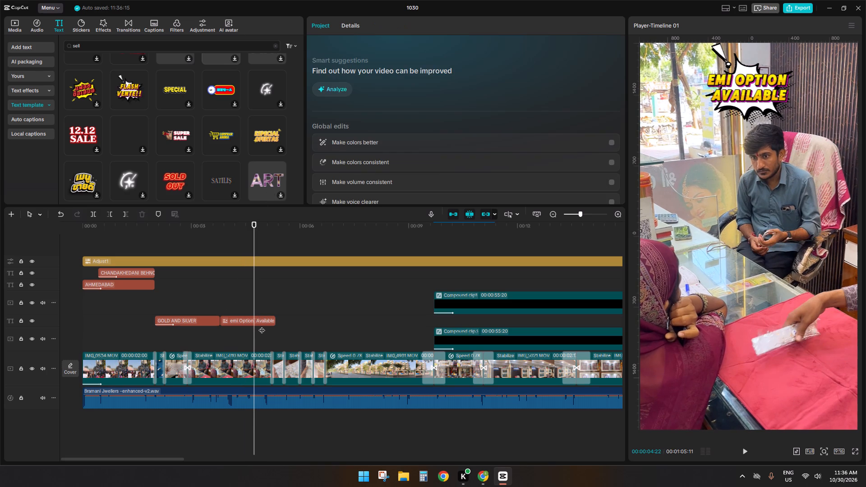
pyautogui.click(261, 322)
pyautogui.press('space')
pyautogui.click(249, 306)
pyautogui.press('space')
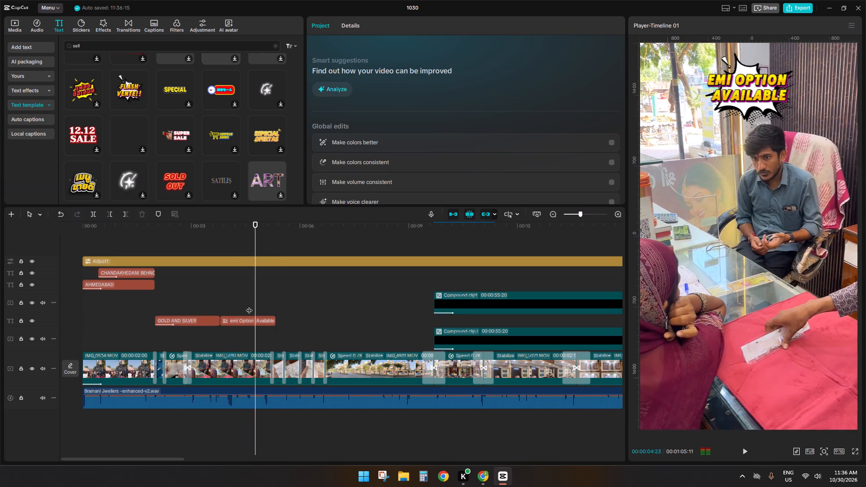
pyautogui.click(249, 306)
pyautogui.press('space')
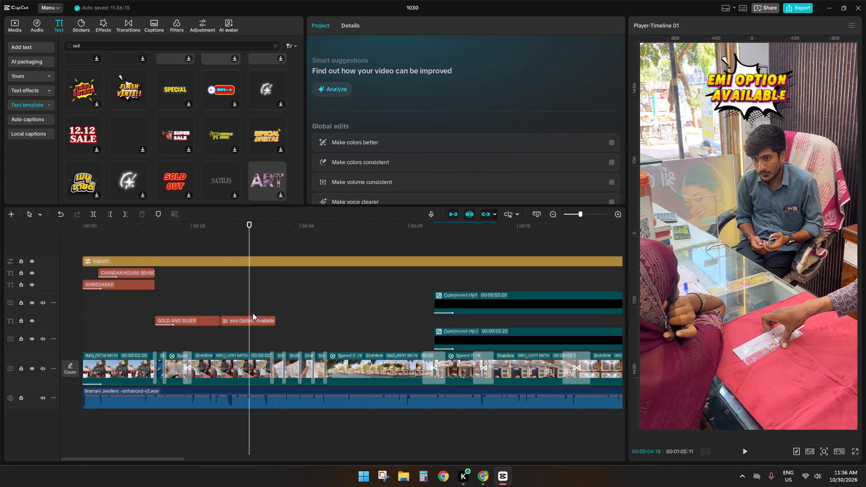
pyautogui.press('space')
pyautogui.click(256, 320)
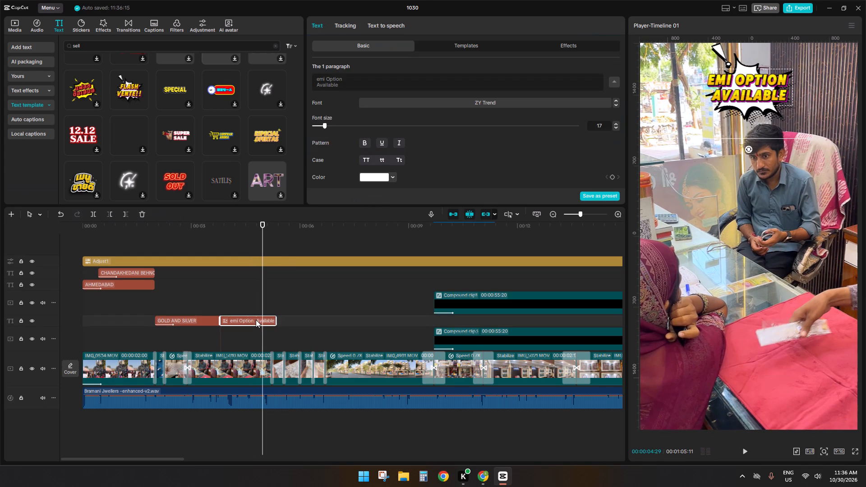
pyautogui.hotkey('alt', 'g')
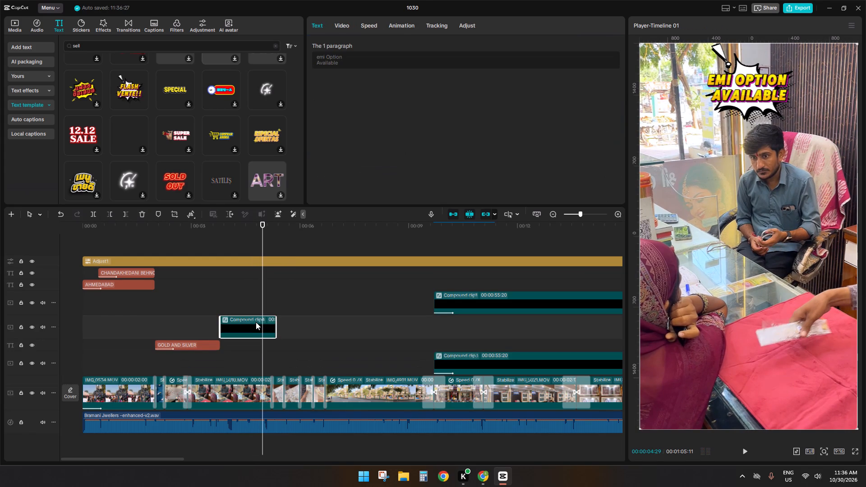
pyautogui.click(202, 233)
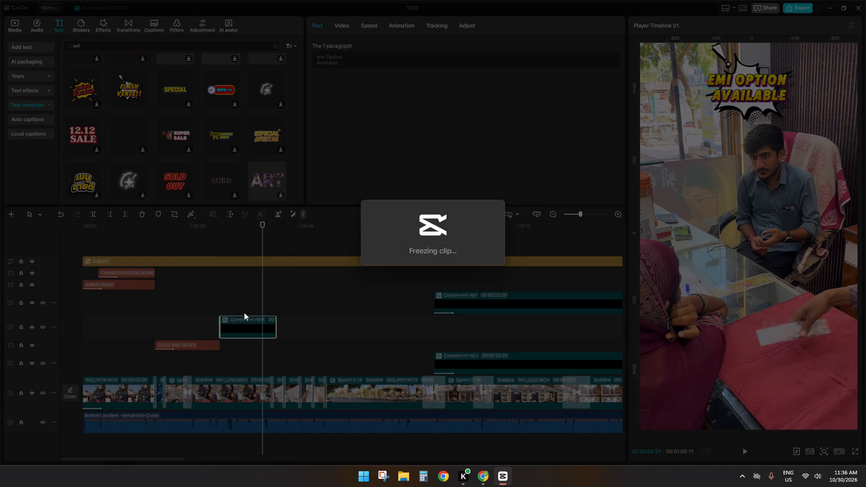
# Delete the leftover compound clip parts before and after the EMI freeze frame.
pyautogui.click(244, 322)
pyautogui.press('d')
pyautogui.click(375, 319)
pyautogui.press('d')
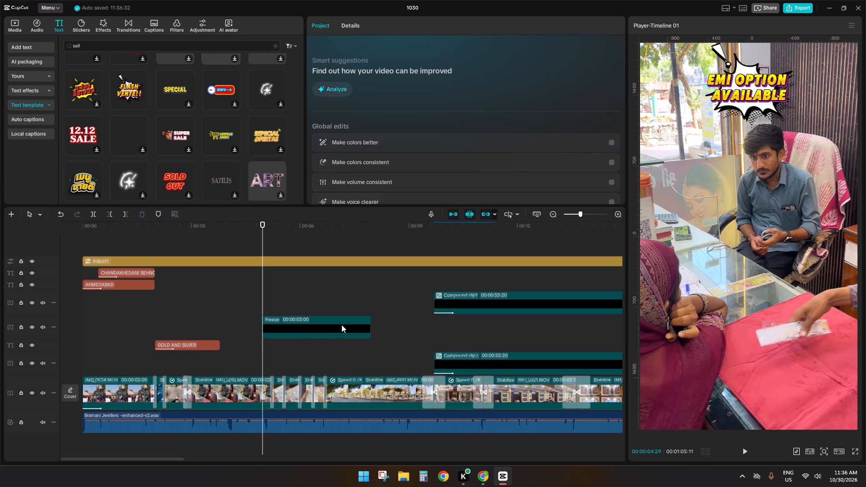
# Move the EMI freeze frame to start directly after the GOLD AND SILVER title and trim it off at about 00:00:05:07.
pyautogui.moveTo(322, 326); pyautogui.dragTo(282, 333)
pyautogui.click(221, 298)
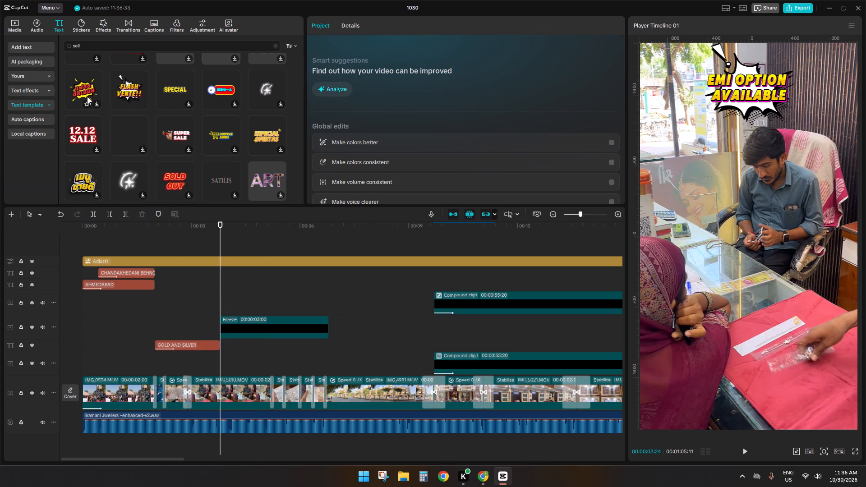
pyautogui.doubleClick(267, 308)
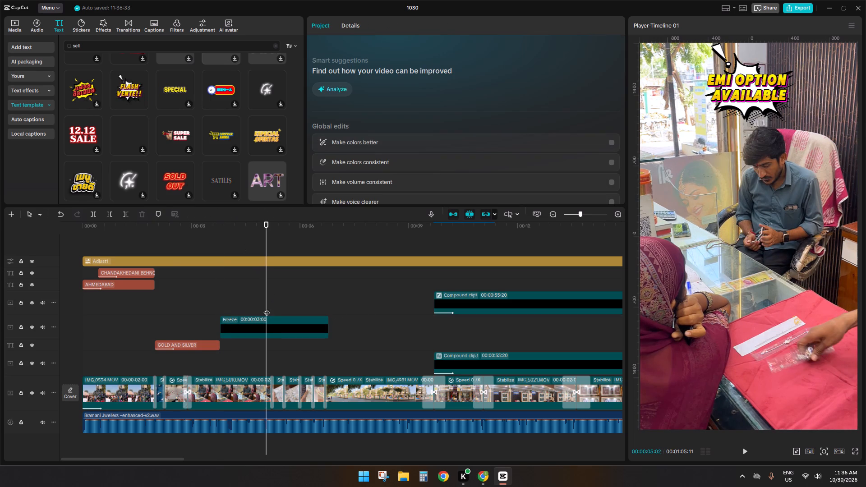
pyautogui.click(272, 324)
pyautogui.press('s')
pyautogui.press('d')
# Apply the Rock Vertically in-animation to the EMI freeze frame.
pyautogui.click(247, 305)
pyautogui.click(249, 326)
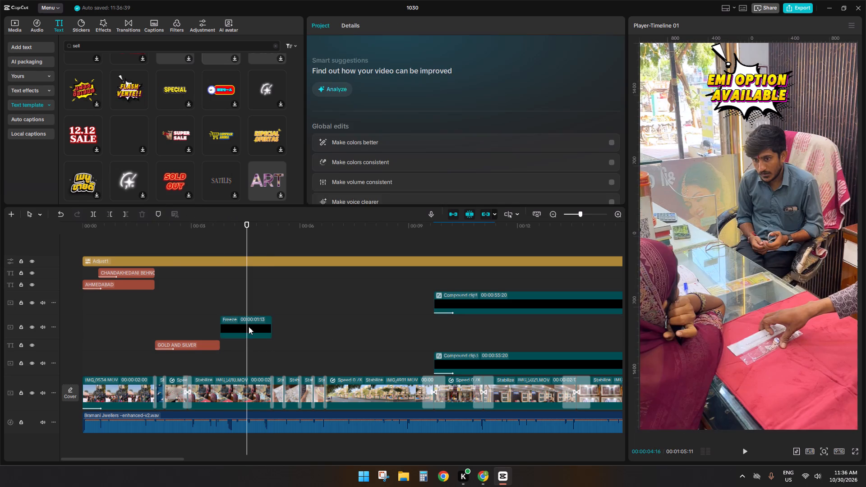
pyautogui.click(747, 97)
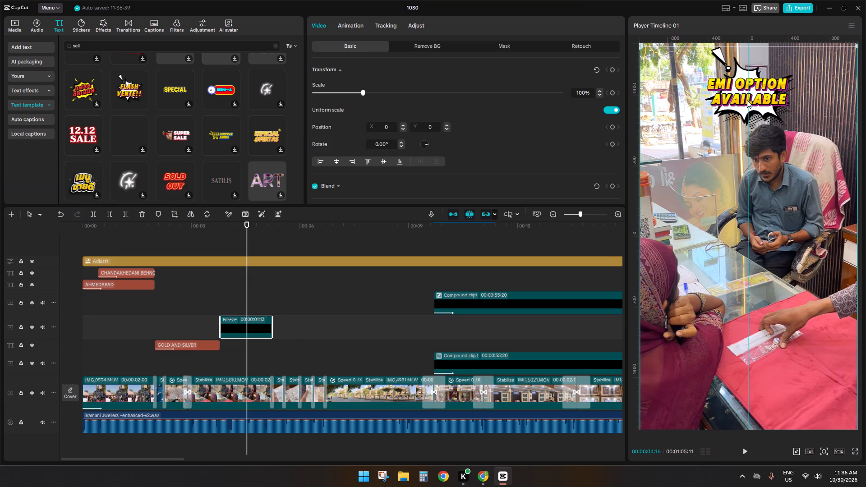
pyautogui.click(355, 23)
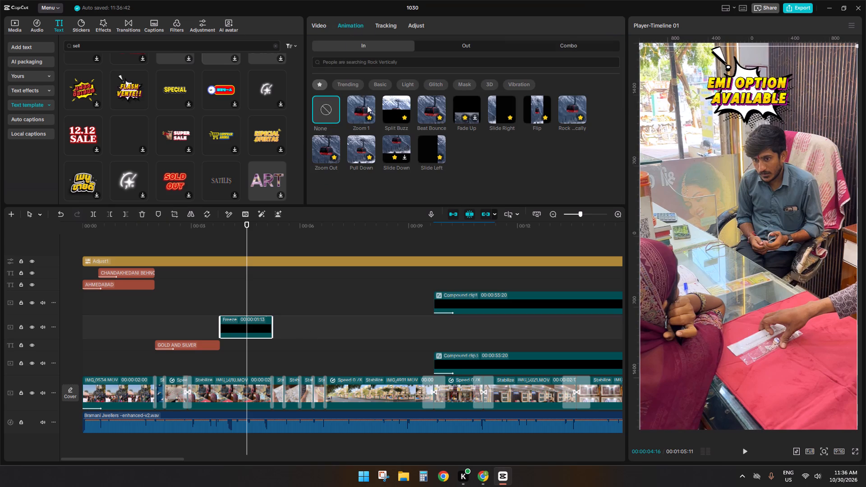
pyautogui.click(567, 112)
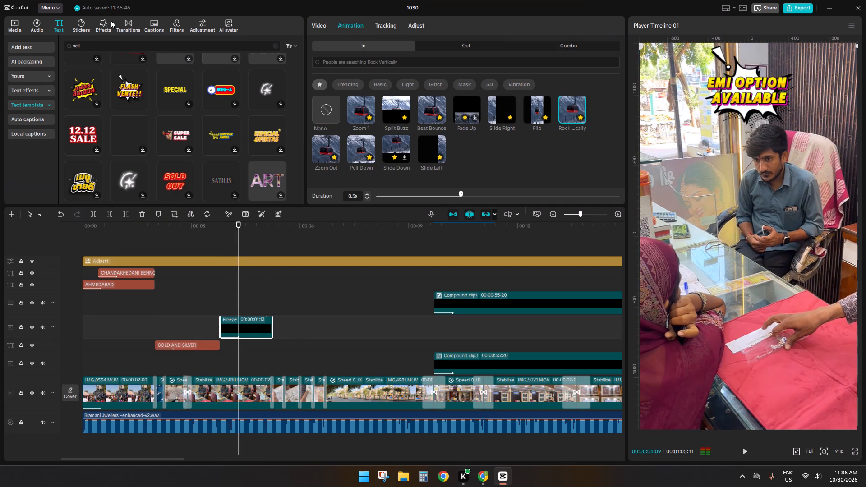
# Add the favourite Shake video effect on its own track, starting with the EMI freeze frame at 00:00:03:24.
pyautogui.doubleClick(216, 304)
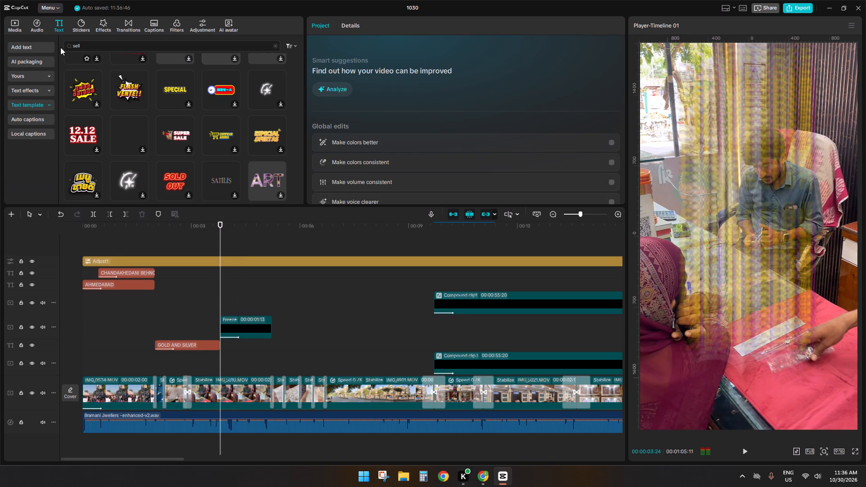
pyautogui.click(98, 25)
pyautogui.click(105, 48)
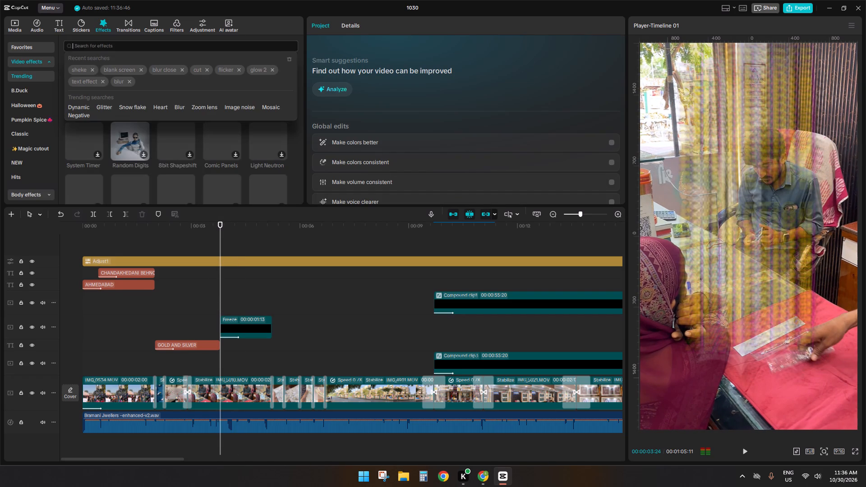
pyautogui.click(81, 74)
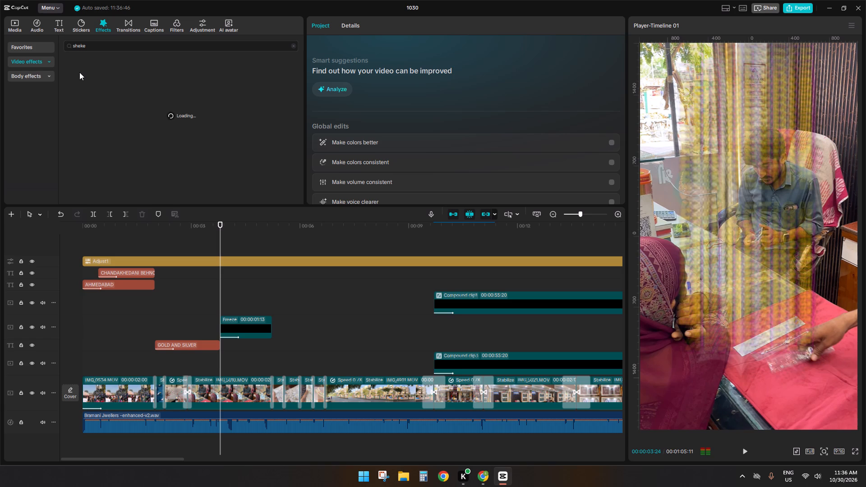
pyautogui.click(39, 50)
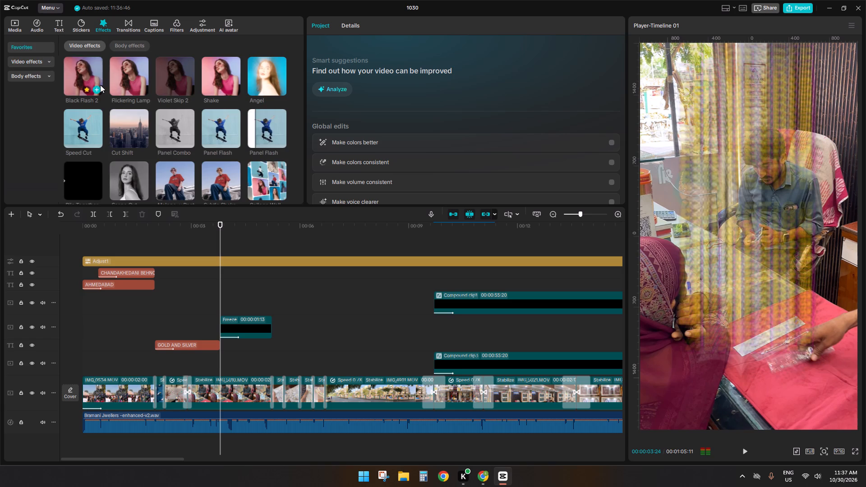
pyautogui.moveTo(226, 74); pyautogui.dragTo(233, 266)
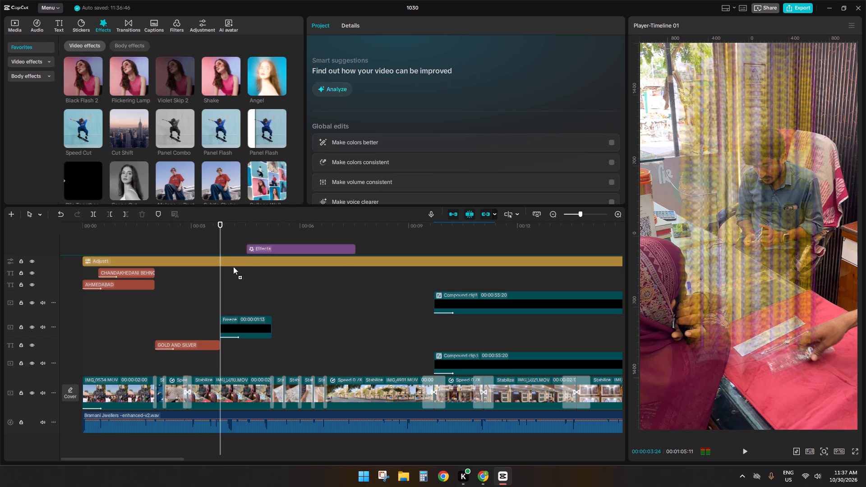
pyautogui.moveTo(233, 266); pyautogui.dragTo(220, 307)
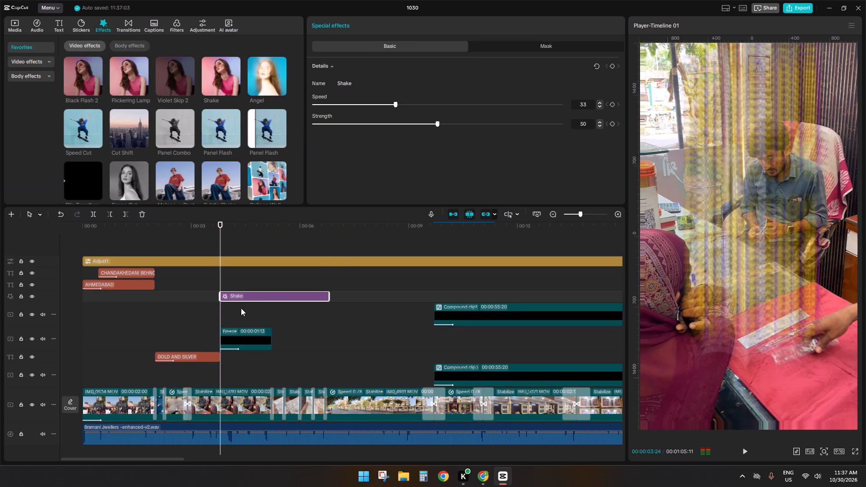
# Set the Shake effect's speed to 10 and strength to 3.
pyautogui.click(340, 103)
pyautogui.click(322, 122)
pyautogui.click(320, 124)
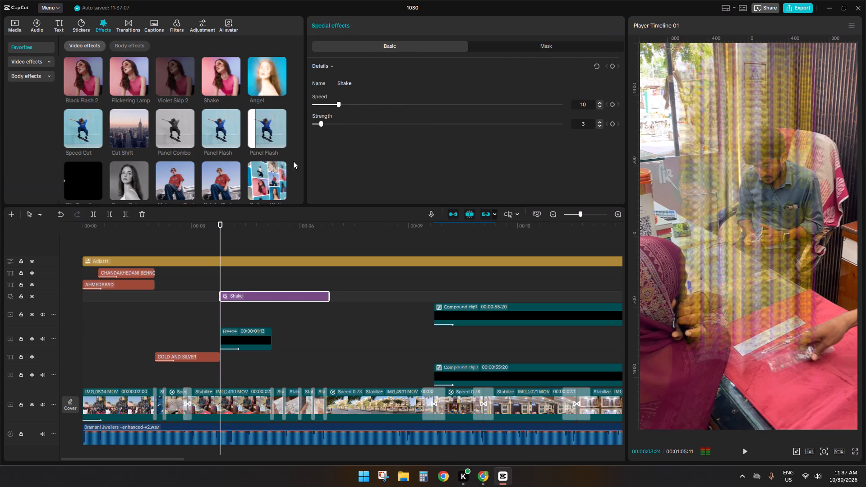
# Preview the Shake effect over the EMI title and trim the effect off at about 00:00:04:11.
pyautogui.press('space')
pyautogui.press('space')
pyautogui.click(212, 312)
pyautogui.press('space')
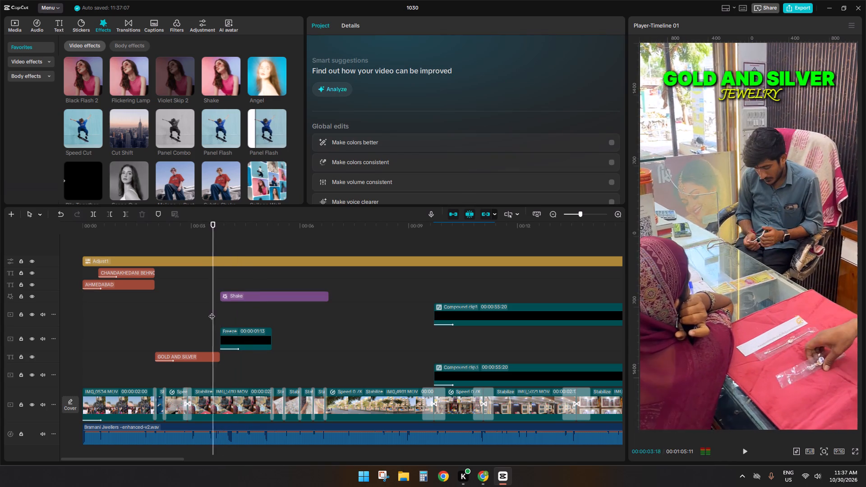
pyautogui.press('space')
pyautogui.press('space')
pyautogui.press('space')
pyautogui.click(249, 296)
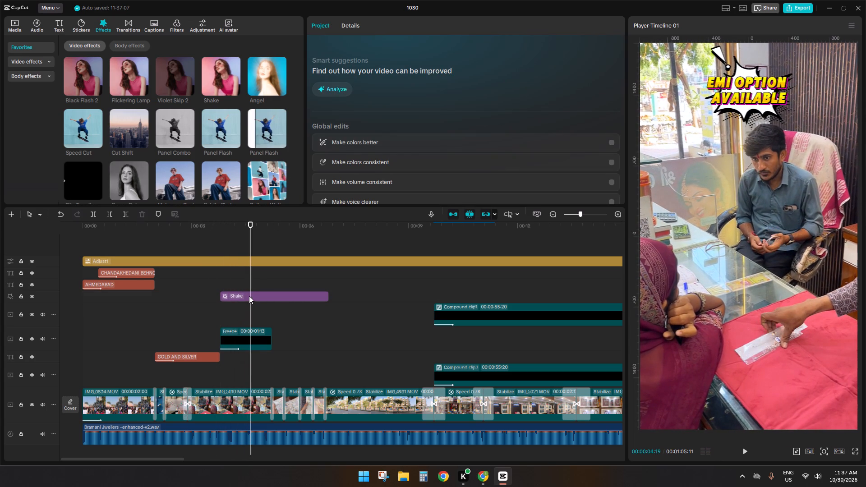
pyautogui.click(244, 315)
pyautogui.moveTo(244, 315); pyautogui.dragTo(241, 319)
pyautogui.click(248, 297)
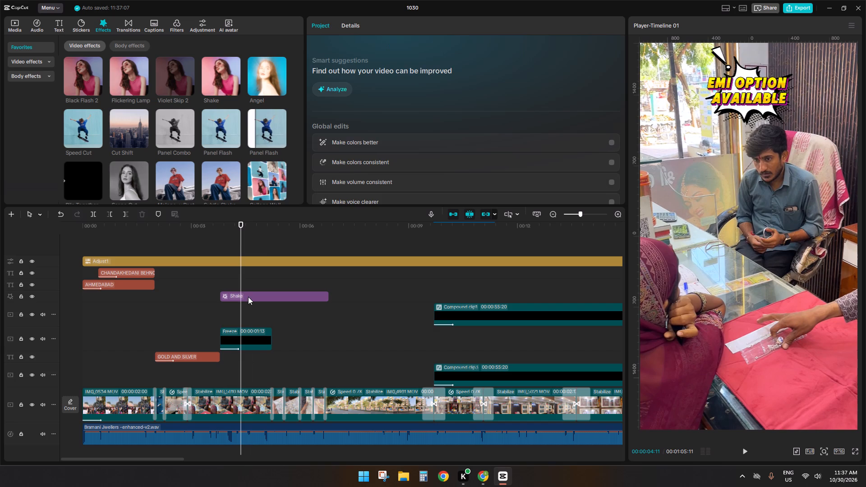
pyautogui.press('s')
pyautogui.press('d')
# Play from the GOLD AND SILVER title through the EMI title into the following jewellery shots to check the result.
pyautogui.click(222, 304)
pyautogui.click(214, 306)
pyautogui.click(204, 309)
pyautogui.press('space')
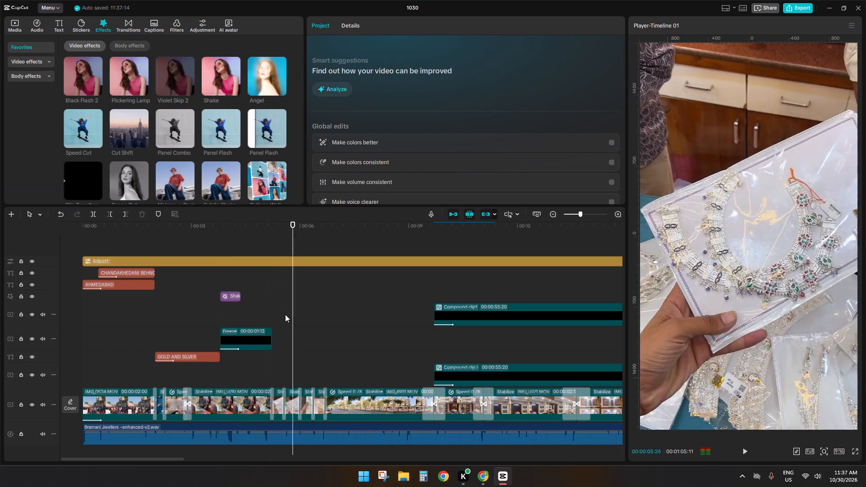
pyautogui.click(271, 320)
pyautogui.press('space')
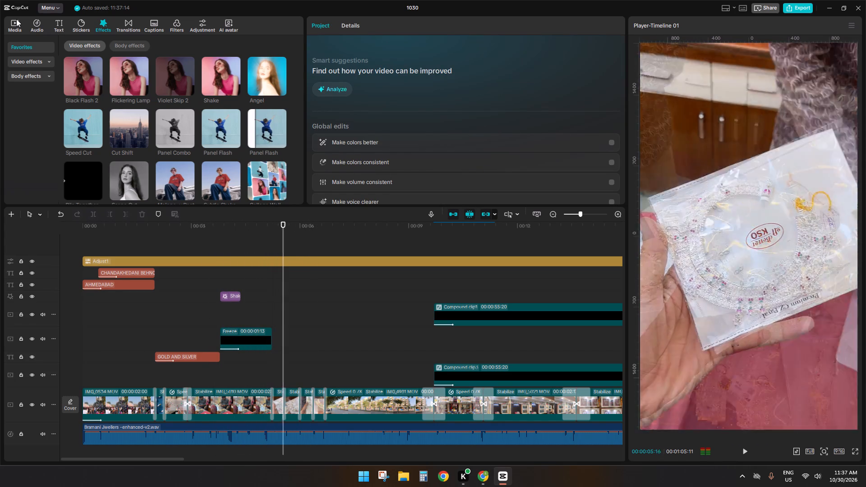
# Look through the imported media and the saved presets for material for the next title.
pyautogui.click(16, 19)
pyautogui.press('space')
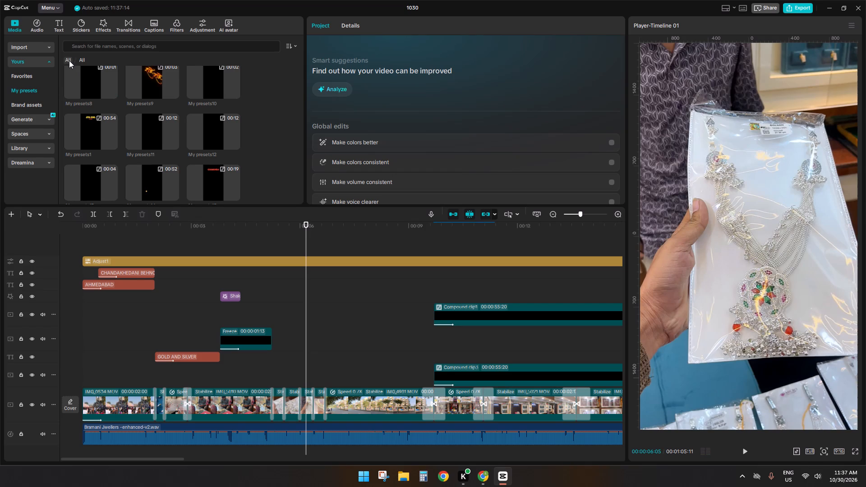
pyautogui.click(69, 60)
pyautogui.click(35, 51)
pyautogui.click(64, 61)
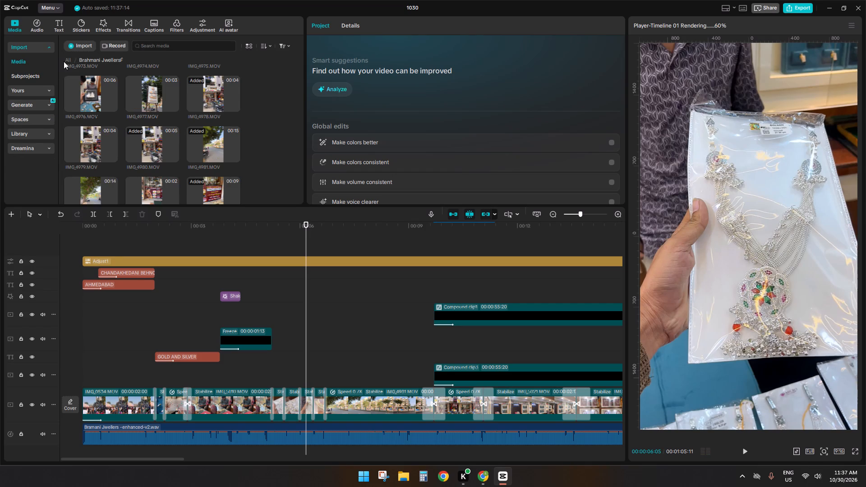
pyautogui.click(65, 60)
pyautogui.click(23, 94)
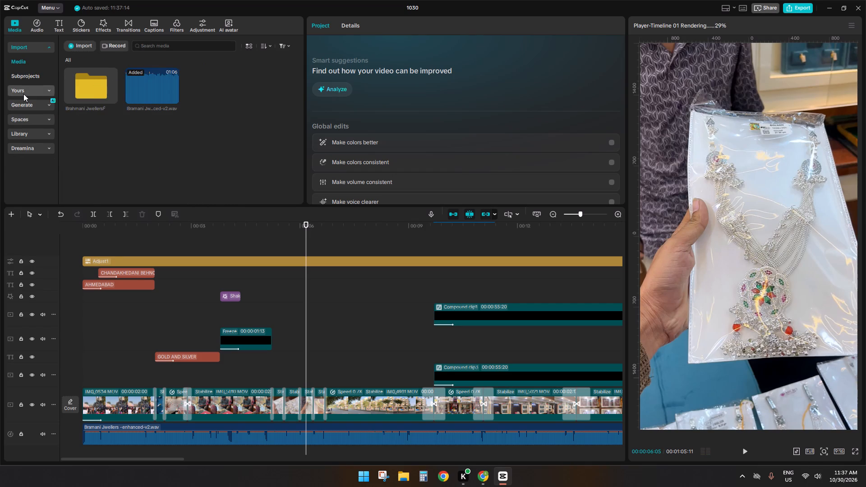
# Go to the end of the EMI title at 00:00:05:07 and search the stickers for "offer".
pyautogui.click(271, 312)
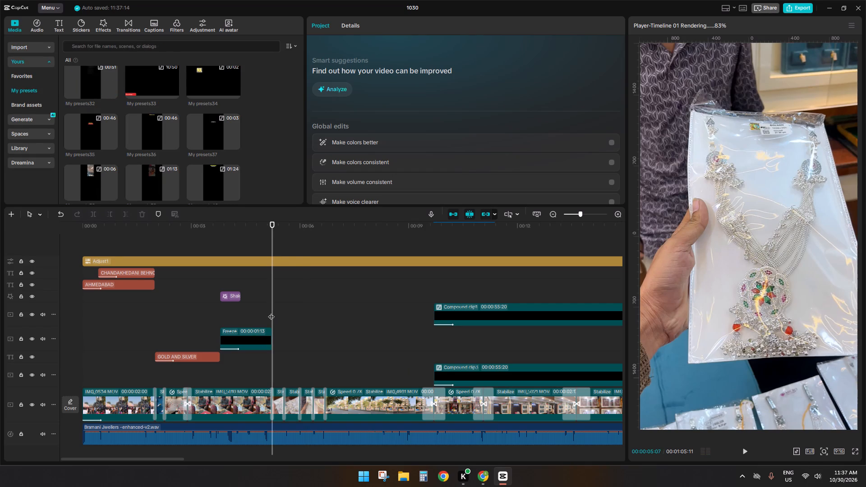
pyautogui.press('space')
pyautogui.press('space')
pyautogui.tripleClick(275, 312)
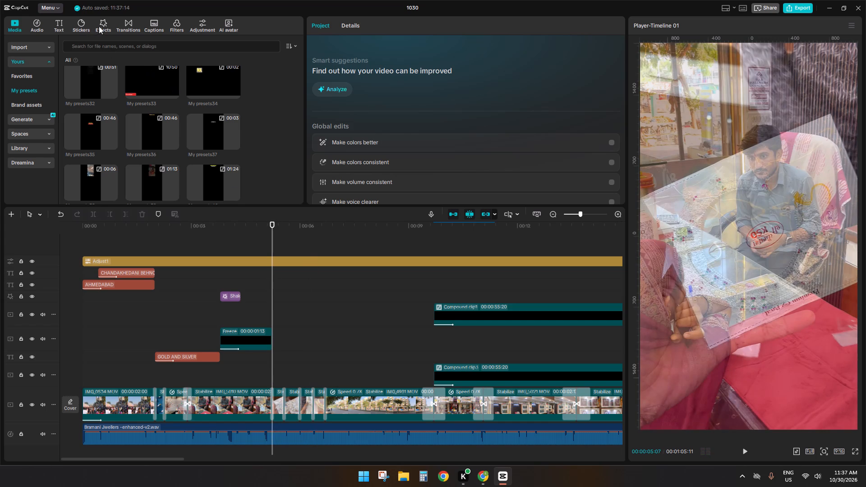
pyautogui.click(79, 22)
pyautogui.moveTo(92, 49); pyautogui.dragTo(39, 46)
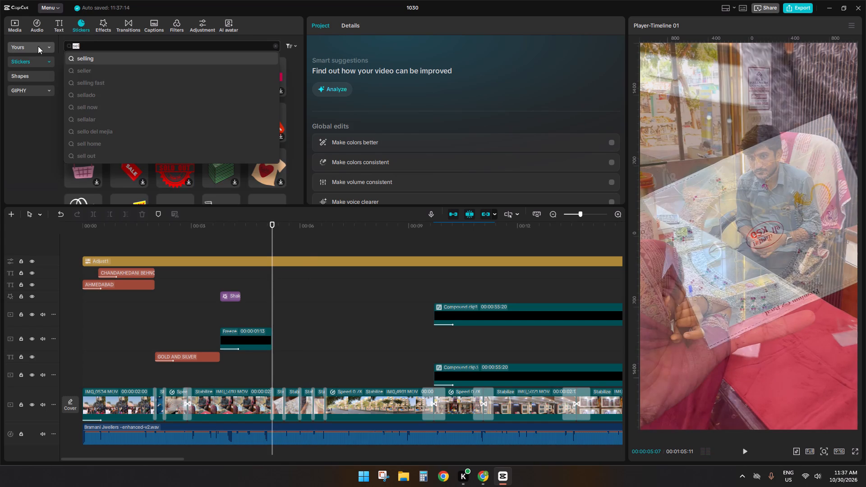
pyautogui.write('of')
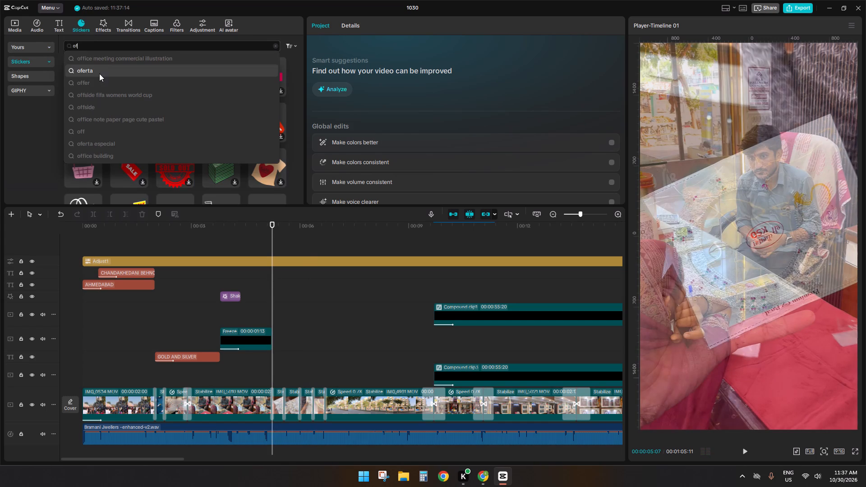
pyautogui.click(97, 82)
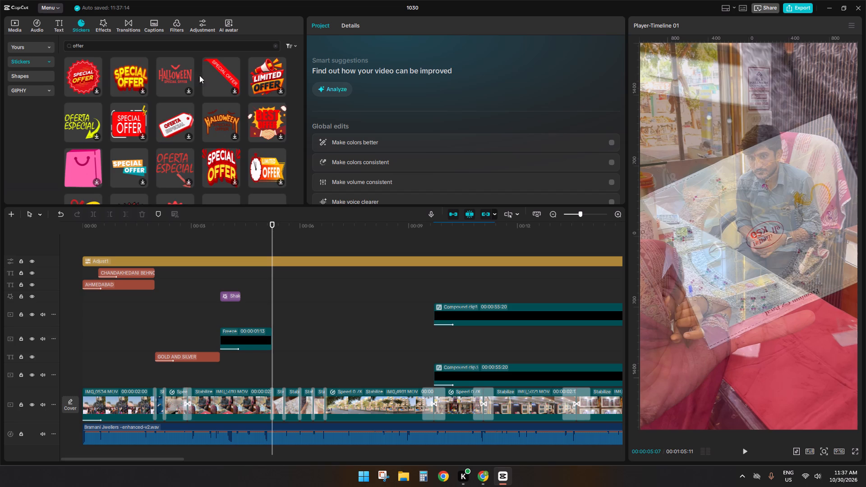
# Examine the offer stickers, previewing LIMITED OFFER and loading several SPECIAL OFFER designs.
pyautogui.click(257, 81)
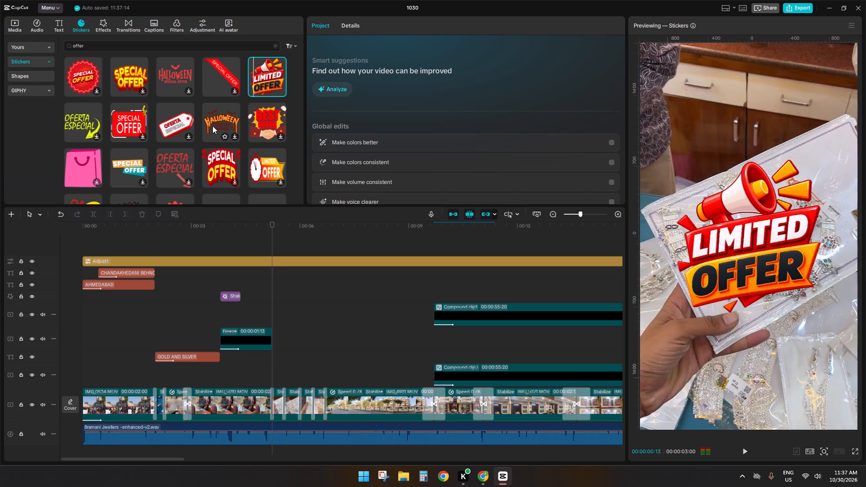
pyautogui.scroll(-1, 212, 126)
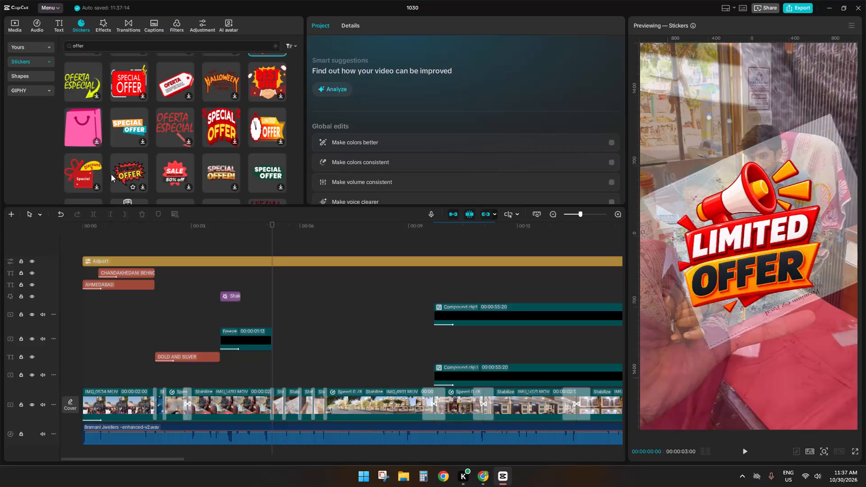
pyautogui.scroll(-2, 111, 174)
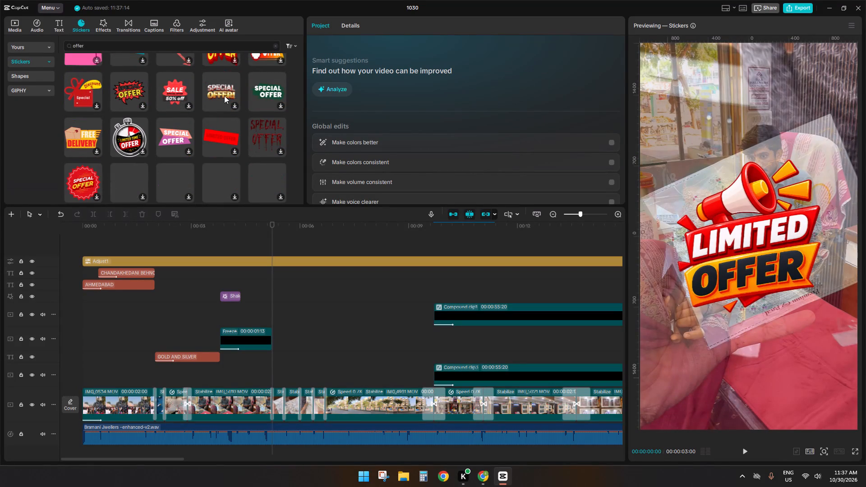
pyautogui.click(217, 90)
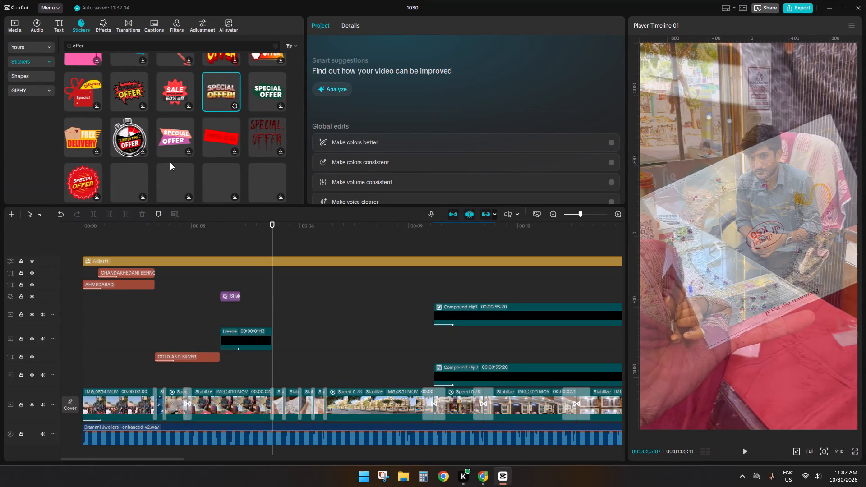
pyautogui.scroll(5, 170, 162)
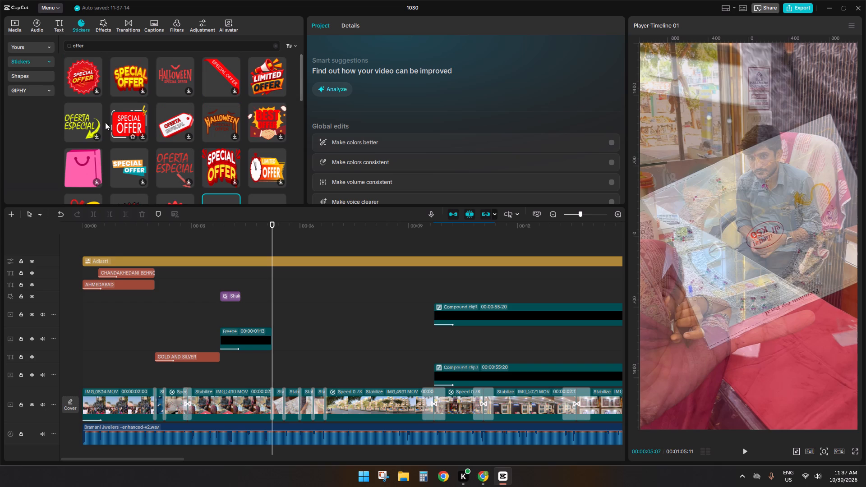
pyautogui.click(130, 67)
pyautogui.scroll(-2, 198, 126)
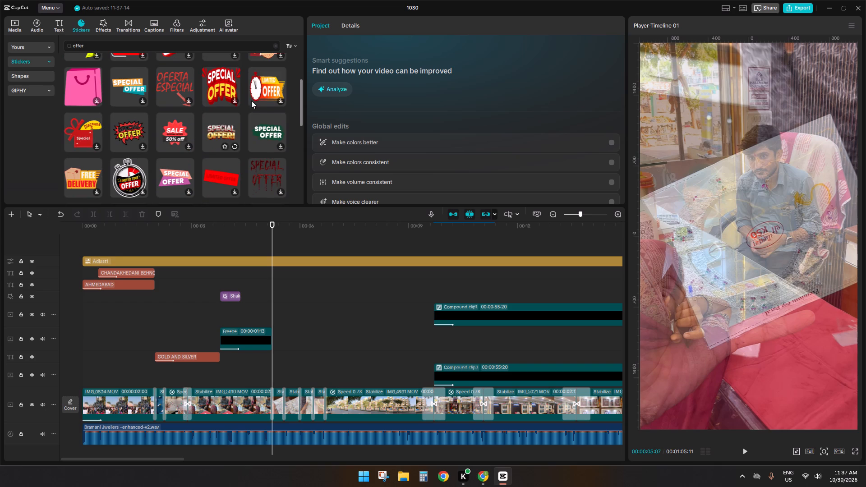
pyautogui.click(216, 81)
pyautogui.scroll(2, 212, 145)
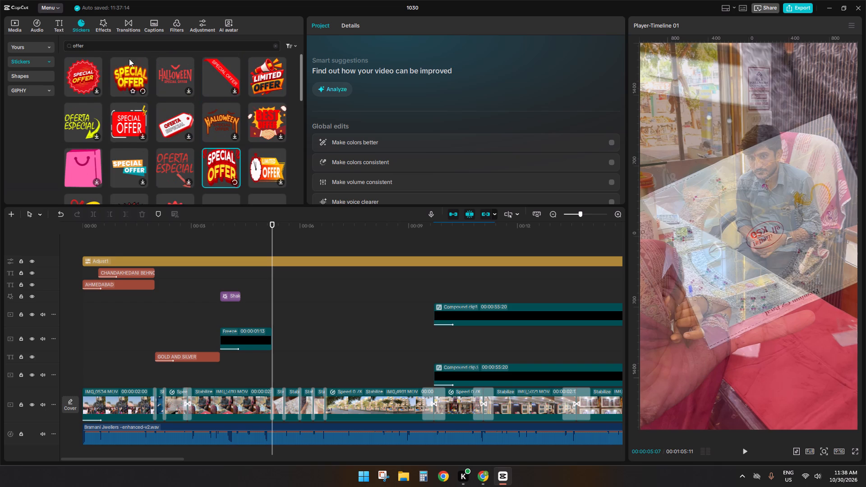
# Import the Confetti Burst green-screen video from the Downloads folder into the project media.
pyautogui.click(12, 26)
pyautogui.click(20, 48)
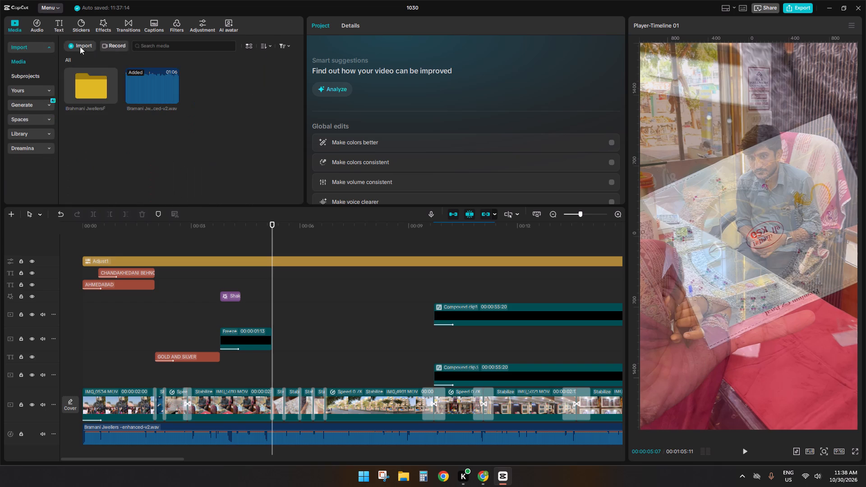
pyautogui.click(80, 46)
pyautogui.click(95, 61)
pyautogui.click(43, 124)
pyautogui.click(43, 130)
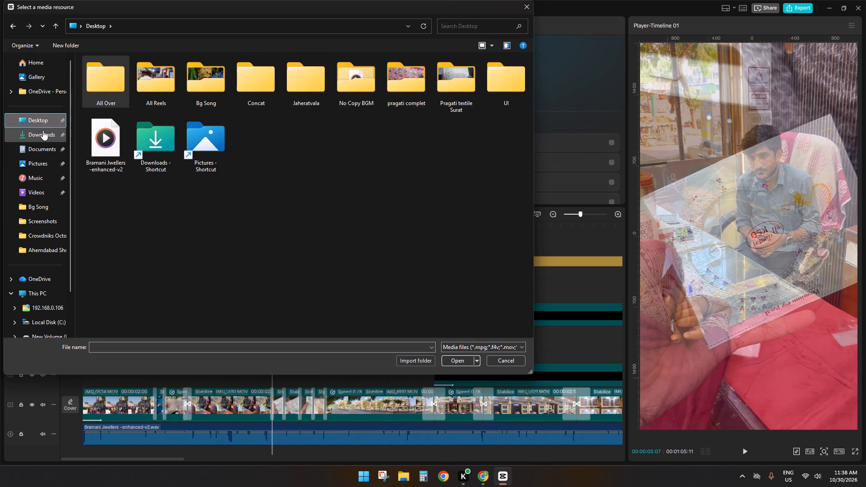
pyautogui.doubleClick(513, 180)
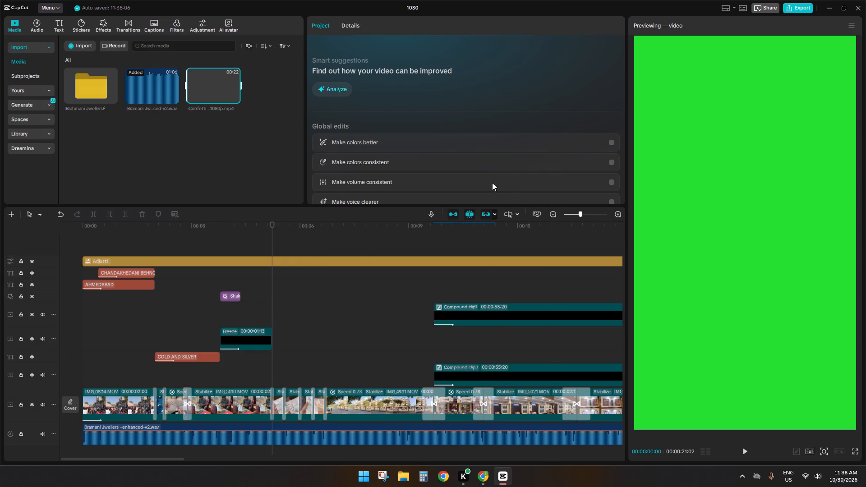
# Place the confetti video directly after the EMI title and cut it off at 00:00:06:21.
pyautogui.moveTo(203, 103); pyautogui.dragTo(274, 336)
pyautogui.press('space')
pyautogui.click(325, 318)
pyautogui.press('space')
pyautogui.click(325, 318)
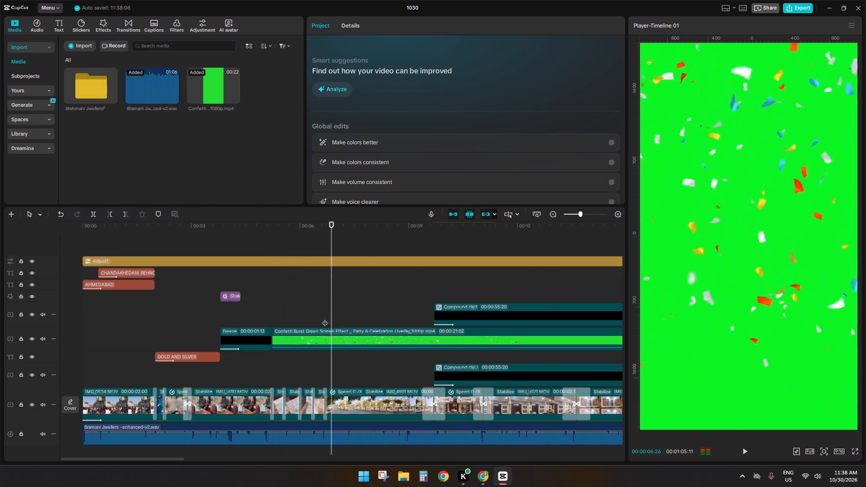
pyautogui.click(325, 335)
pyautogui.press('s')
pyautogui.press('d')
pyautogui.click(297, 314)
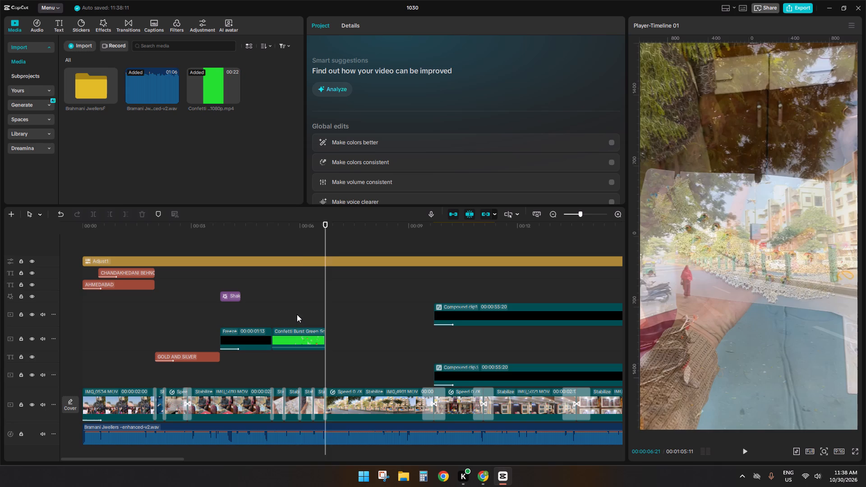
pyautogui.press('space')
pyautogui.press('space')
# Key out the confetti clip's green background with Chroma key at an intensity of 38.
pyautogui.click(299, 343)
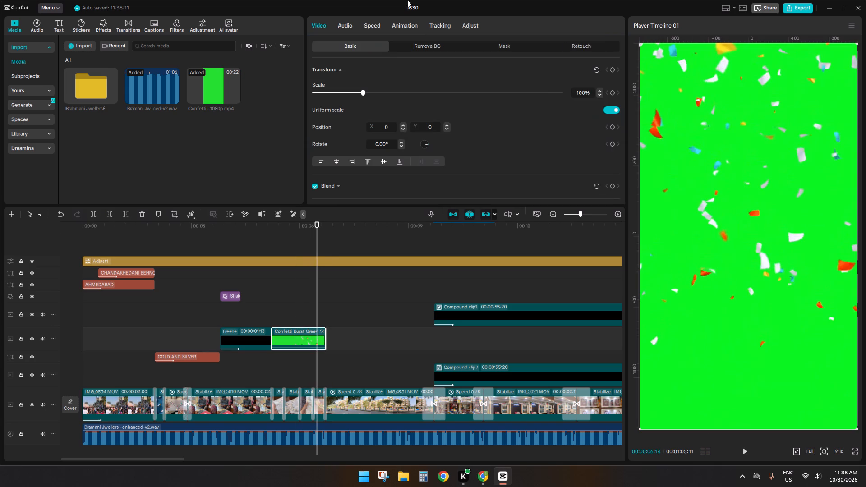
pyautogui.click(409, 40)
pyautogui.click(410, 44)
pyautogui.click(313, 95)
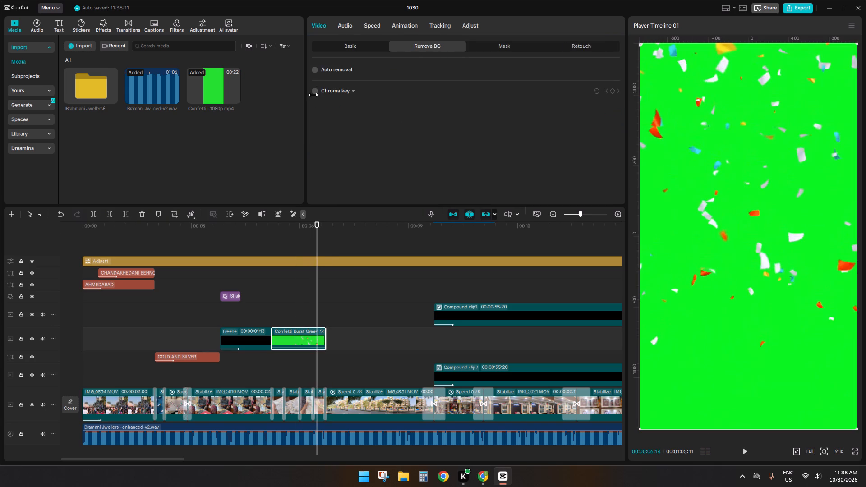
pyautogui.click(318, 87)
pyautogui.click(316, 92)
pyautogui.click(654, 160)
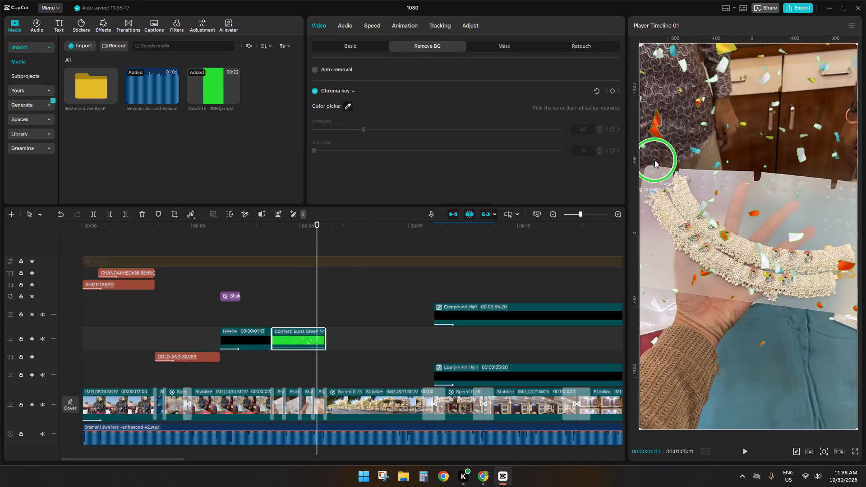
pyautogui.moveTo(362, 130); pyautogui.dragTo(406, 130)
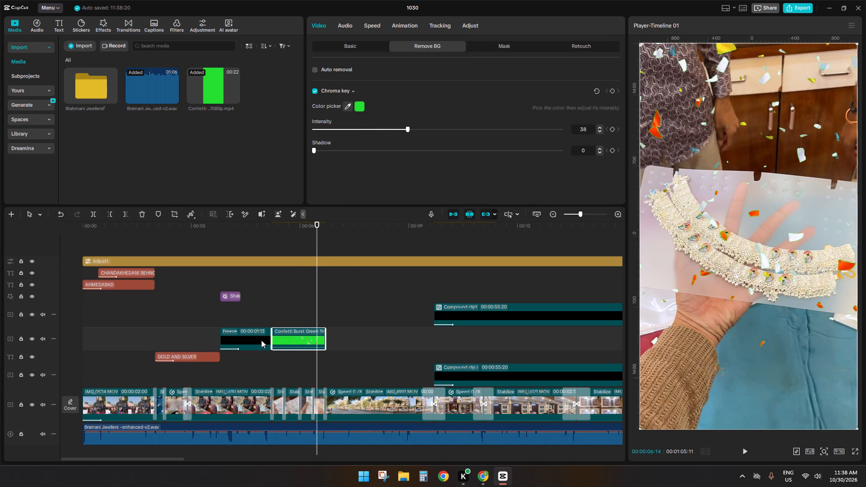
# Add the yellow-and-red SPECIAL OFFER sticker at 00:00:05:07, centred near the top of the frame at 118% scale.
pyautogui.click(275, 319)
pyautogui.click(272, 319)
pyautogui.click(73, 24)
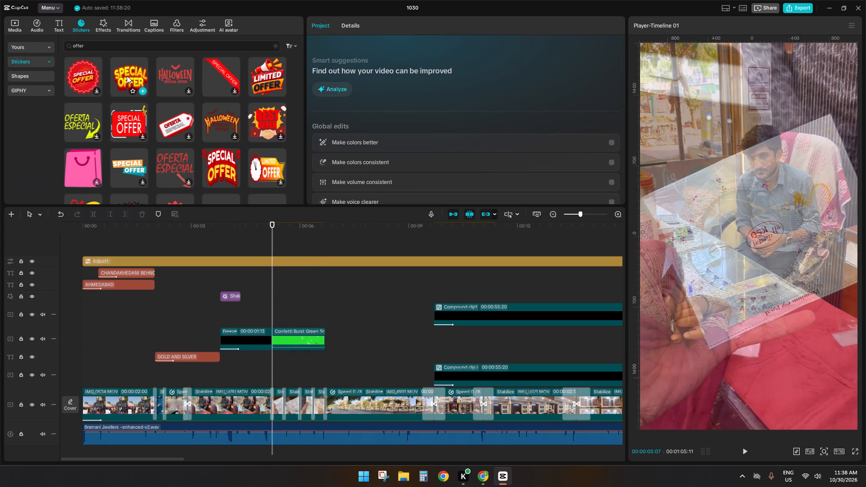
pyautogui.moveTo(127, 76); pyautogui.dragTo(273, 316)
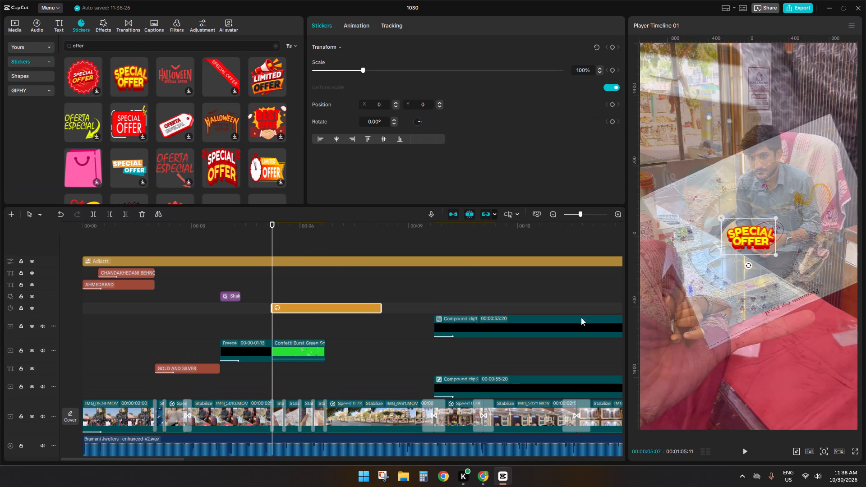
pyautogui.moveTo(744, 242); pyautogui.dragTo(742, 92)
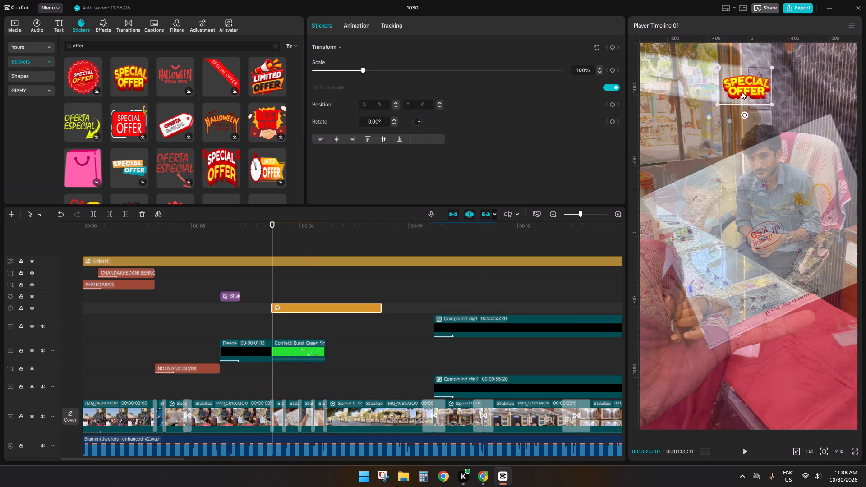
pyautogui.moveTo(742, 92); pyautogui.dragTo(744, 92)
pyautogui.moveTo(775, 105); pyautogui.dragTo(785, 105)
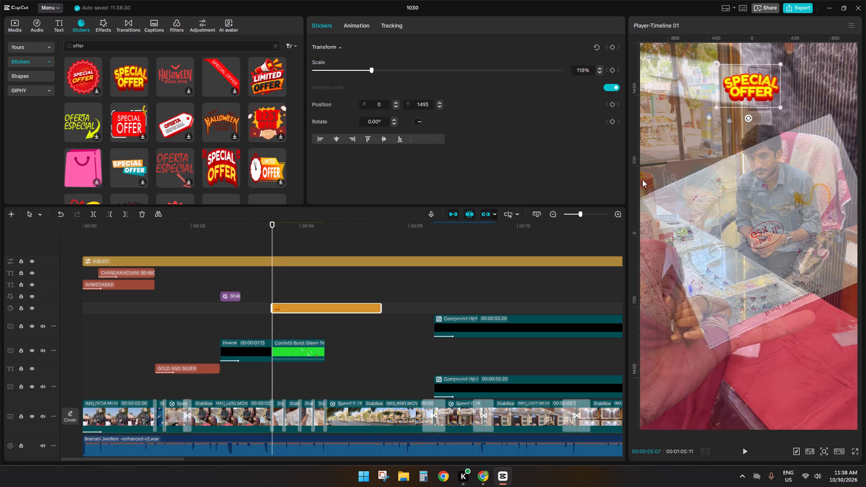
# Trim the SPECIAL OFFER sticker to end with the confetti clip at 00:00:06:21.
pyautogui.press('space')
pyautogui.doubleClick(327, 331)
pyautogui.click(323, 306)
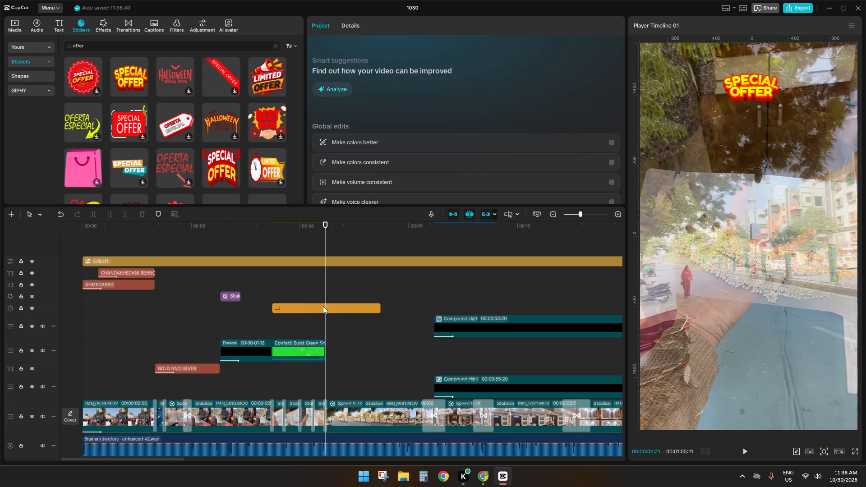
pyautogui.press('s')
pyautogui.press('d')
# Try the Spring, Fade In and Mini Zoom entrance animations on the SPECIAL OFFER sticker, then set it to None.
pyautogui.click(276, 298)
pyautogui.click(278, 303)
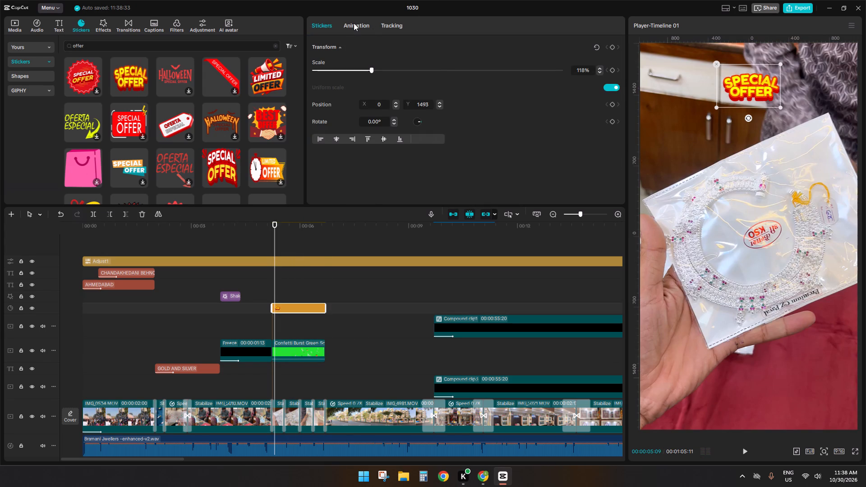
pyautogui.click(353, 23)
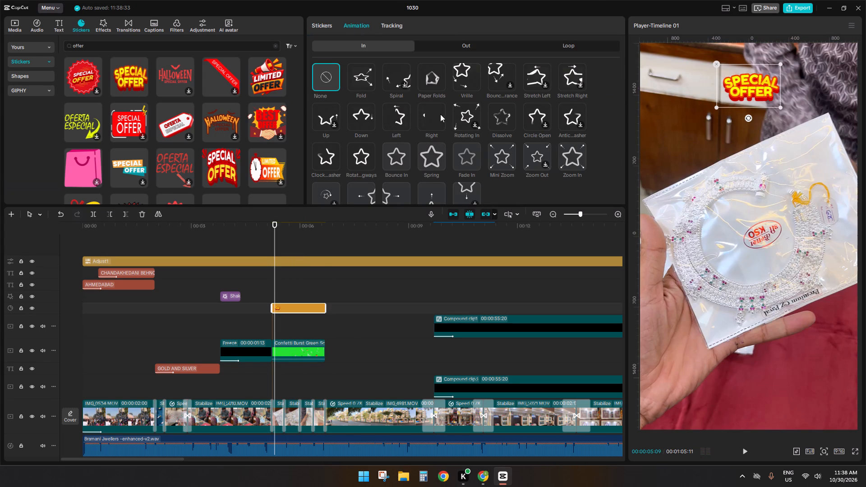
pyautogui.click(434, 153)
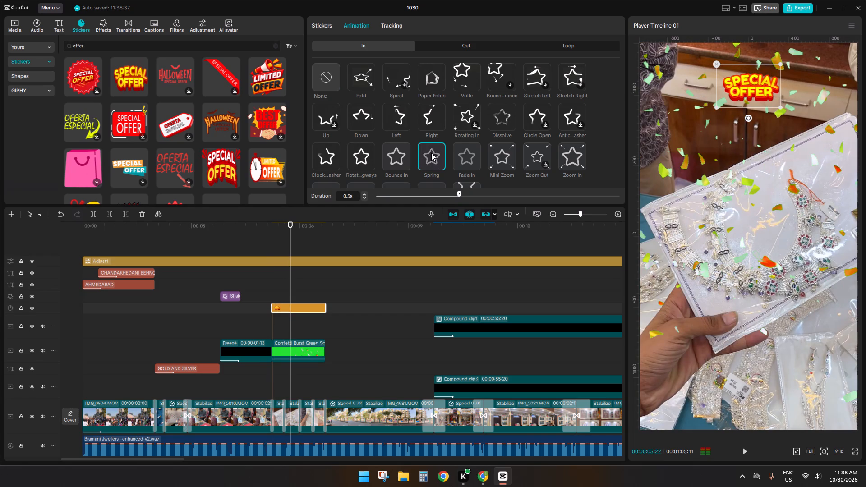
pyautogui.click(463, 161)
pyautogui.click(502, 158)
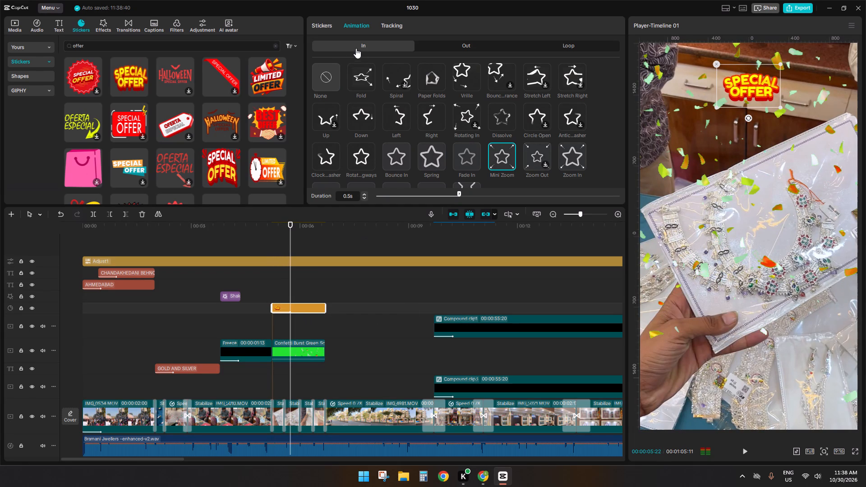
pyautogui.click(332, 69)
# Turn the SPECIAL OFFER sticker into a compound clip and give it the Rock Vertically entrance animation.
pyautogui.hotkey('alt', 'g')
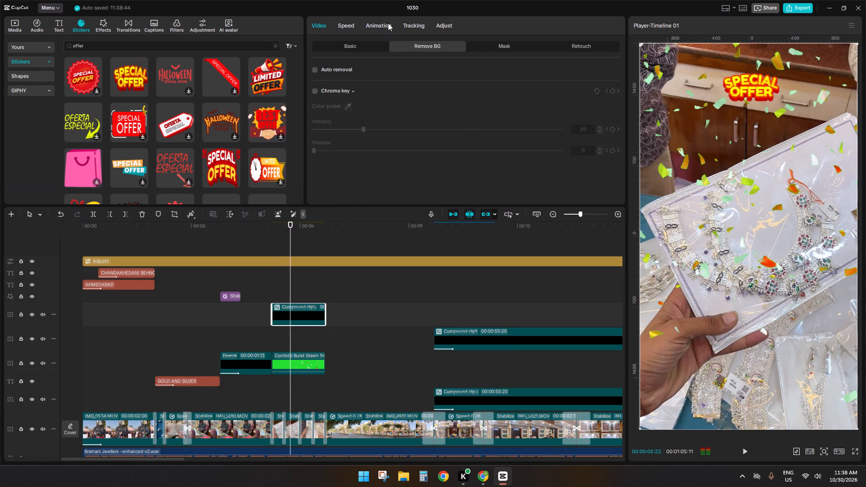
pyautogui.click(359, 25)
pyautogui.click(357, 20)
pyautogui.click(377, 23)
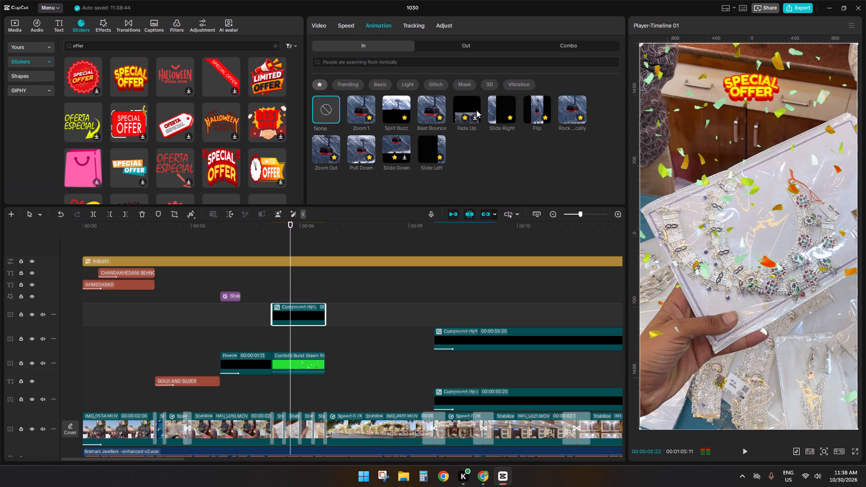
pyautogui.click(562, 110)
# Copy the Shake effect from the EMI title to the start of the SPECIAL OFFER clip at 00:00:05:07.
pyautogui.click(273, 294)
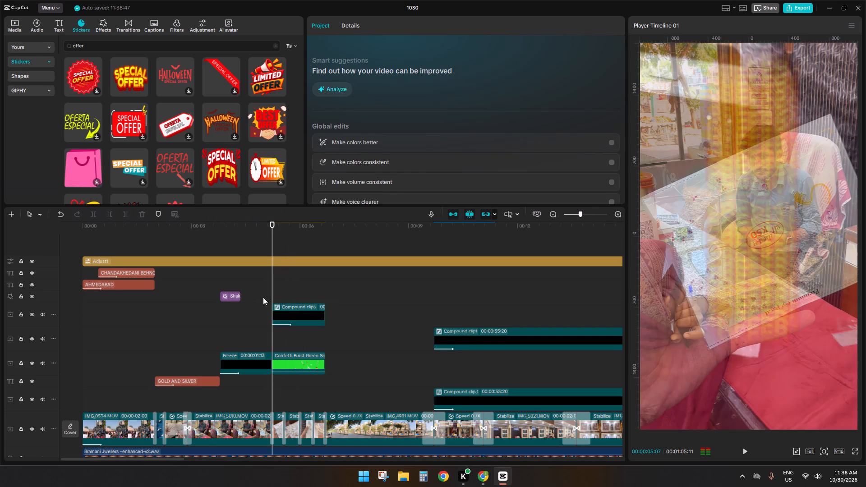
pyautogui.click(230, 297)
pyautogui.hotkey('ctrl', 'c')
pyautogui.hotkey('ctrl', 'v')
# Play the reel from the start through the SPECIAL OFFER sticker to the SHREE BRAHMANI JEWELLERS title.
pyautogui.click(252, 292)
pyautogui.moveTo(252, 292); pyautogui.dragTo(139, 289)
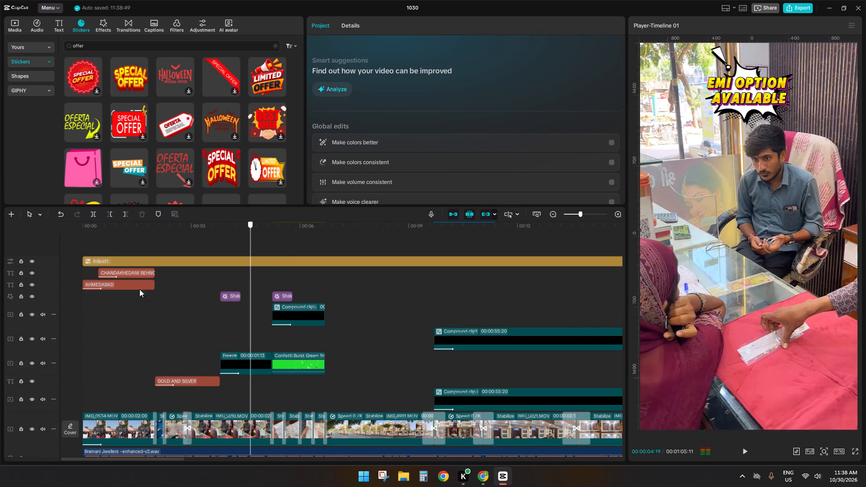
pyautogui.moveTo(139, 289); pyautogui.dragTo(0, 286)
pyautogui.keyDown('ctrl'); pyautogui.scroll(-12, 229, 324); pyautogui.keyUp('ctrl')
pyautogui.press('space')
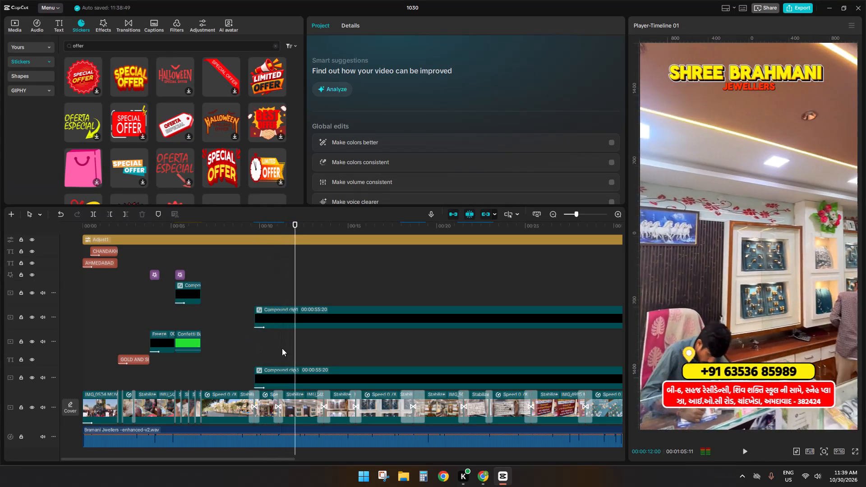
# Play the reel from 00:00:11:02 and park the playhead at the transition at 00:00:13:19.
pyautogui.click(279, 347)
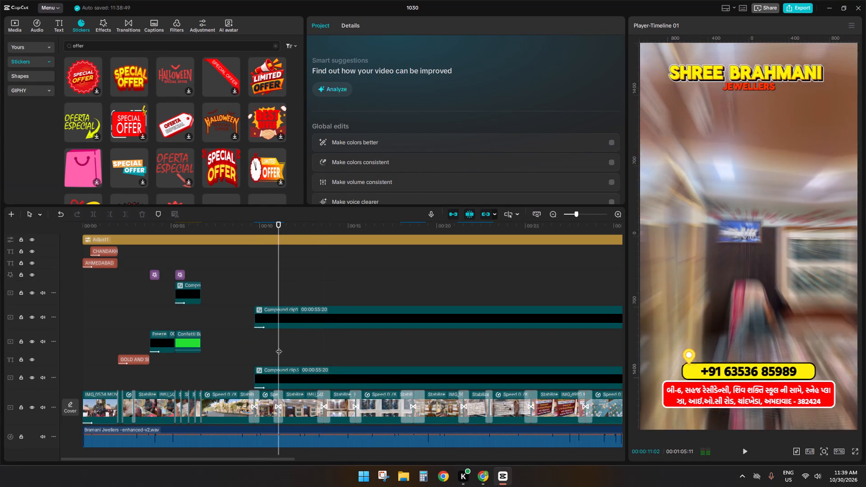
pyautogui.press('space')
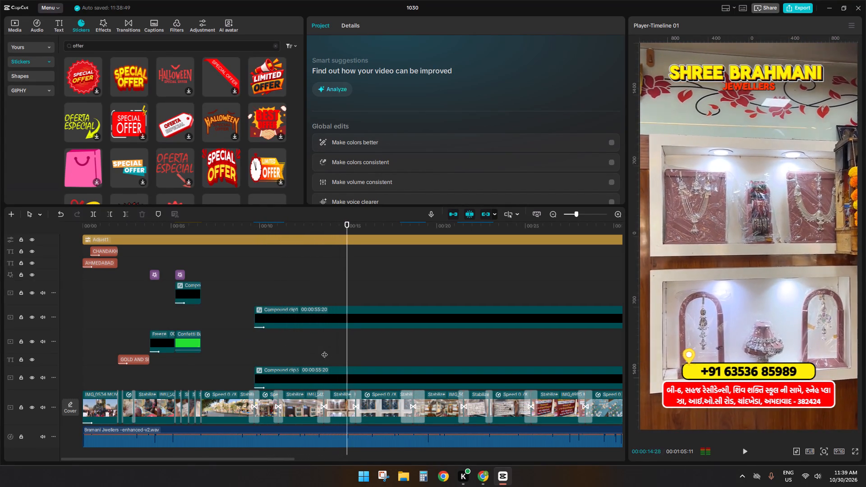
pyautogui.click(324, 350)
pyautogui.press('space')
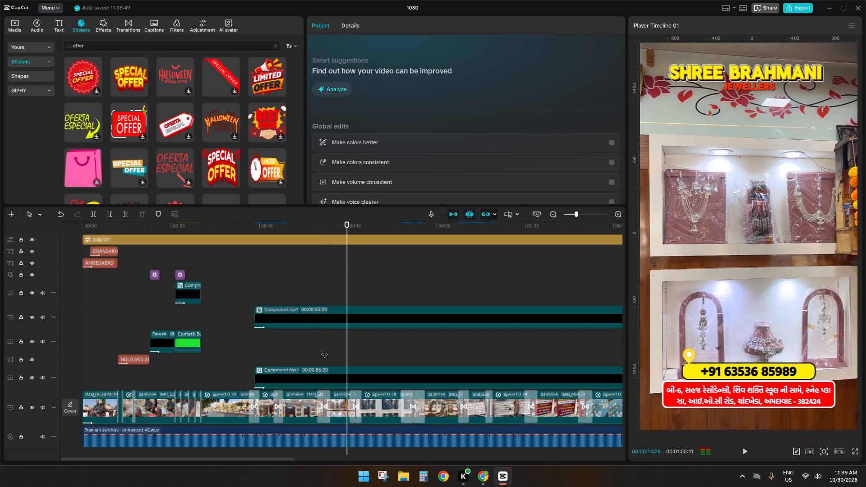
pyautogui.click(324, 350)
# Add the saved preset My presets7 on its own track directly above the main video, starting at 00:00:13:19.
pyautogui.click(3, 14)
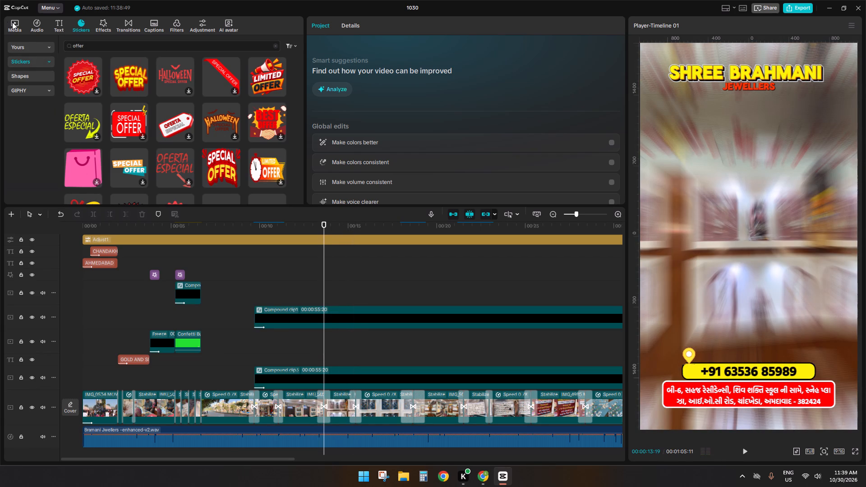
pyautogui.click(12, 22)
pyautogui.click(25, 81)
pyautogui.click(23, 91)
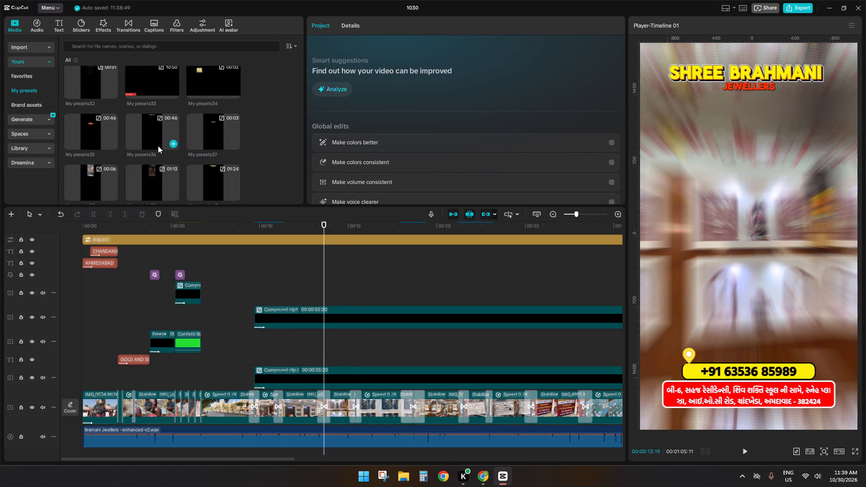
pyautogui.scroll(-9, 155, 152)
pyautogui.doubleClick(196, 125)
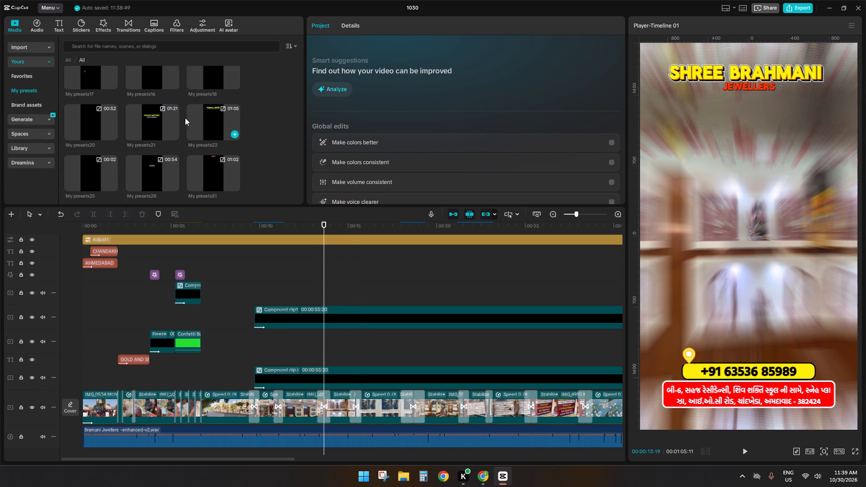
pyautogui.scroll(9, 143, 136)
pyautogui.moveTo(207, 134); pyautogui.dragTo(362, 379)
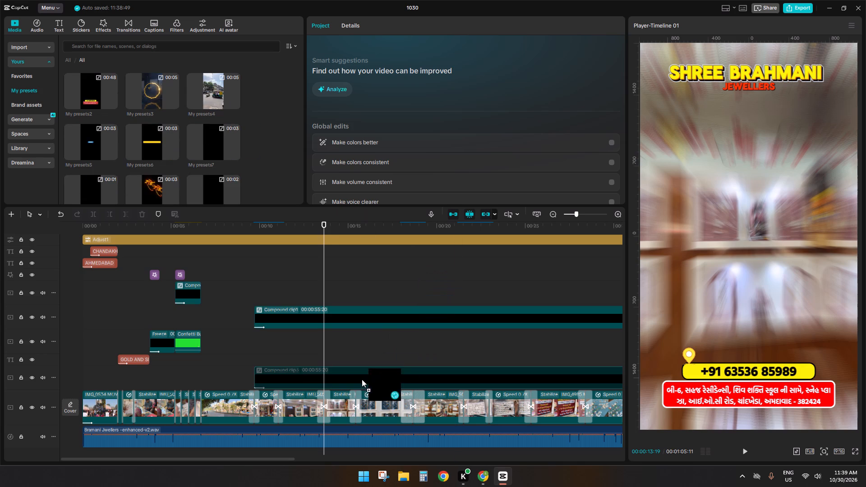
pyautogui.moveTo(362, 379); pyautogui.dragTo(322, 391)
# Move Compound clip3 up onto the track holding the Freeze and Confetti clips, keeping its start time.
pyautogui.moveTo(336, 373); pyautogui.dragTo(336, 356)
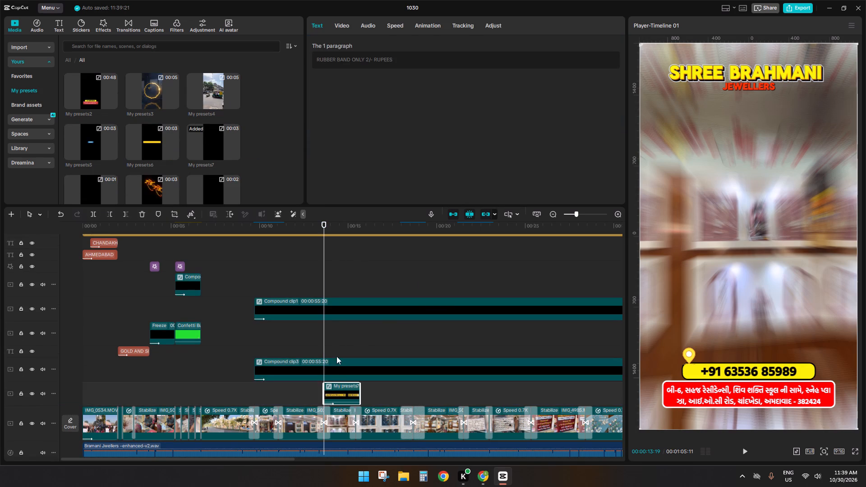
pyautogui.moveTo(336, 356); pyautogui.dragTo(334, 338)
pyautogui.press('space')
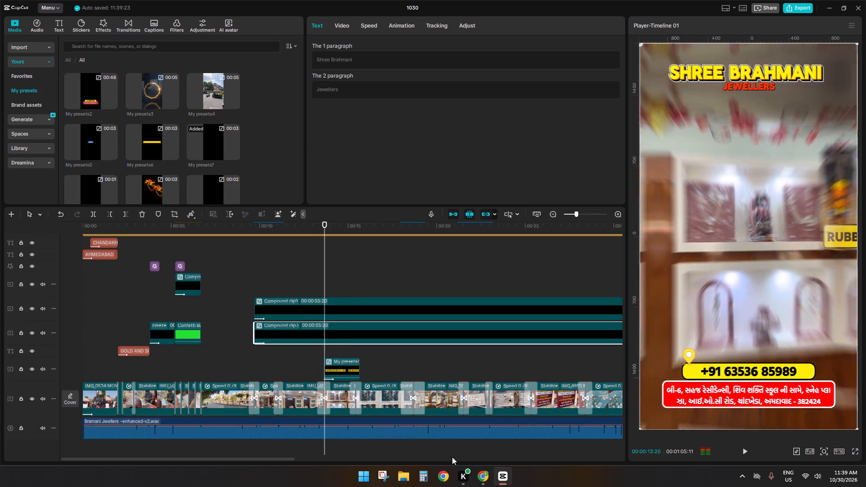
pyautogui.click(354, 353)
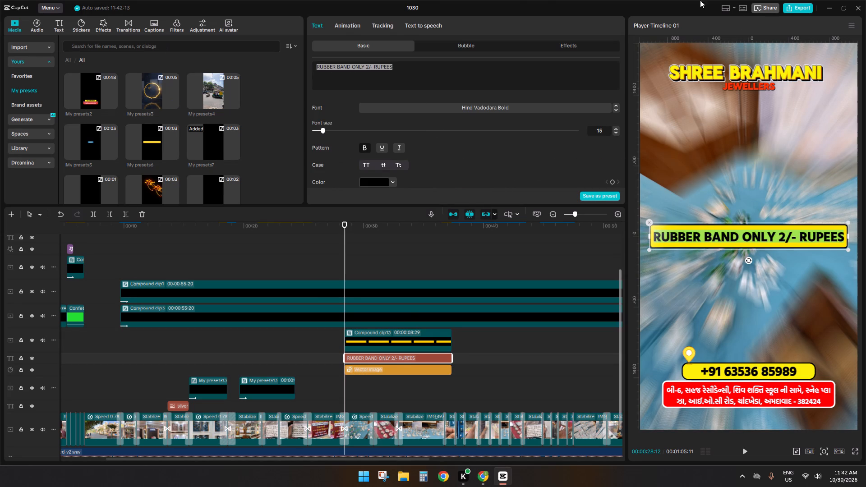
pyautogui.hotkey('ctrl', 'v')
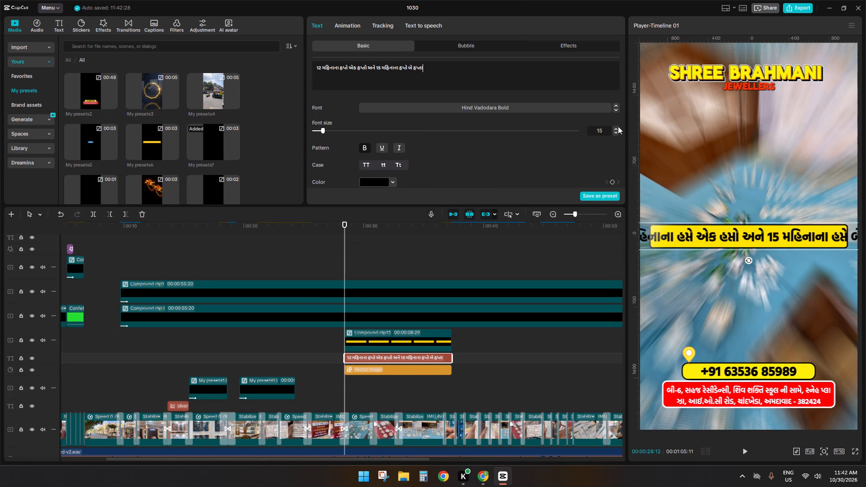
pyautogui.tripleClick(615, 131)
pyautogui.click(615, 131)
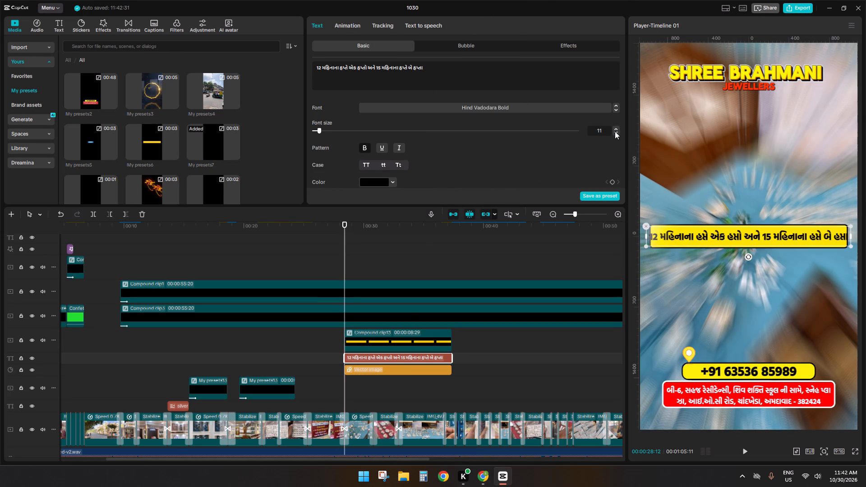
pyautogui.click(615, 131)
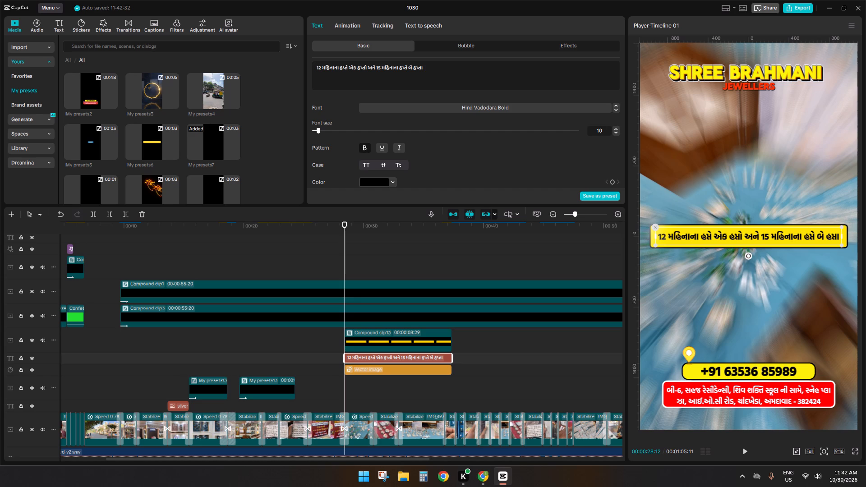
# In the instalment banner's text, replace the word "એક" with 1 and the word "બે" with 2, keeping the words spaced.
pyautogui.moveTo(349, 67); pyautogui.dragTo(357, 67)
pyautogui.press('1')
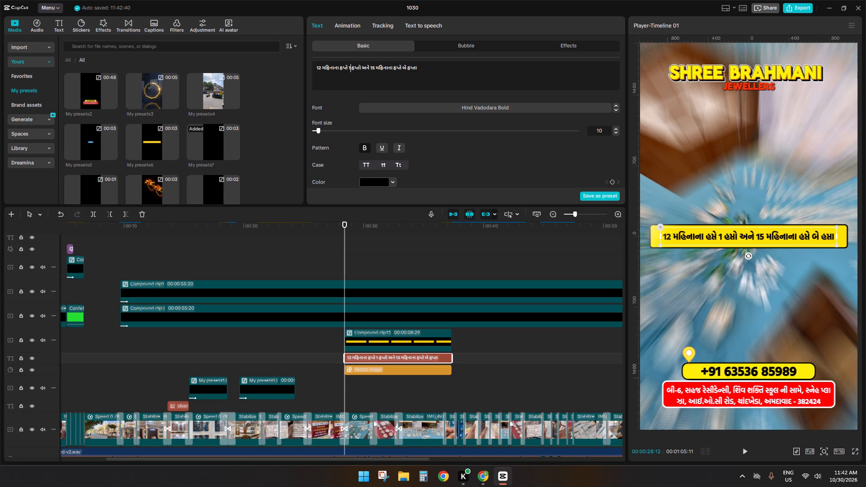
pyautogui.click(385, 69)
pyautogui.press('space')
pyautogui.moveTo(405, 68); pyautogui.dragTo(409, 68)
pyautogui.press('2')
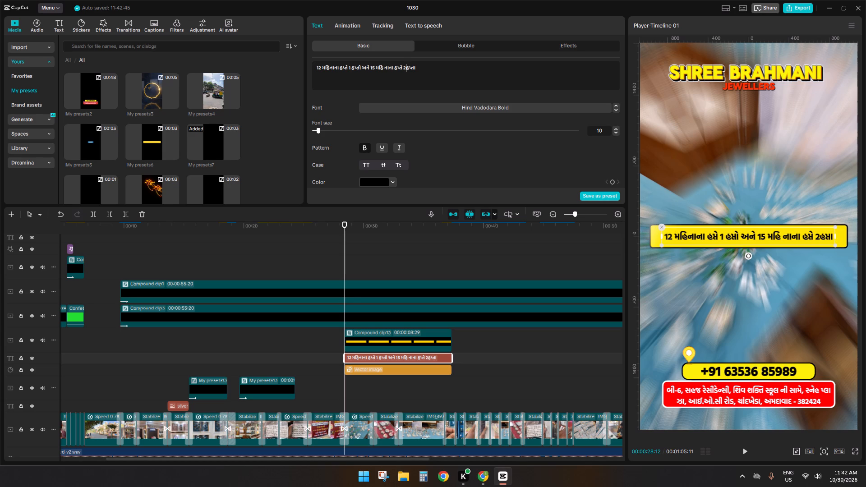
pyautogui.press('space')
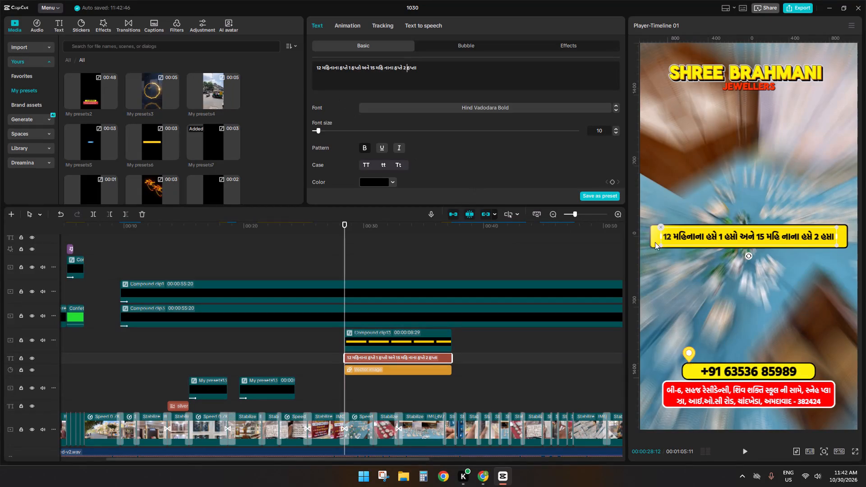
# Scale up the instalment text to fill the width of the yellow banner.
pyautogui.moveTo(659, 245); pyautogui.dragTo(636, 244)
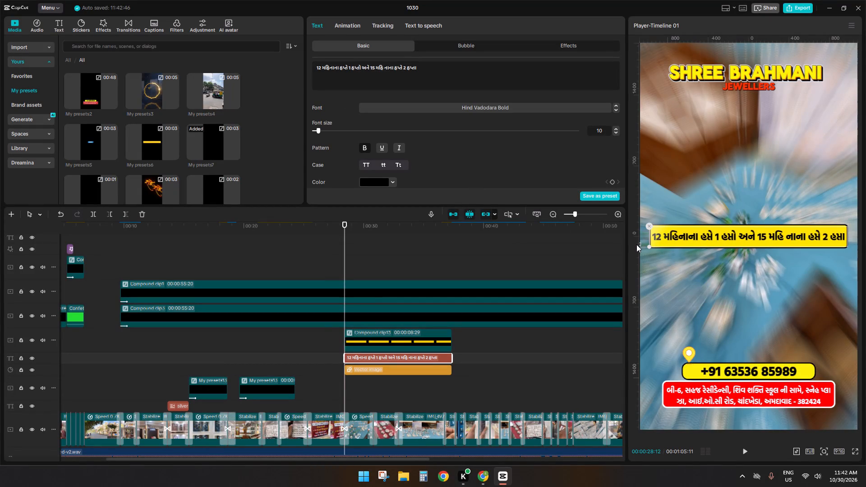
pyautogui.moveTo(636, 244); pyautogui.dragTo(637, 244)
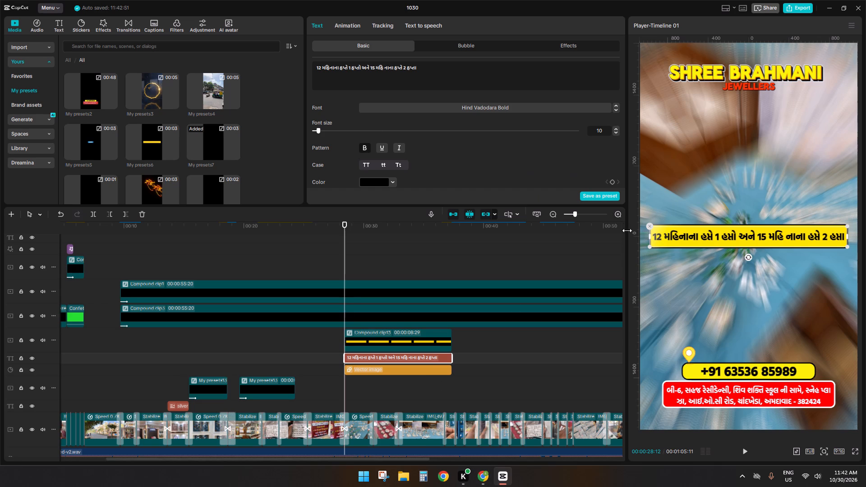
# Check the instalment banner against the voice-over and transcript, and remove the stray space inside the second "મહિનાના".
pyautogui.press('space')
pyautogui.click(403, 382)
pyautogui.moveTo(403, 382); pyautogui.dragTo(390, 383)
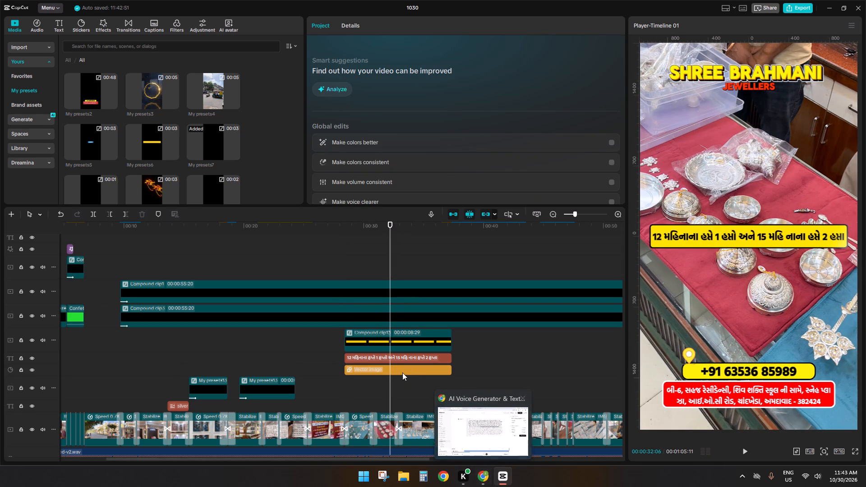
pyautogui.click(378, 359)
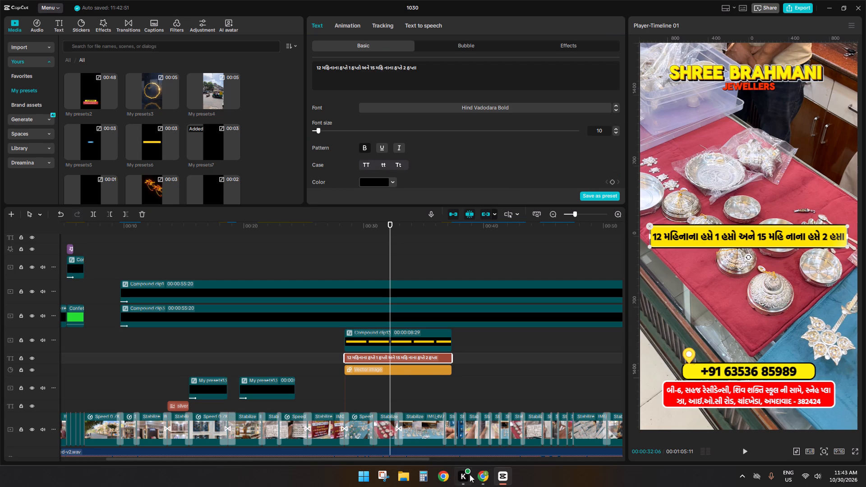
pyautogui.click(484, 478)
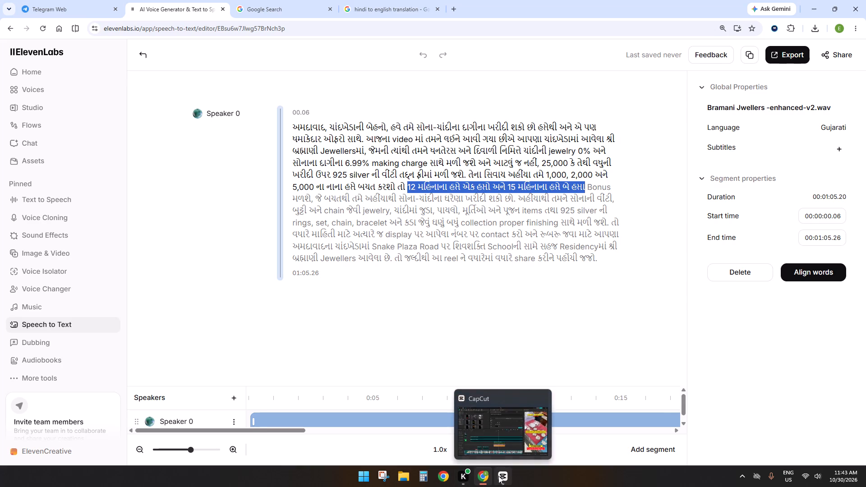
pyautogui.click(497, 469)
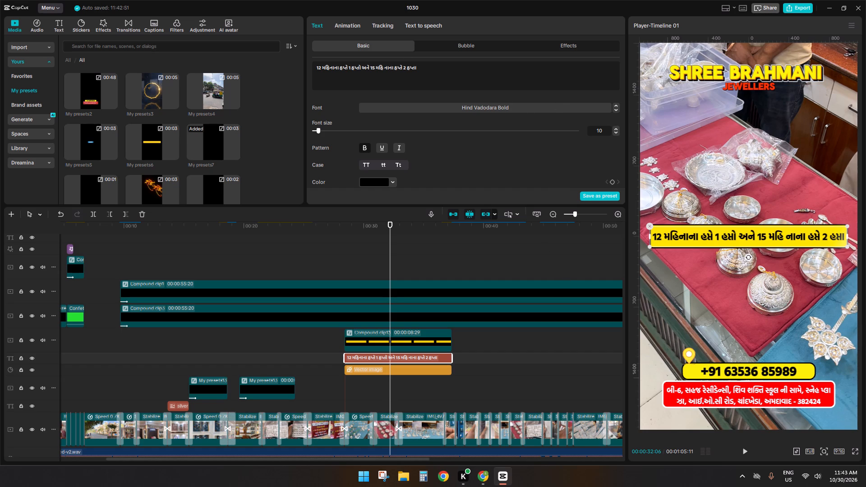
pyautogui.click(386, 68)
pyautogui.press('BackSpace')
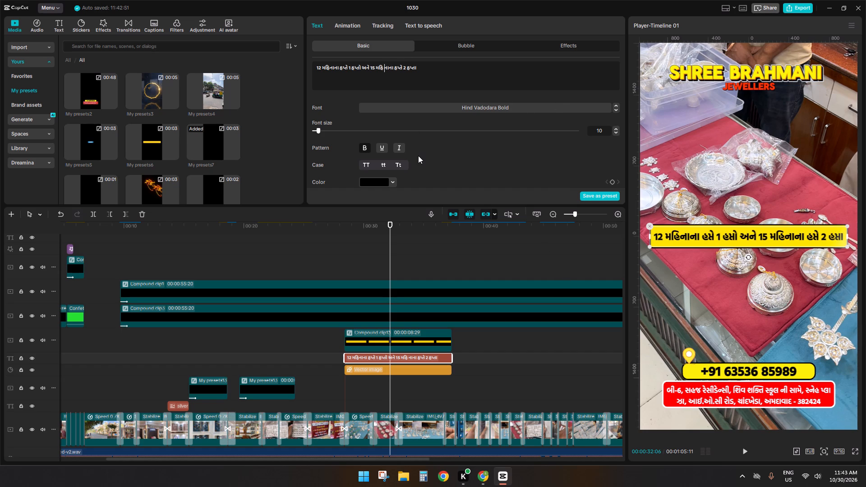
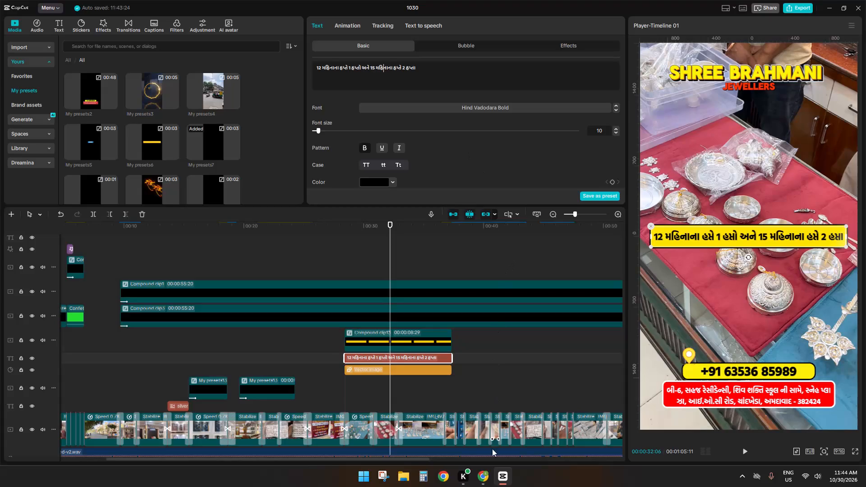
# Switch to Chrome and translate the copied 12 and 15 month instalment phrase from Gujarati to English in Google's translator.
pyautogui.click(482, 478)
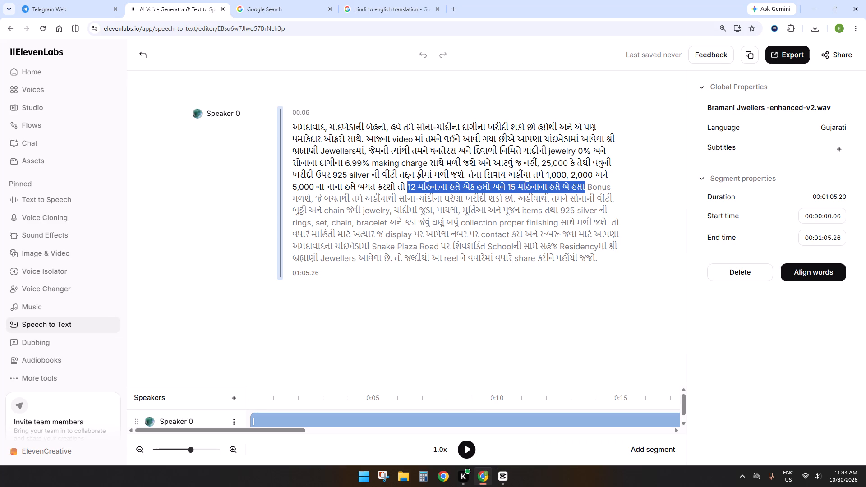
pyautogui.click(378, 0)
pyautogui.click(287, 154)
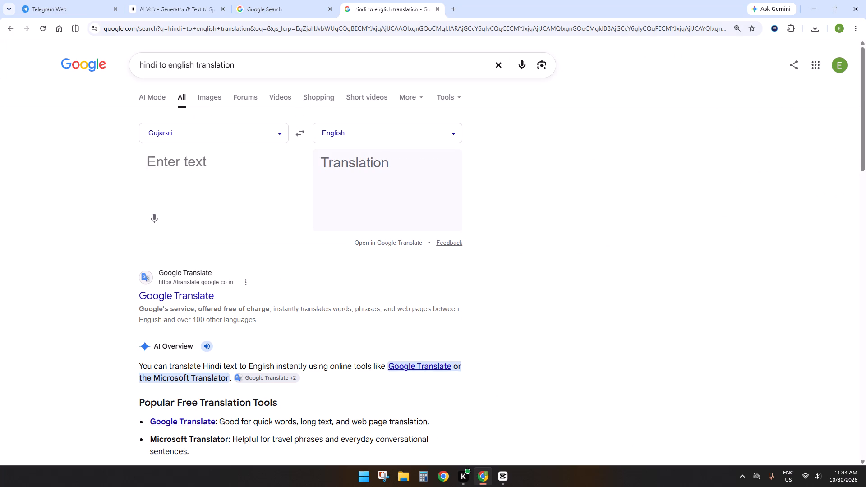
pyautogui.click(275, 154)
pyautogui.hotkey('ctrl', 'v')
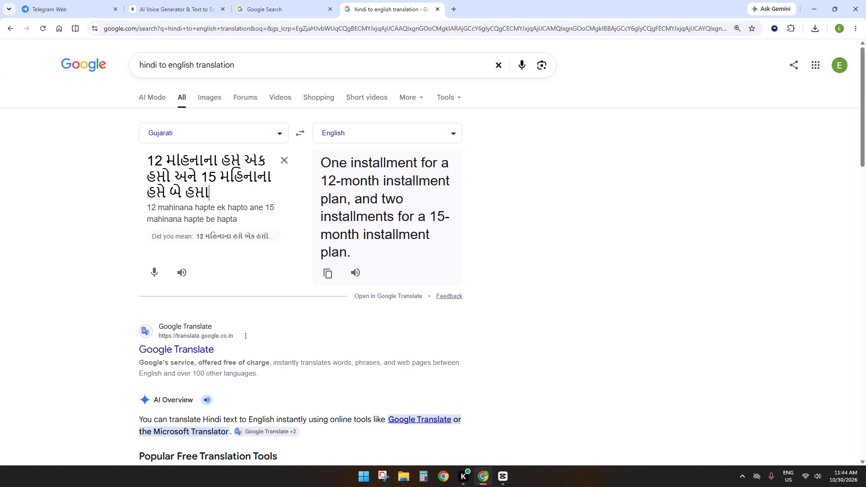
# Return to CapCut and delete the instalment banner's compound clip, text and vector image from the timeline.
pyautogui.click(500, 475)
pyautogui.moveTo(426, 381); pyautogui.dragTo(395, 335)
pyautogui.press('d')
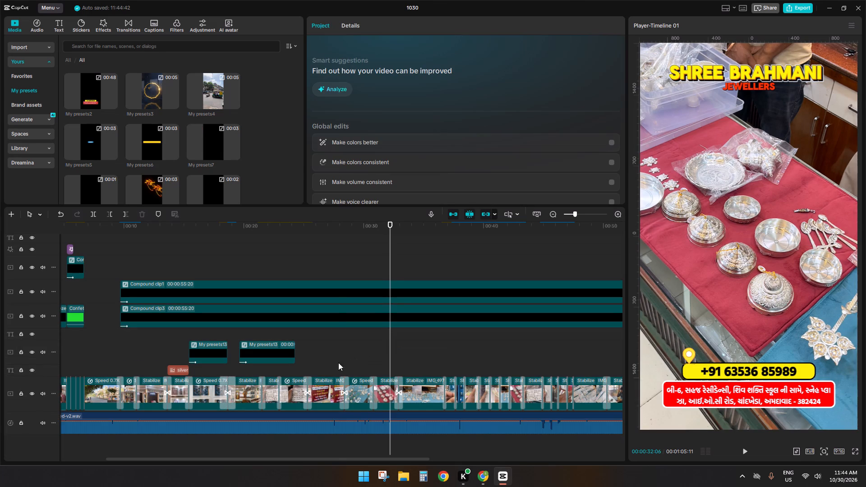
# Replace the old two-line 6.99% making charge banner clip with the My presets7 banner at the same start.
pyautogui.click(338, 363)
pyautogui.press('space')
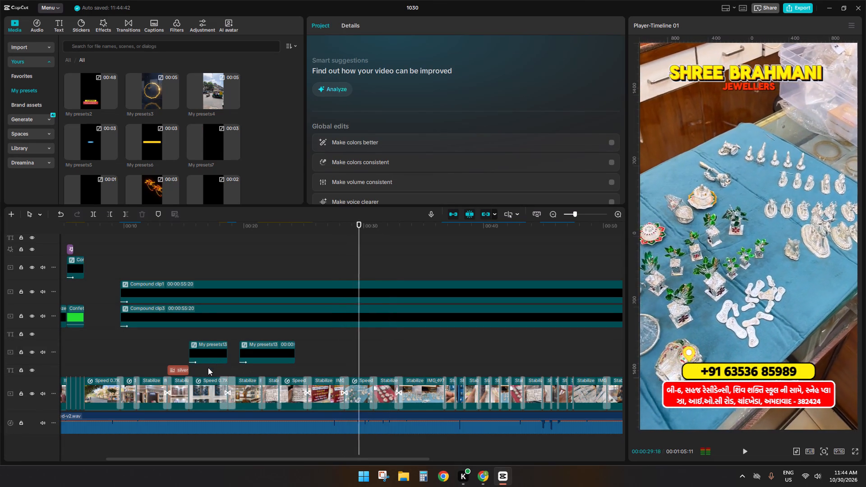
pyautogui.click(205, 368)
pyautogui.moveTo(205, 368); pyautogui.dragTo(190, 370)
pyautogui.press('space')
pyautogui.press('space')
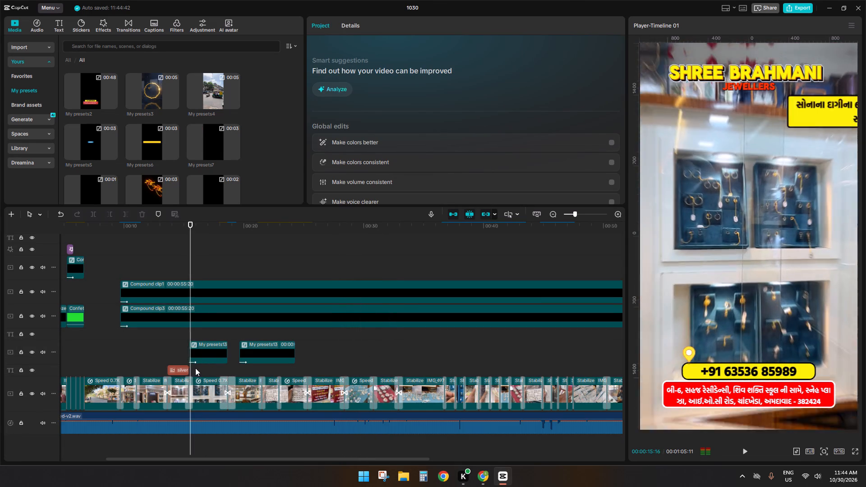
pyautogui.keyDown('ctrl'); pyautogui.scroll(3, 239, 372); pyautogui.keyUp('ctrl')
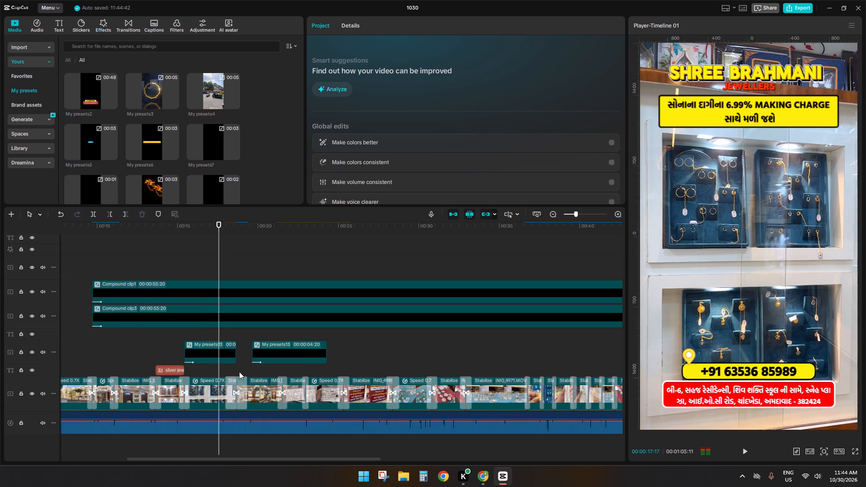
pyautogui.press('space')
pyautogui.click(221, 355)
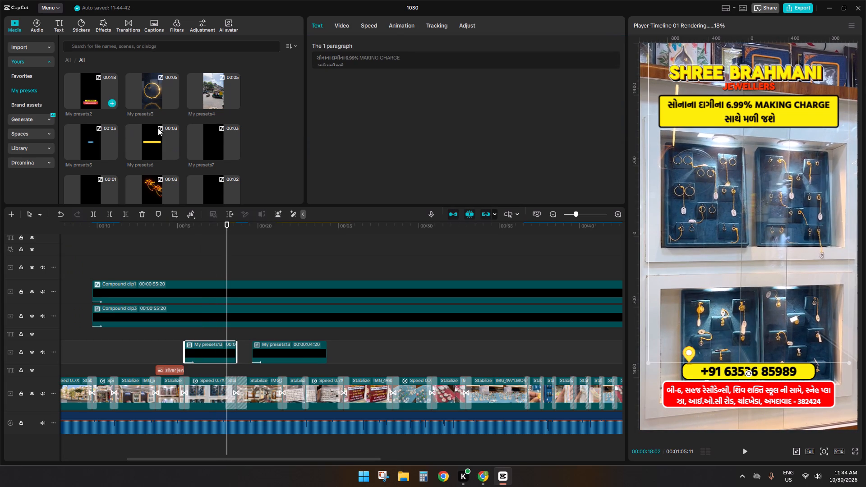
pyautogui.press('d')
pyautogui.moveTo(207, 139); pyautogui.dragTo(185, 361)
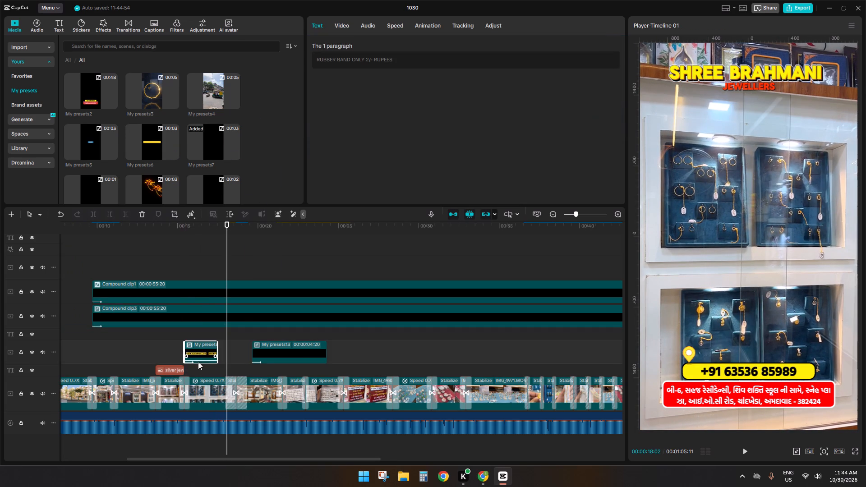
# Break the new preset banner into its separate layers and lengthen the yellow vector image inside its nested compound clip.
pyautogui.rightClick(201, 354)
pyautogui.click(249, 245)
pyautogui.doubleClick(207, 339)
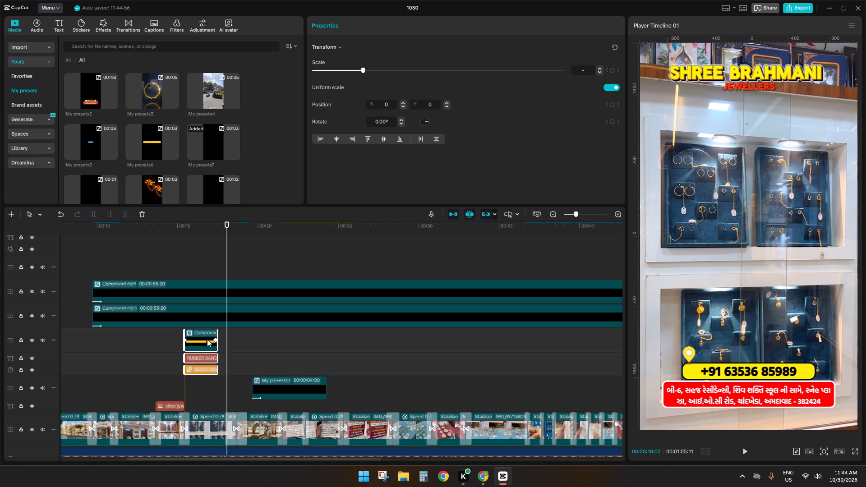
pyautogui.moveTo(235, 374); pyautogui.dragTo(235, 310)
pyautogui.moveTo(262, 326); pyautogui.dragTo(824, 334)
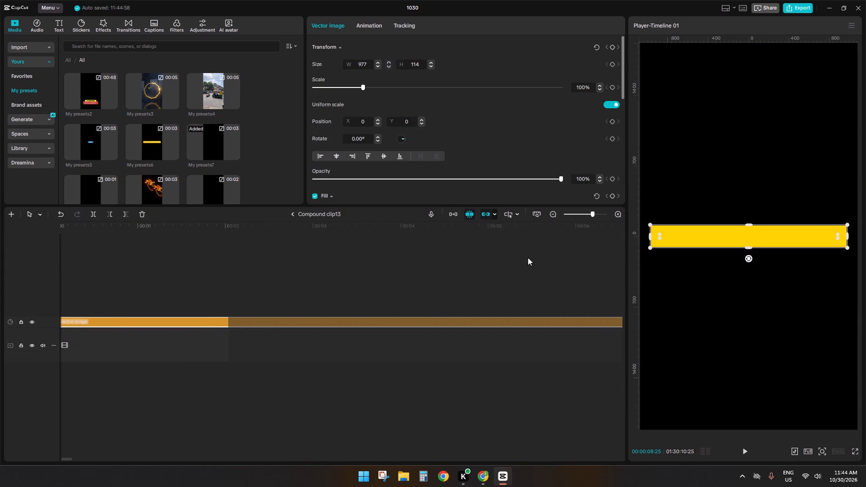
pyautogui.click(293, 214)
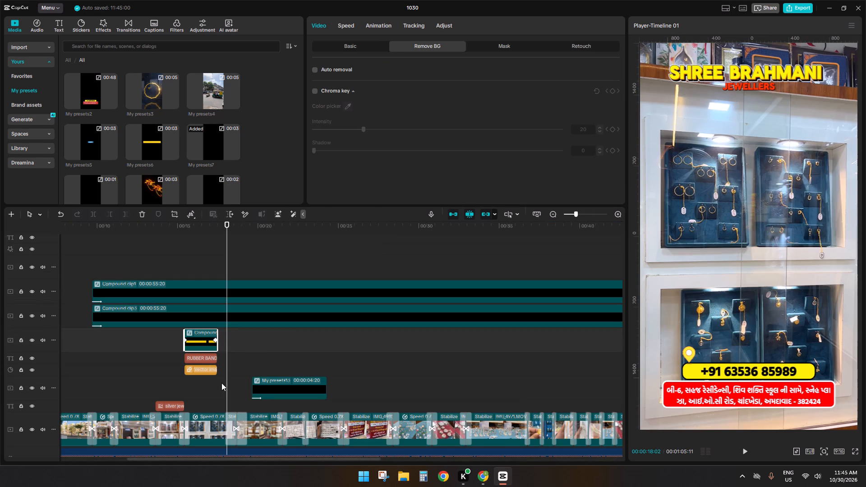
# Extend the banner's compound clip, text and vector image layers together to end at about 00:00:18:20.
pyautogui.moveTo(220, 383); pyautogui.dragTo(209, 343)
pyautogui.moveTo(217, 348); pyautogui.dragTo(230, 349)
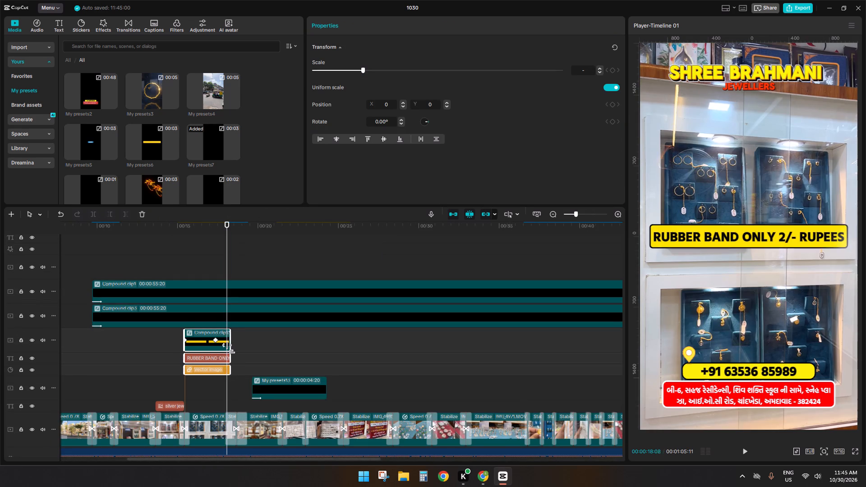
pyautogui.moveTo(230, 349); pyautogui.dragTo(232, 349)
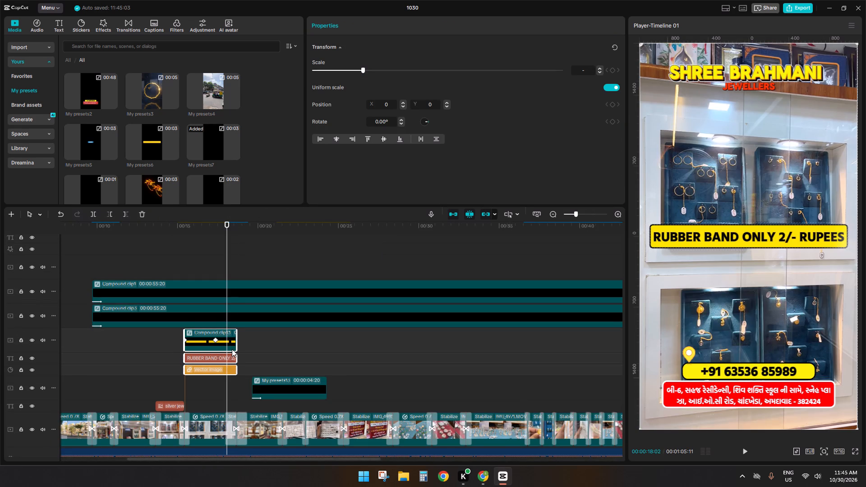
# Replace "RUBBER BAND ONLY 2/- RUPEES" with "સોનાના દાગીના 6.99% making charge" from the clipboard history, leaving out the phrase's ending "સાથે મળી જશે".
pyautogui.click(198, 358)
pyautogui.moveTo(416, 79); pyautogui.dragTo(239, 53)
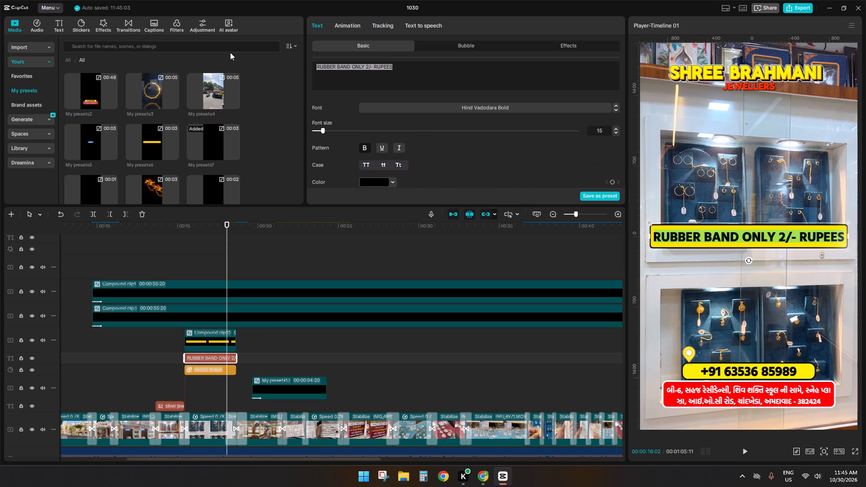
pyautogui.press('super+v')
pyautogui.scroll(-2, 756, 416)
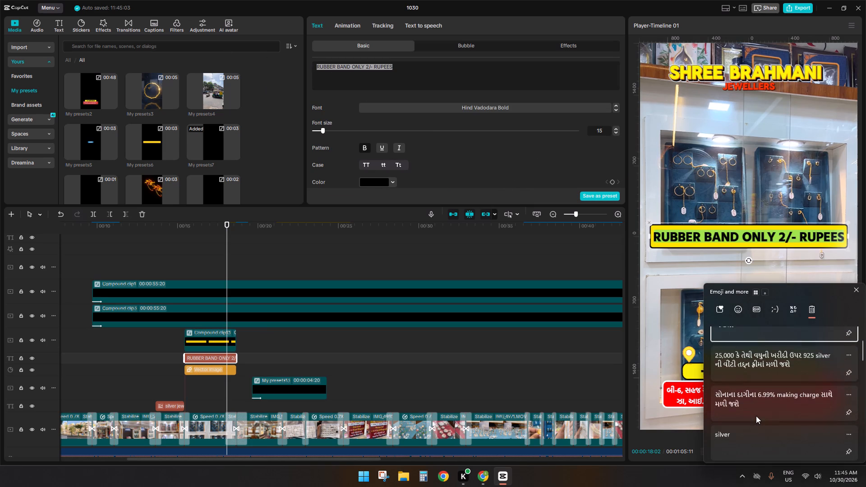
pyautogui.click(755, 403)
pyautogui.hotkey('ctrl', 'v')
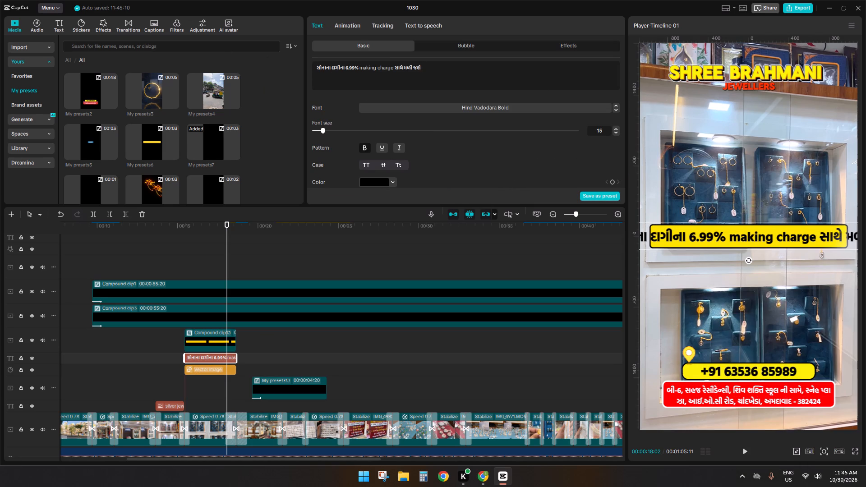
pyautogui.moveTo(394, 68); pyautogui.dragTo(428, 67)
pyautogui.press('BackSpace')
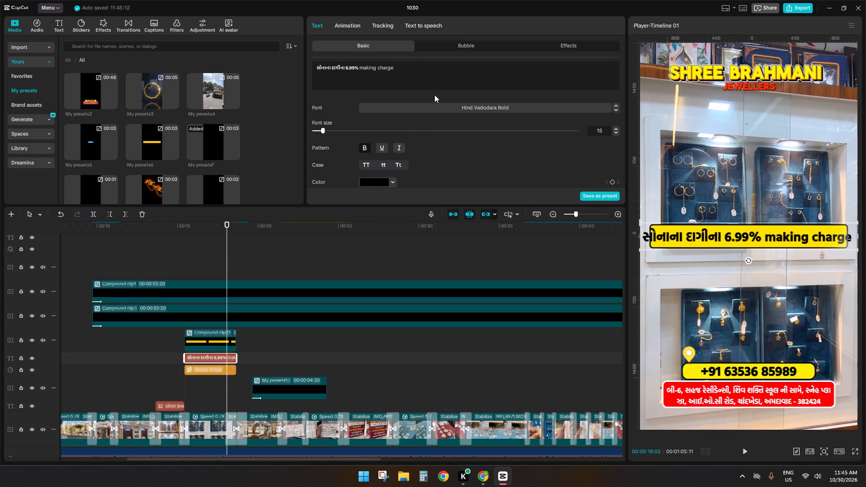
# Set the making charge text to uppercase and scale it down to fit inside the yellow banner.
pyautogui.moveTo(640, 248); pyautogui.dragTo(662, 243)
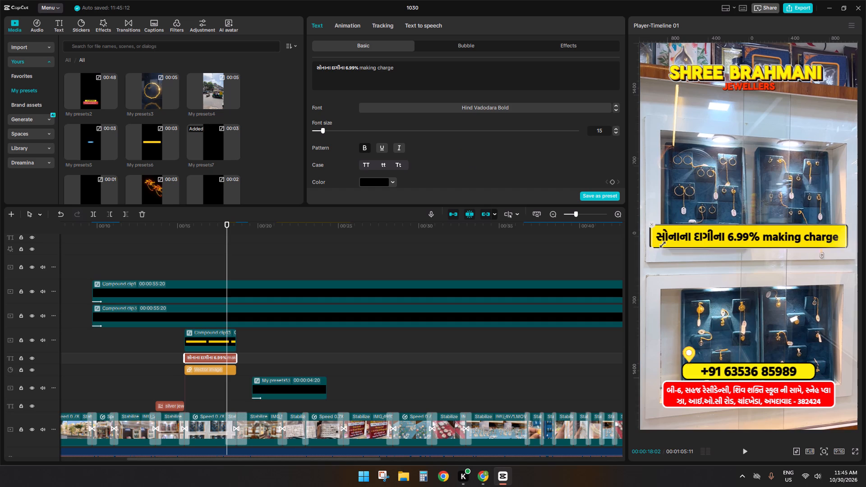
pyautogui.moveTo(662, 243); pyautogui.dragTo(658, 245)
pyautogui.click(365, 162)
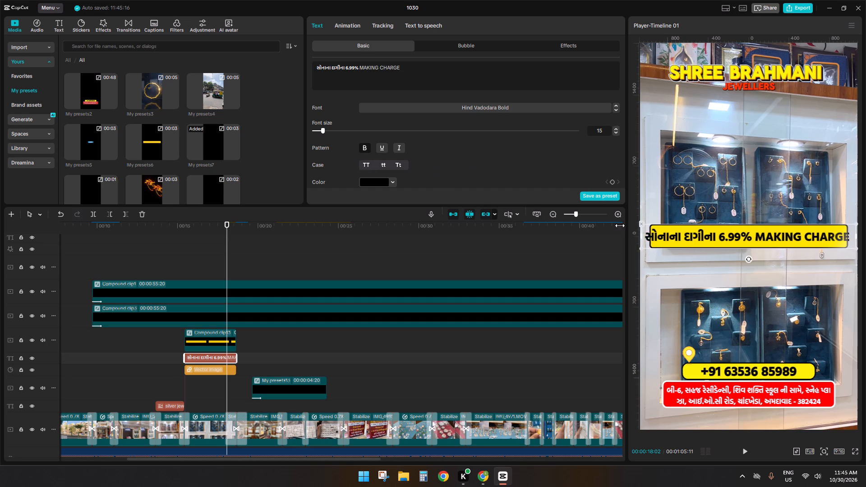
pyautogui.moveTo(641, 247); pyautogui.dragTo(655, 247)
# Combine the making charge banner's layers into one compound clip and give it the Slide Right entrance animation.
pyautogui.moveTo(210, 380); pyautogui.dragTo(201, 344)
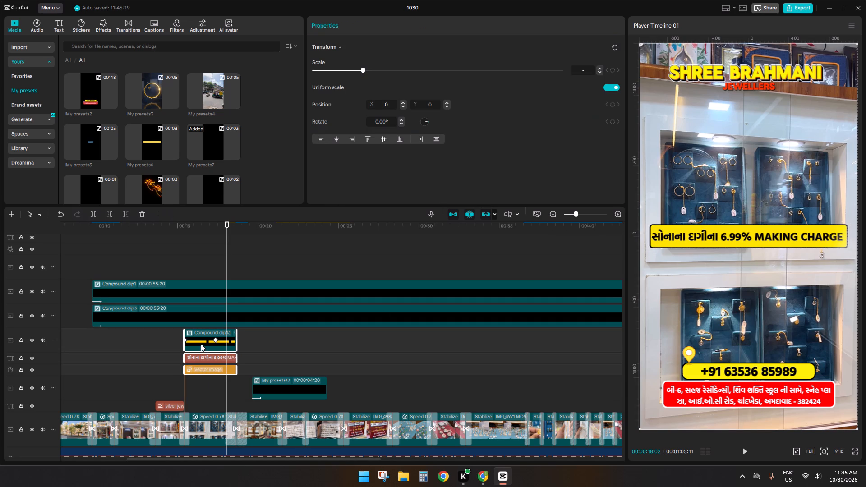
pyautogui.hotkey('alt', 'g')
pyautogui.click(398, 24)
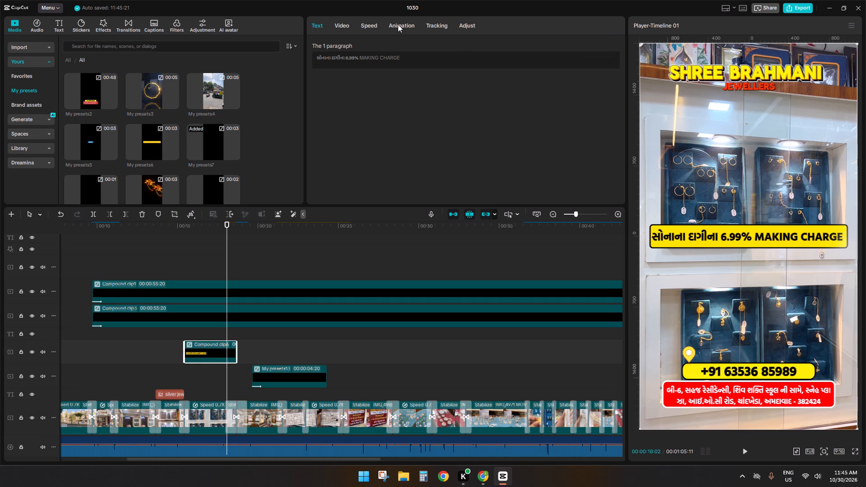
pyautogui.click(496, 106)
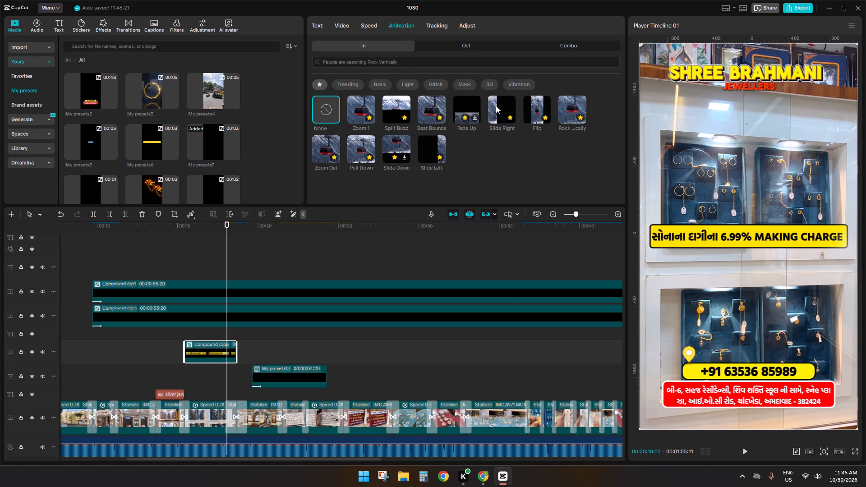
# Move the making charge banner up beneath the JEWELLERS title, scale it down slightly, centre it horizontally and preview it.
pyautogui.moveTo(750, 233); pyautogui.dragTo(751, 103)
pyautogui.press('space')
pyautogui.press('space')
pyautogui.moveTo(642, 297); pyautogui.dragTo(651, 294)
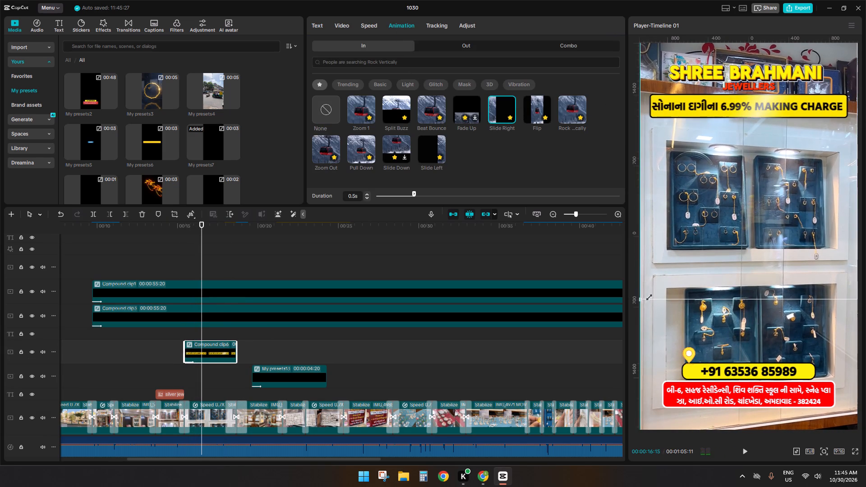
pyautogui.moveTo(651, 294); pyautogui.dragTo(657, 292)
pyautogui.click(761, 171)
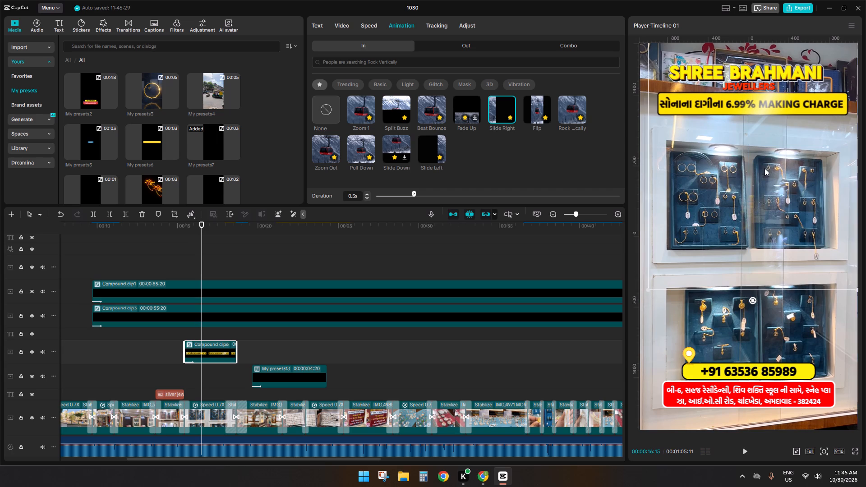
pyautogui.press('space')
pyautogui.press('space')
pyautogui.click(756, 143)
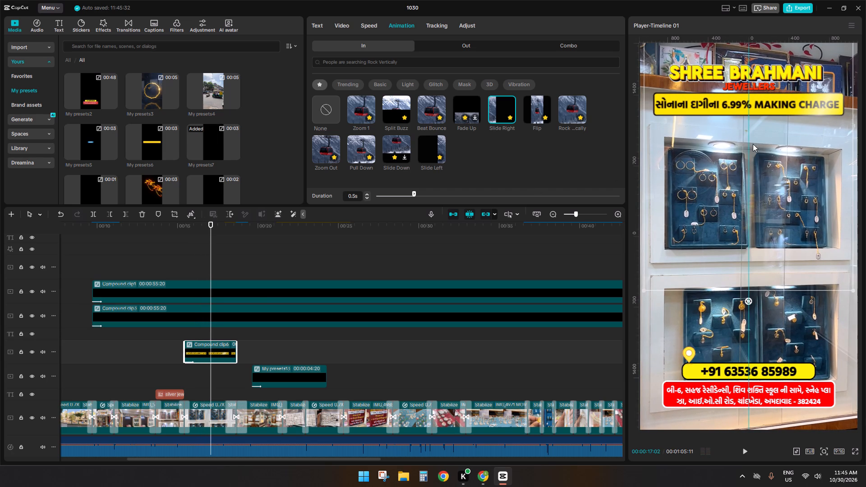
pyautogui.press('space')
# Match the 25,000 / 925 SILVER banner to the voice-over, starting at 00:00:19:15 and ending at 00:00:24:08.
pyautogui.click(236, 386)
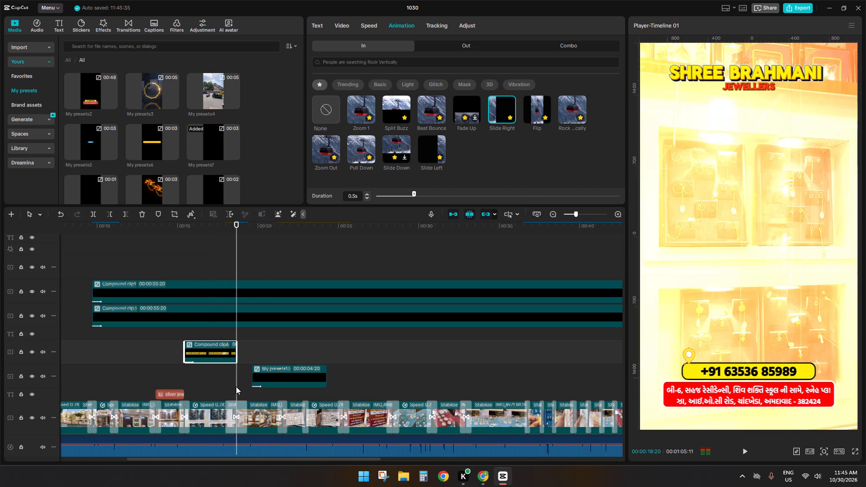
pyautogui.press('space')
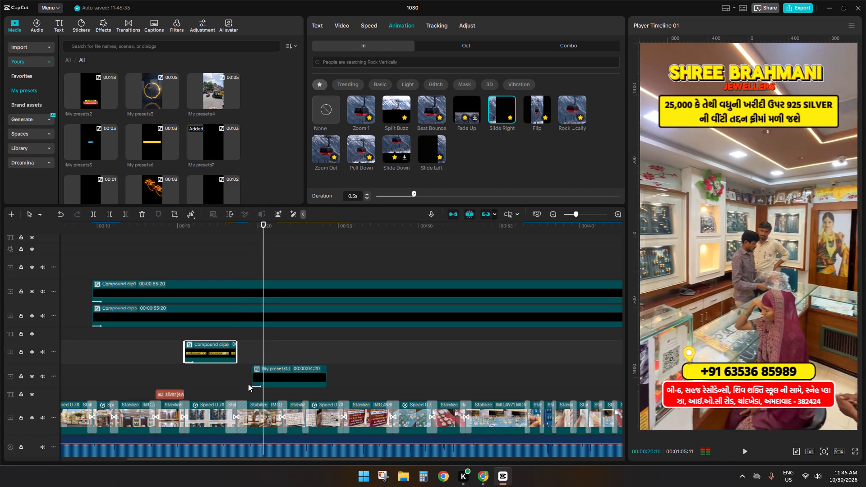
pyautogui.click(244, 381)
pyautogui.press('space')
pyautogui.press('space')
pyautogui.press('space')
pyautogui.click(270, 377)
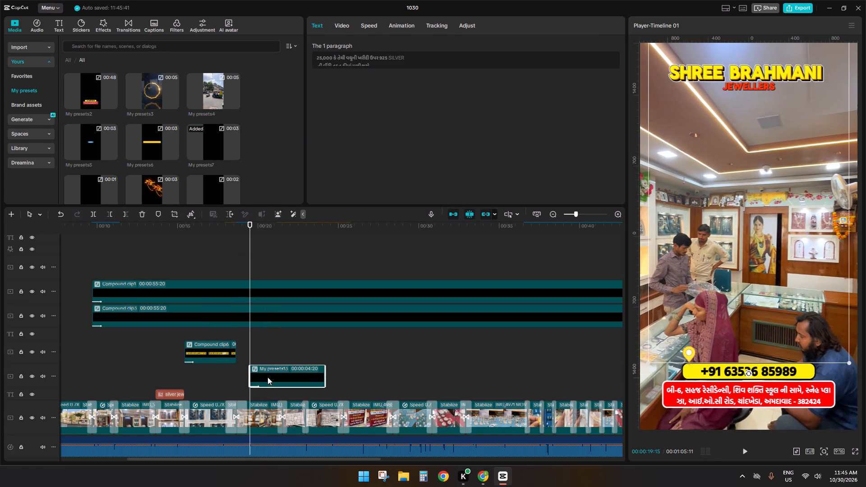
pyautogui.press('space')
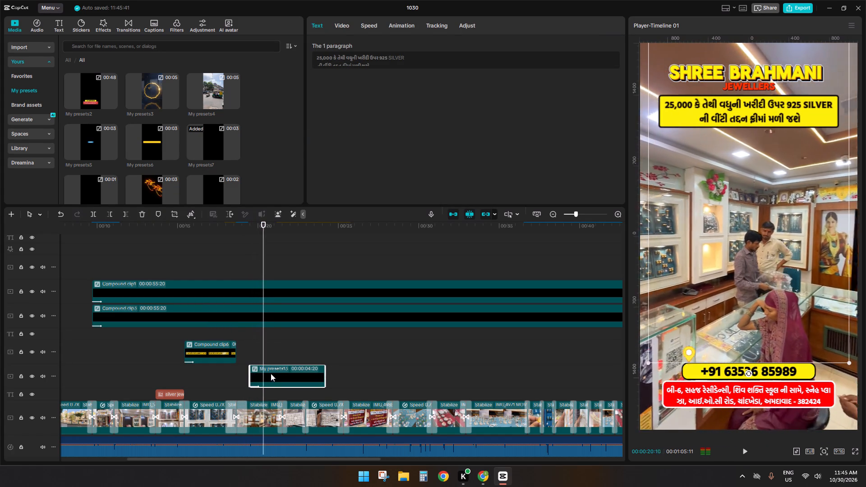
pyautogui.moveTo(326, 372); pyautogui.dragTo(332, 372)
pyautogui.press('space')
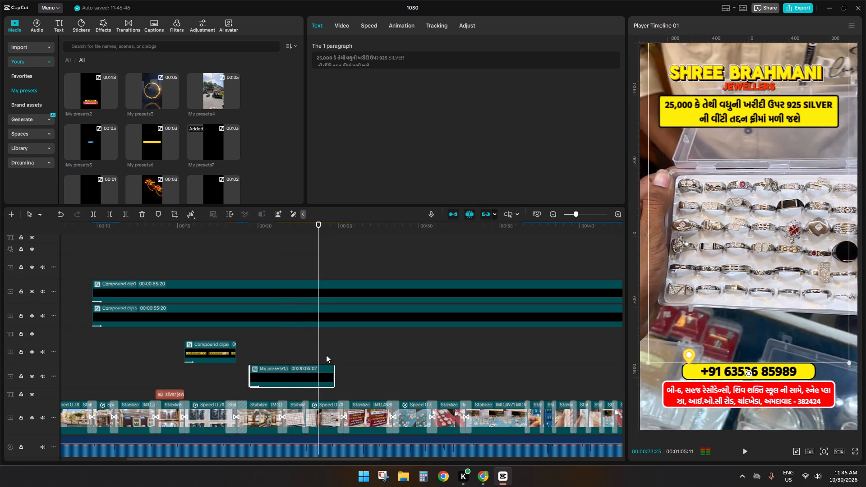
pyautogui.press('space')
pyautogui.write('sd')
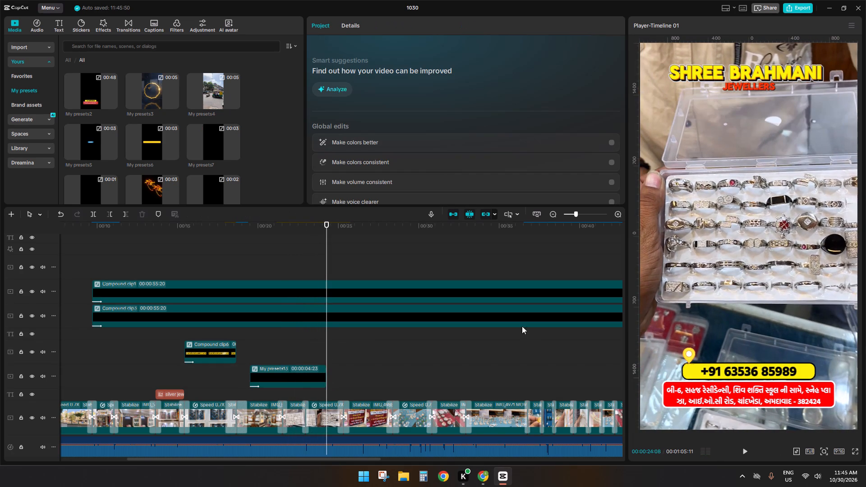
# Find where the next offer begins in the voice-over and paste a copy of the 25,000 / 925 SILVER banner at 00:00:28:25.
pyautogui.press('space')
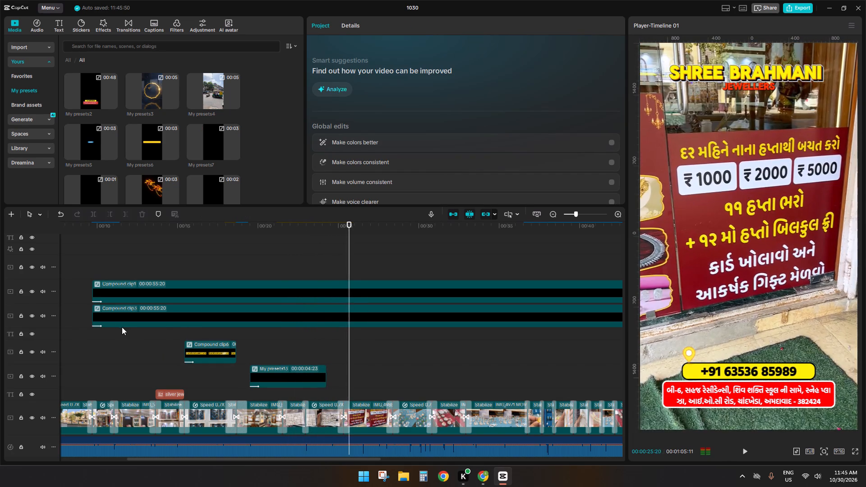
pyautogui.click(396, 370)
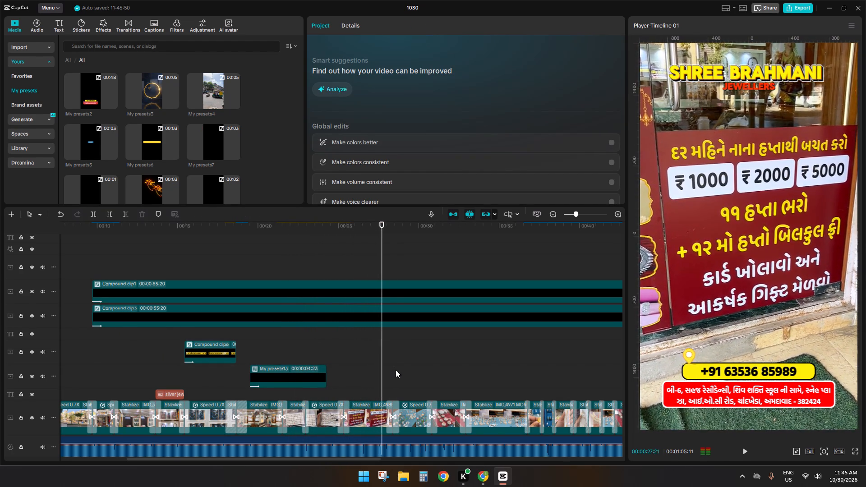
pyautogui.press('space')
pyautogui.click(401, 380)
pyautogui.doubleClick(399, 380)
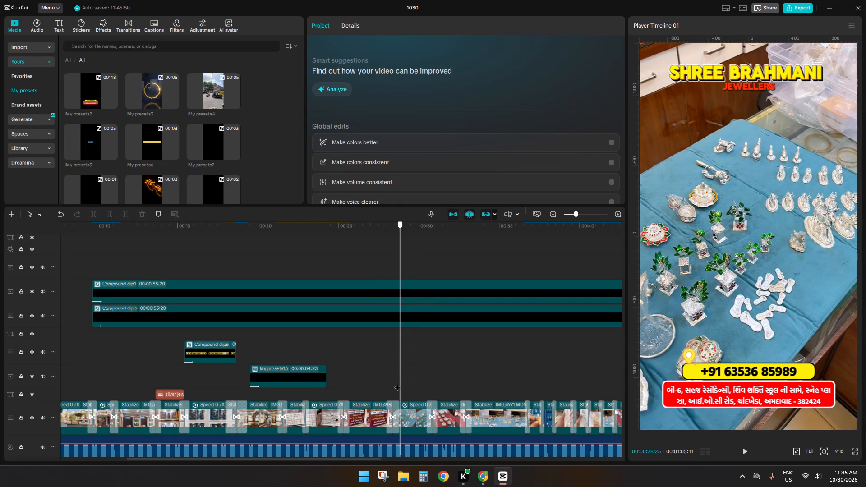
pyautogui.click(306, 379)
pyautogui.hotkey('ctrl', 'c')
pyautogui.hotkey('ctrl', 'v')
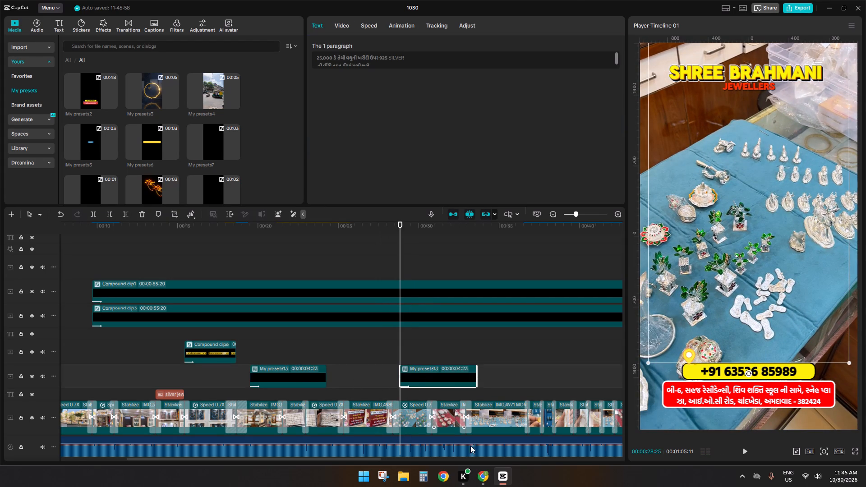
# Switch to Chrome and check the Gujarati spelling of "hapte" in the Gujarati-to-English translator, trying "hapate" first.
pyautogui.click(480, 471)
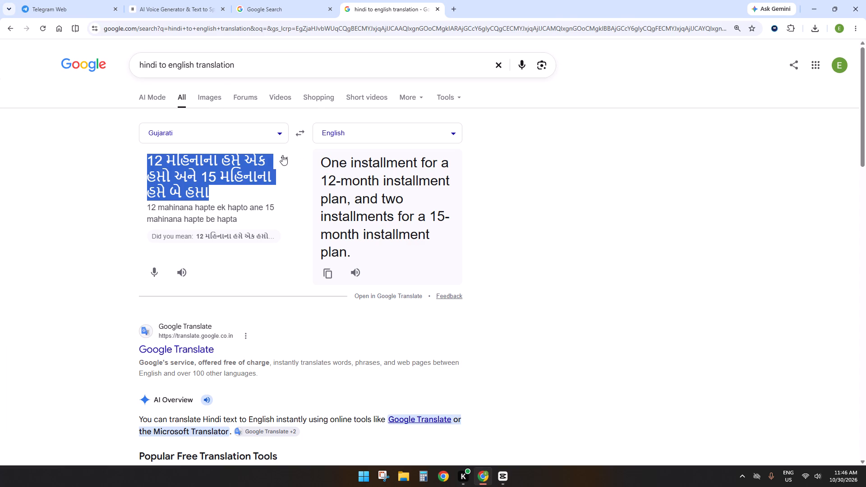
pyautogui.click(282, 155)
pyautogui.click(229, 156)
pyautogui.write('hapate')
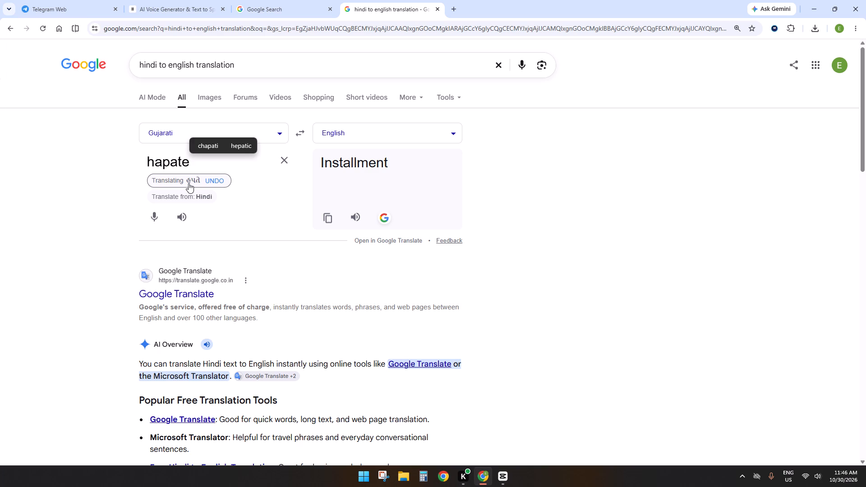
pyautogui.click(280, 168)
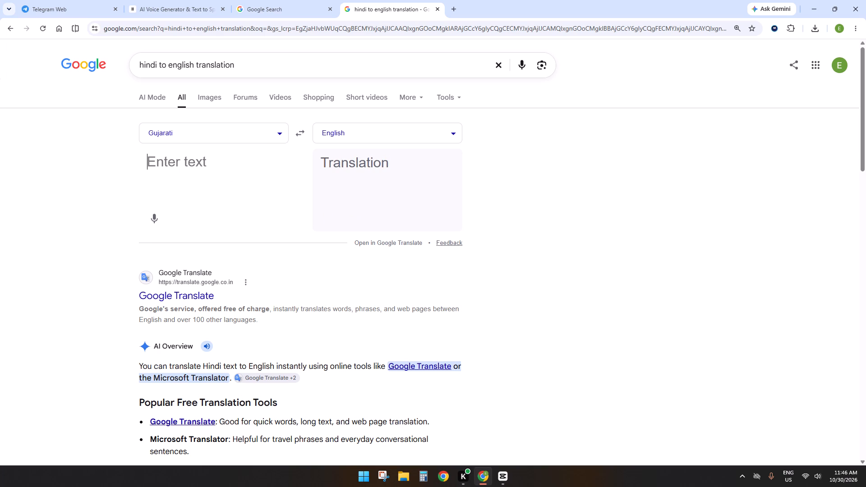
pyautogui.click(260, 163)
pyautogui.write('hapte')
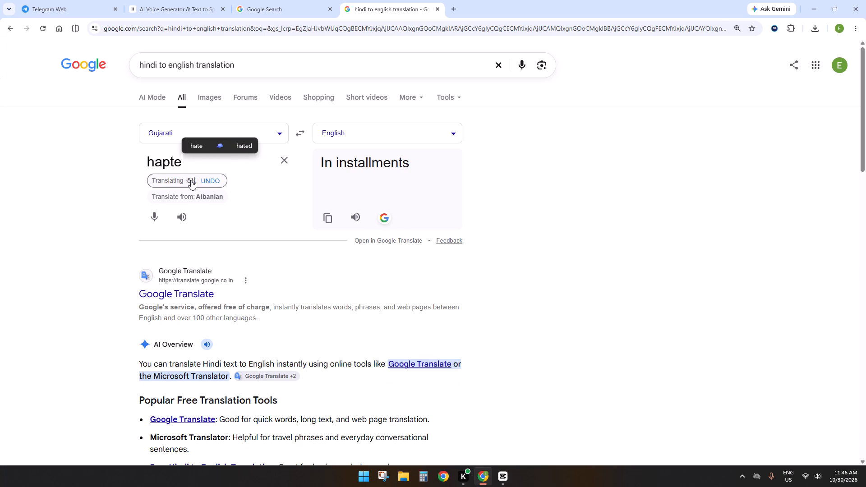
pyautogui.click(191, 179)
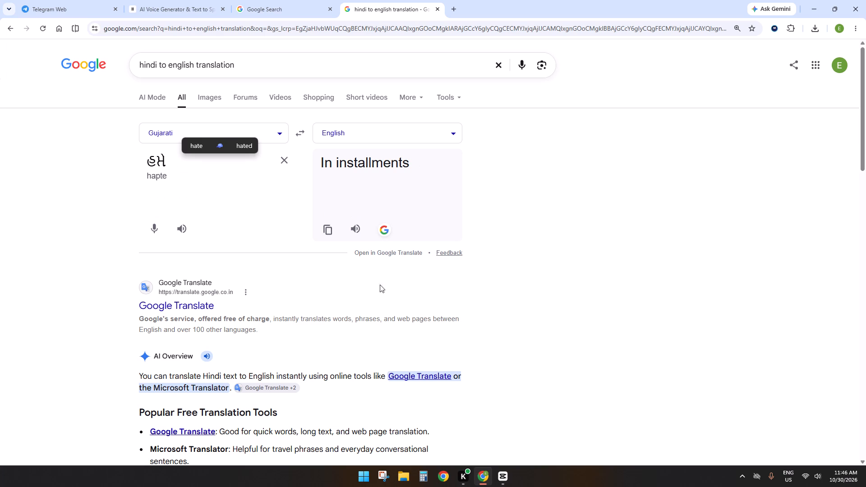
# Back in CapCut, replace the copied banner's text with "12 મહિનાના હપ્તે એક હપ્તો અને 15 મહિનાના હપ્તે બે હપ્તા", breaking the line before the last three words.
pyautogui.click(502, 474)
pyautogui.doubleClick(413, 379)
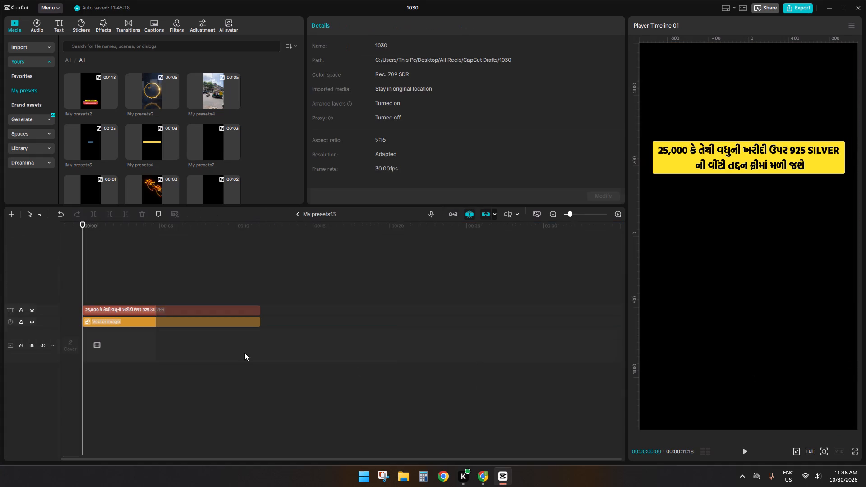
pyautogui.click(146, 313)
pyautogui.moveTo(385, 82); pyautogui.dragTo(162, 36)
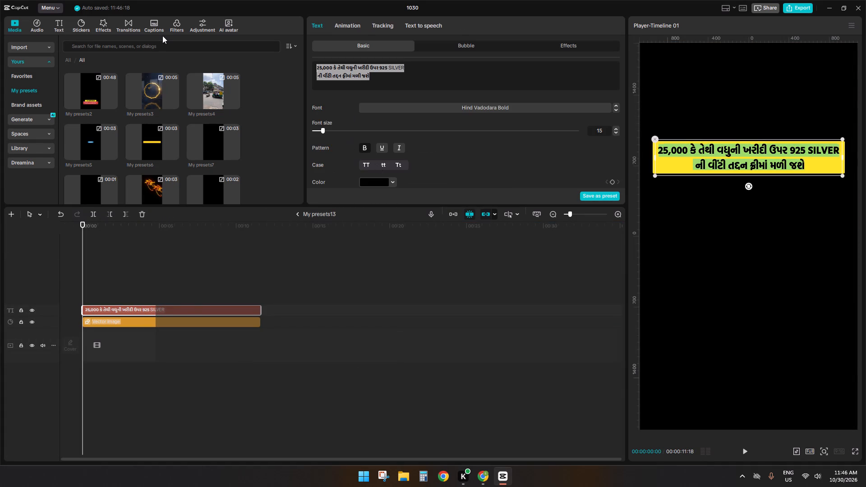
pyautogui.moveTo(162, 36); pyautogui.dragTo(159, 34)
pyautogui.press('super+v')
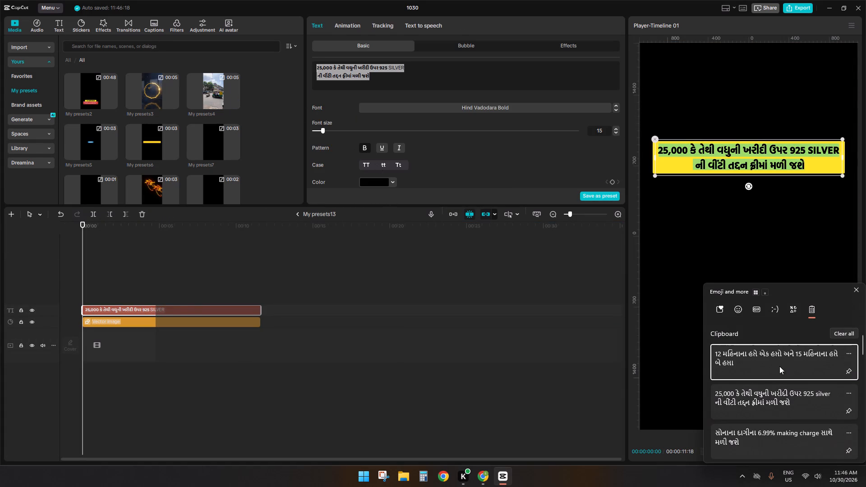
pyautogui.click(776, 366)
pyautogui.hotkey('ctrl', 'v')
pyautogui.click(400, 68)
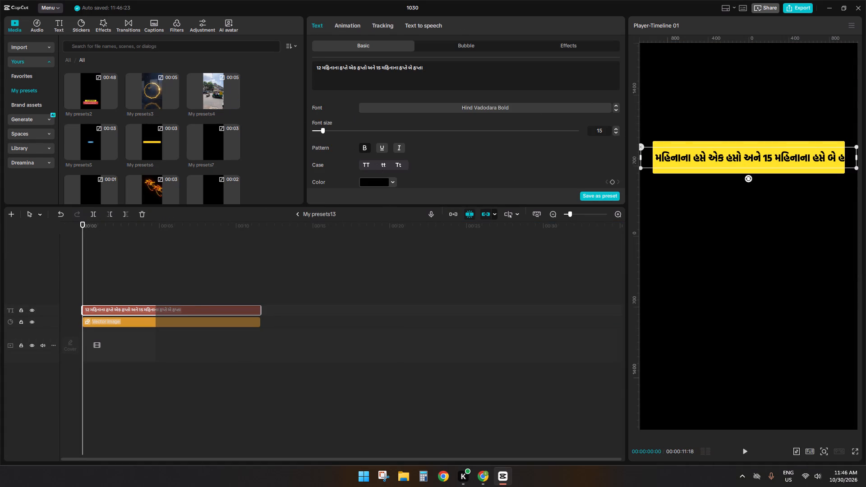
pyautogui.press('Return')
# Set the instalment text to uppercase, scale it up slightly within the yellow banner and return to the main timeline.
pyautogui.click(368, 166)
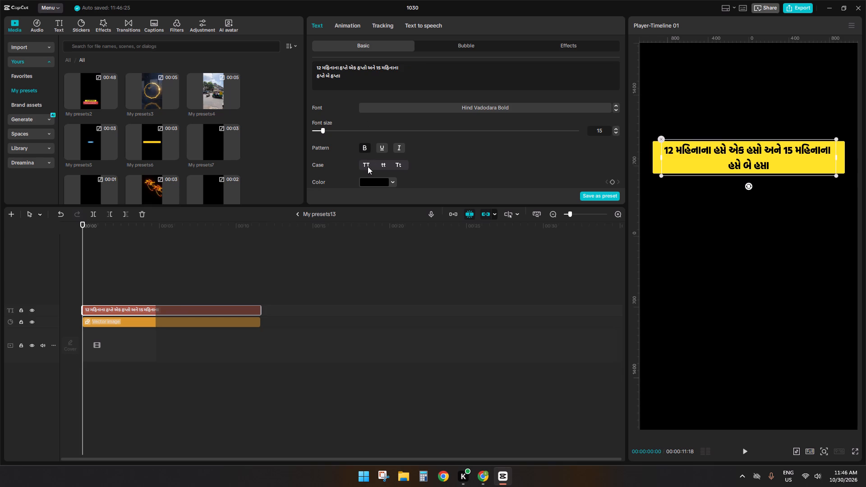
pyautogui.moveTo(659, 178); pyautogui.dragTo(649, 176)
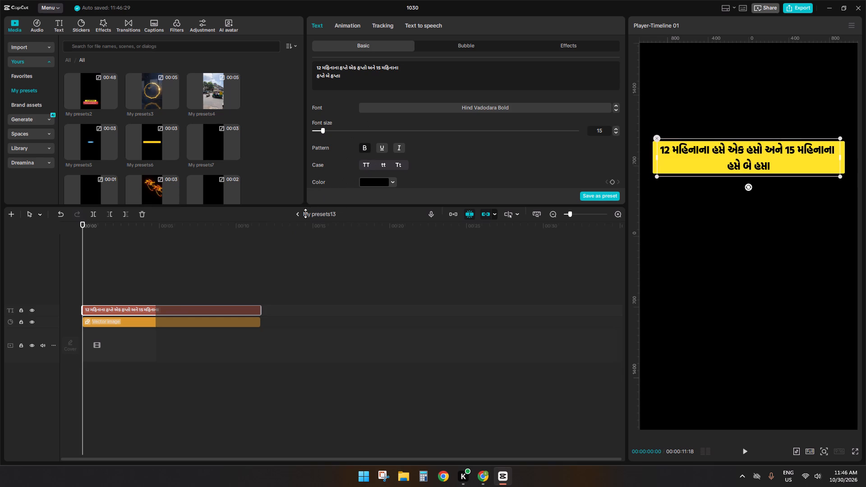
pyautogui.click(302, 216)
# Match the instalment banner to the voice-over, starting at 00:00:28:15 and ending at 00:00:32:27.
pyautogui.click(286, 360)
pyautogui.press('space')
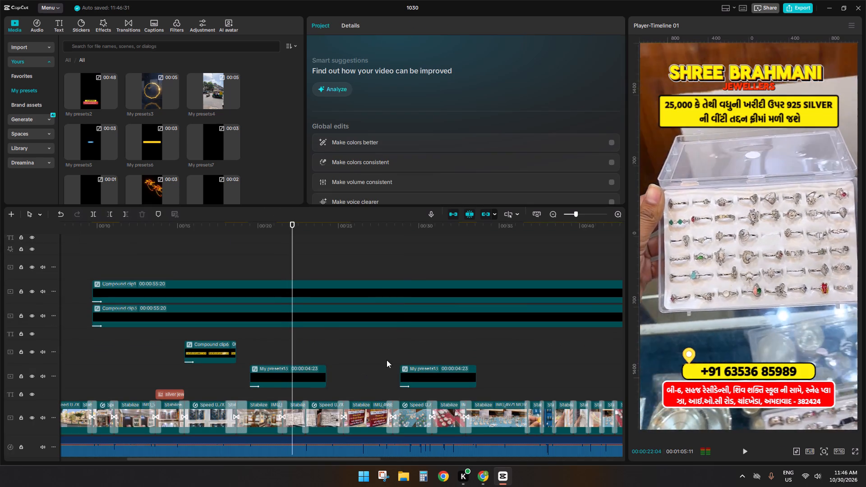
pyautogui.click(402, 356)
pyautogui.press('space')
pyautogui.click(389, 356)
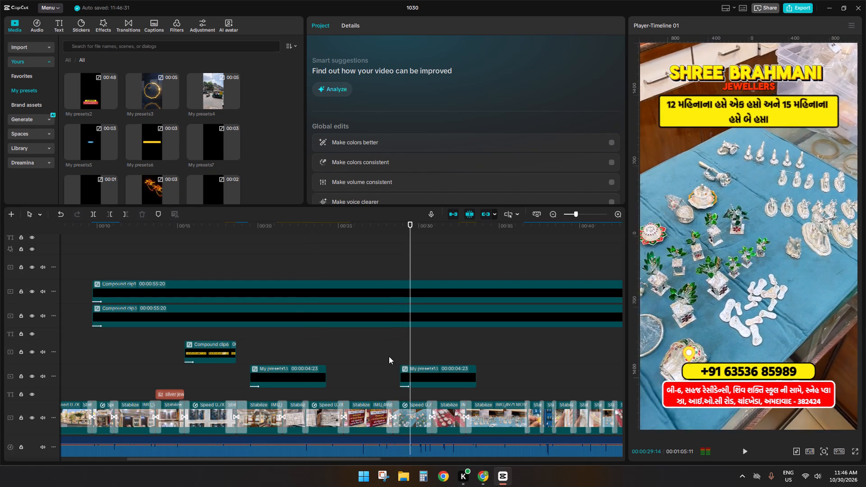
pyautogui.press('space')
pyautogui.press('space')
pyautogui.moveTo(408, 372); pyautogui.dragTo(400, 372)
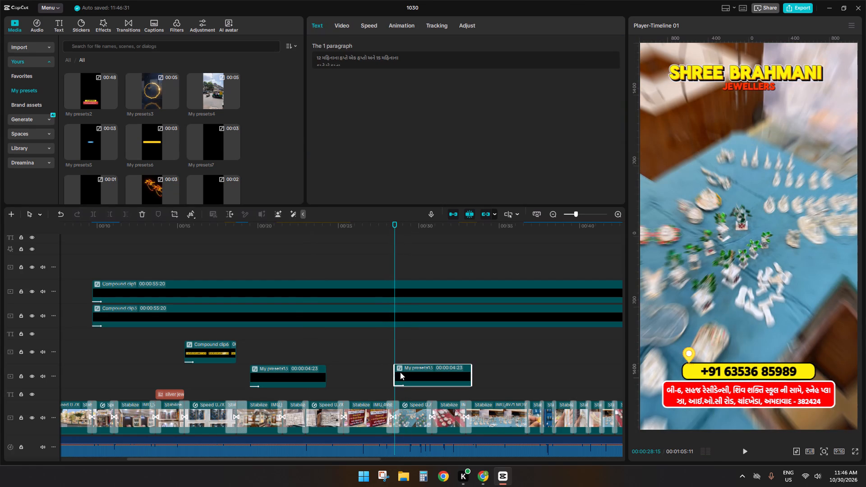
pyautogui.moveTo(400, 372); pyautogui.dragTo(404, 372)
pyautogui.press('space')
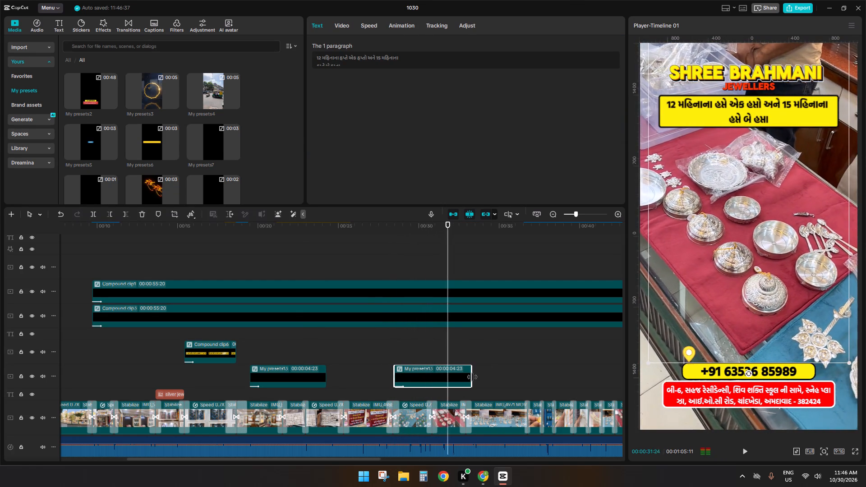
pyautogui.press('space')
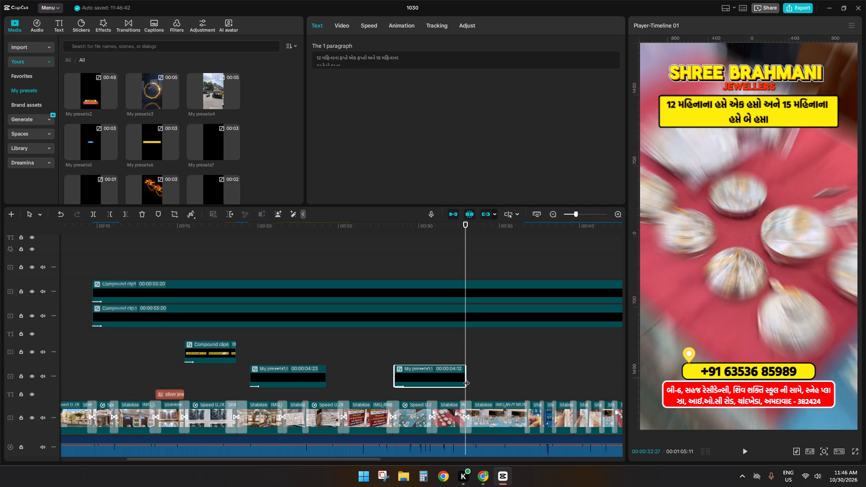
# Play on to 00:00:35:02 and search the sticker library for "shoping".
pyautogui.moveTo(371, 460); pyautogui.dragTo(435, 460)
pyautogui.click(342, 376)
pyautogui.press('space')
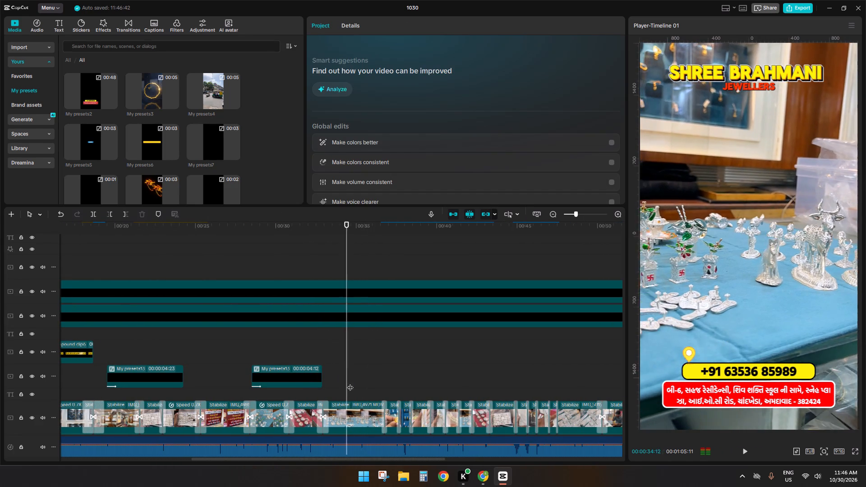
pyautogui.press('space')
pyautogui.click(77, 24)
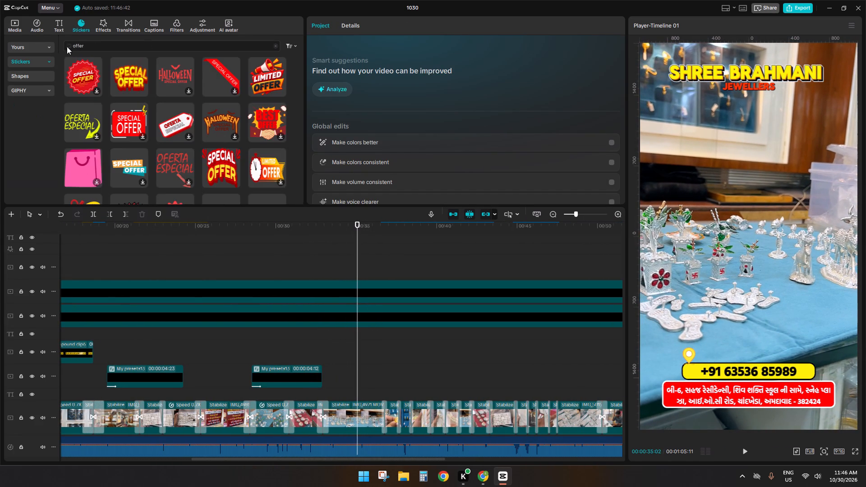
pyautogui.moveTo(85, 46); pyautogui.dragTo(45, 41)
pyautogui.write('shopi')
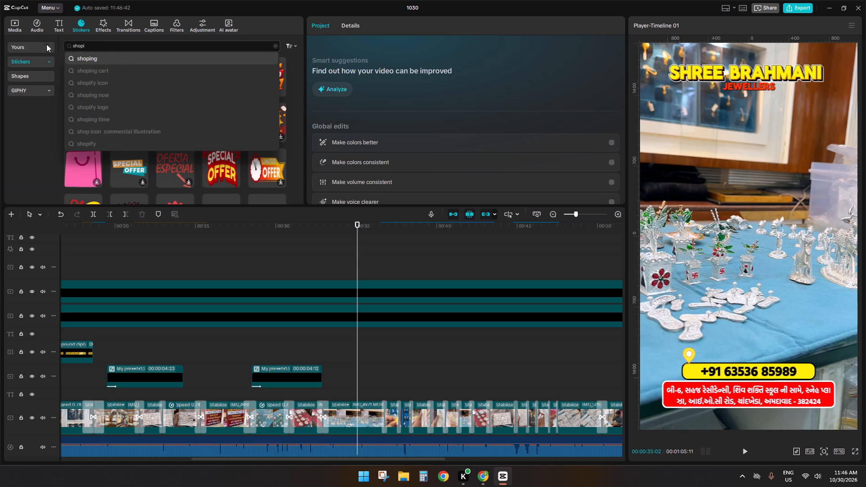
pyautogui.click(92, 60)
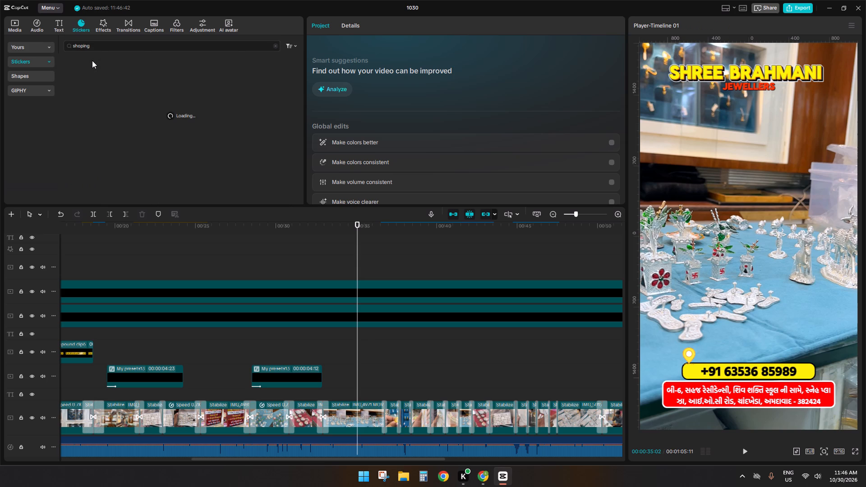
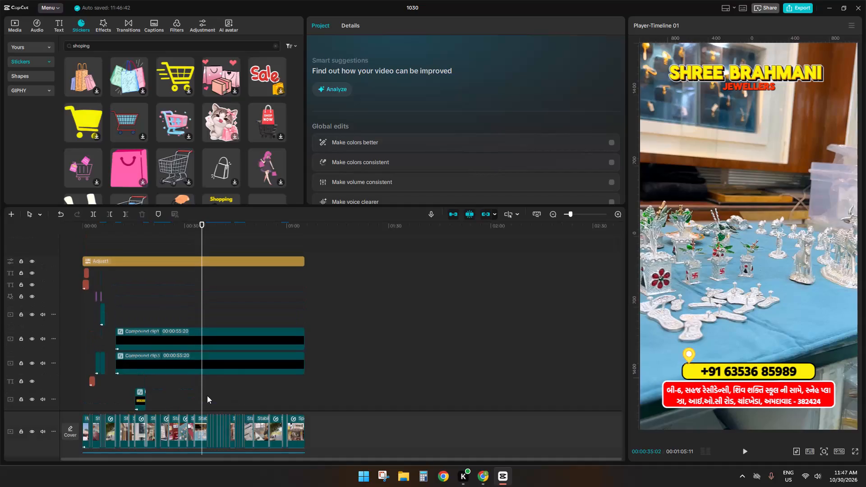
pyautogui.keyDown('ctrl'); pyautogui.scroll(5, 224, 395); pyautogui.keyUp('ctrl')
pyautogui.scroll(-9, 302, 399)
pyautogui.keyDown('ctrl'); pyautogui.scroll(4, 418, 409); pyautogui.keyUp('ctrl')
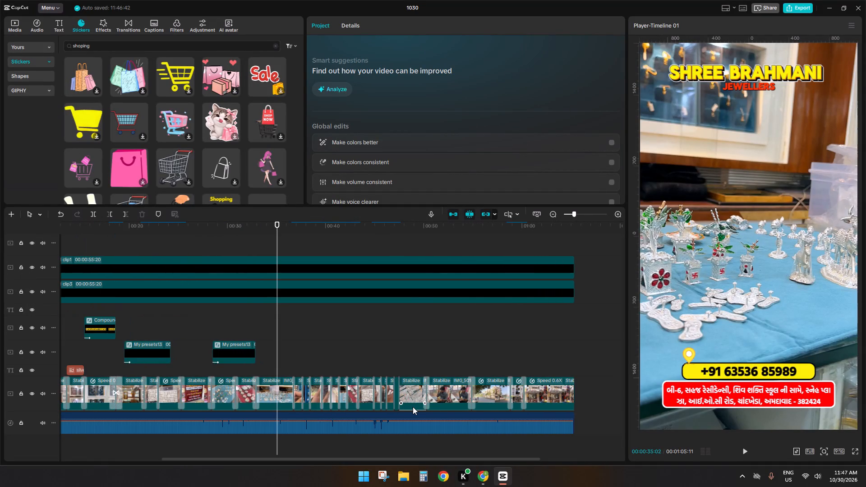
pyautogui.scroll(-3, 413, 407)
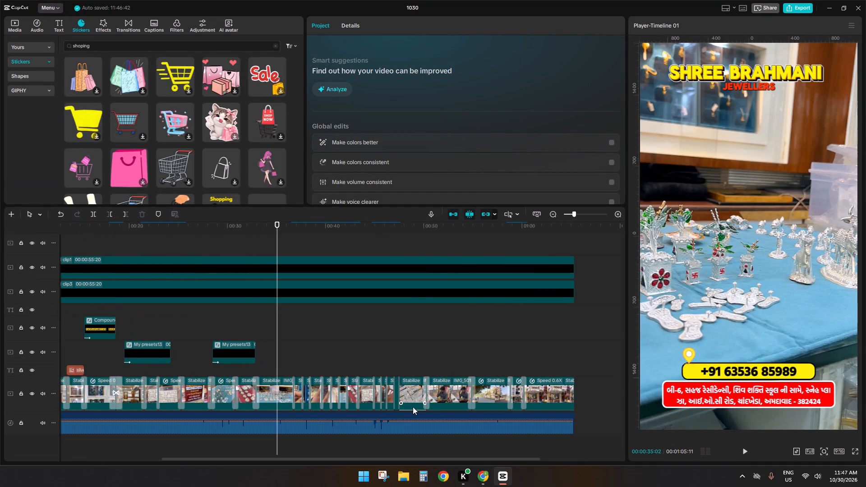
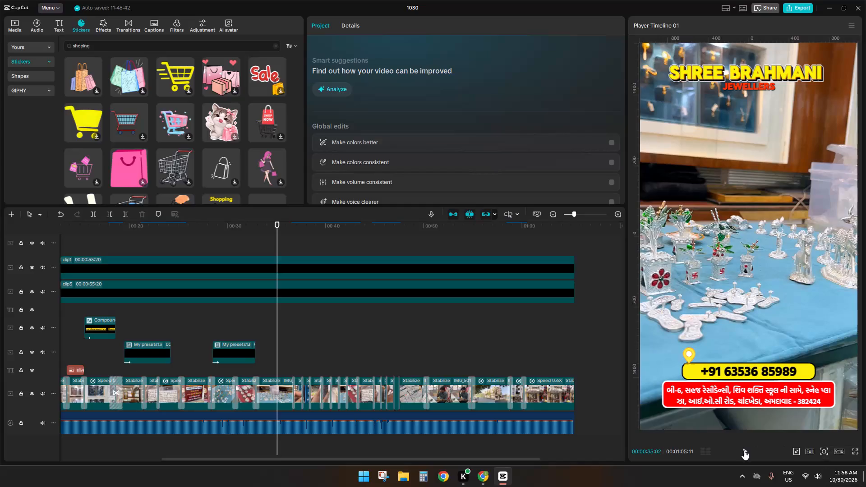
# Shift the 12- and 15-month instalment banner slightly earlier so it starts at about 00:00:28:12, at the video cut.
pyautogui.click(216, 324)
pyautogui.moveTo(216, 324); pyautogui.dragTo(201, 329)
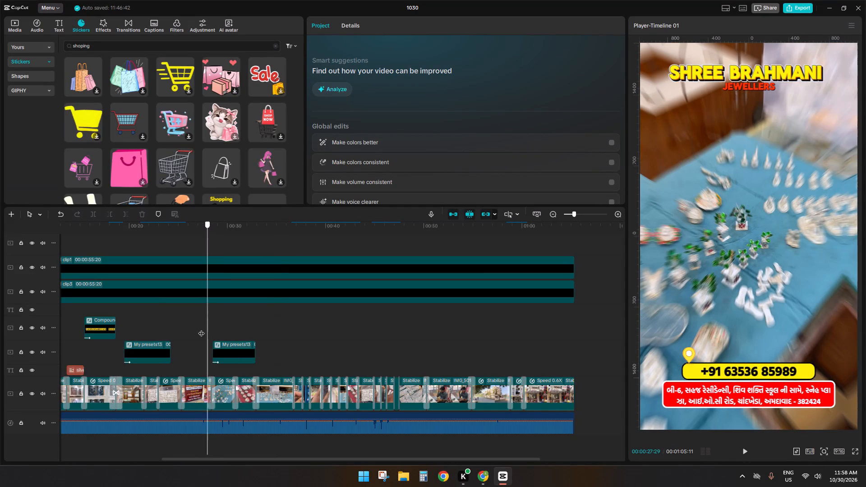
pyautogui.moveTo(201, 329); pyautogui.dragTo(213, 329)
pyautogui.keyDown('ctrl'); pyautogui.scroll(9, 237, 378); pyautogui.keyUp('ctrl')
pyautogui.keyDown('ctrl'); pyautogui.scroll(-1, 237, 378); pyautogui.keyUp('ctrl')
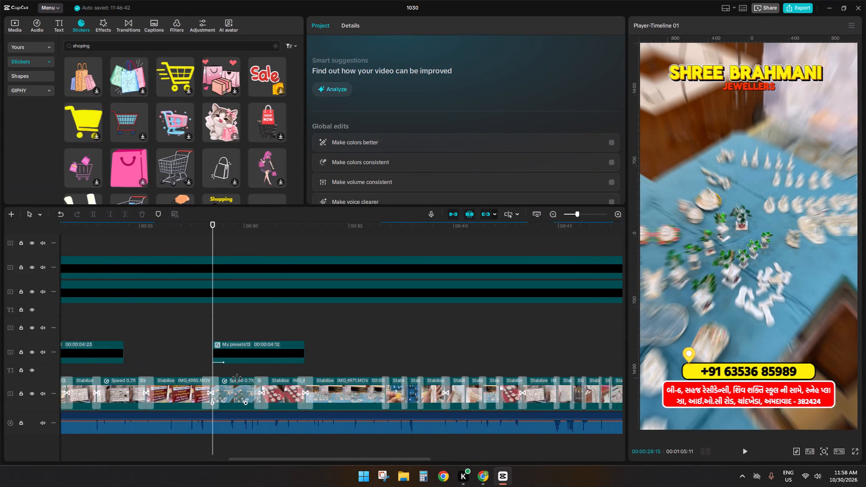
pyautogui.keyDown('ctrl'); pyautogui.scroll(-2, 237, 378); pyautogui.keyUp('ctrl')
pyautogui.keyDown('ctrl'); pyautogui.scroll(4, 234, 379); pyautogui.keyUp('ctrl')
pyautogui.doubleClick(211, 368)
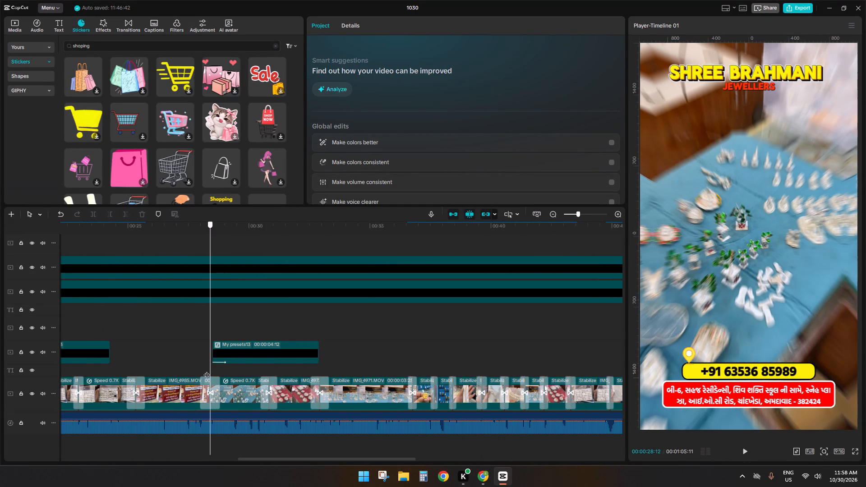
pyautogui.click(249, 345)
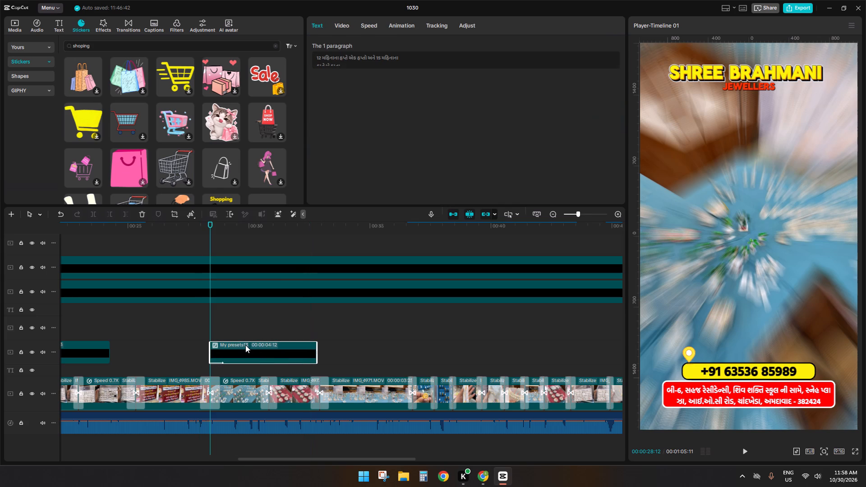
# Play through the offer banners and extend the 12- and 15-month banner clip to a duration of 00:00:04:16.
pyautogui.keyDown('ctrl'); pyautogui.scroll(-9, 230, 357); pyautogui.keyUp('ctrl')
pyautogui.click(108, 338)
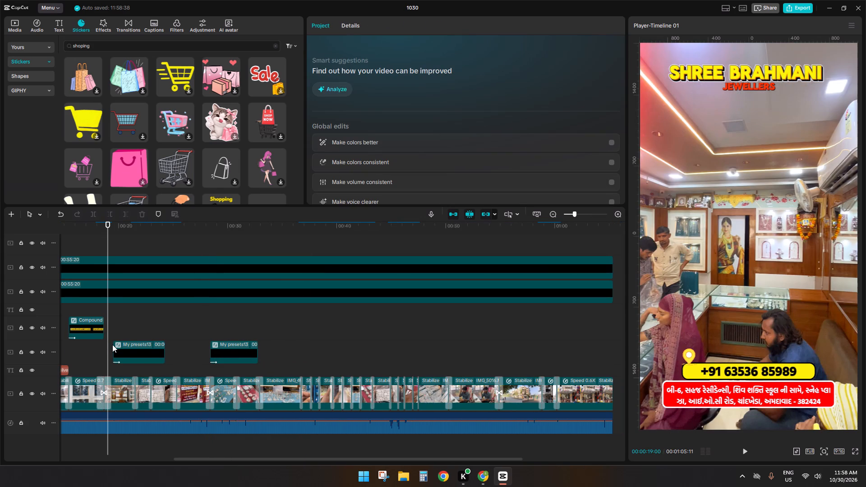
pyautogui.press('space')
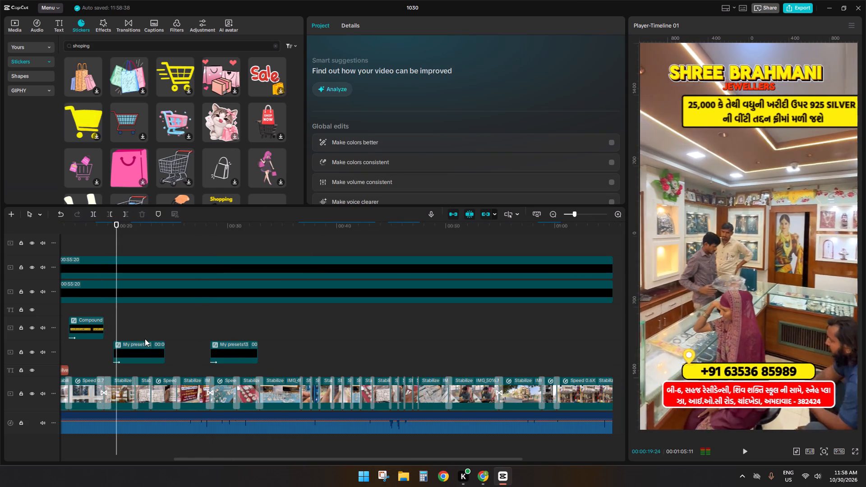
pyautogui.keyDown('ctrl'); pyautogui.scroll(4, 145, 339); pyautogui.keyUp('ctrl')
pyautogui.click(254, 320)
pyautogui.press('space')
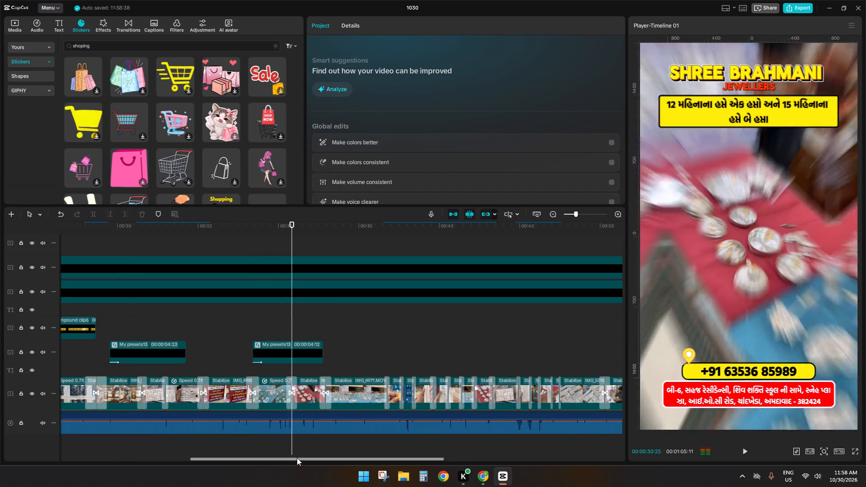
pyautogui.moveTo(297, 458); pyautogui.dragTo(349, 450)
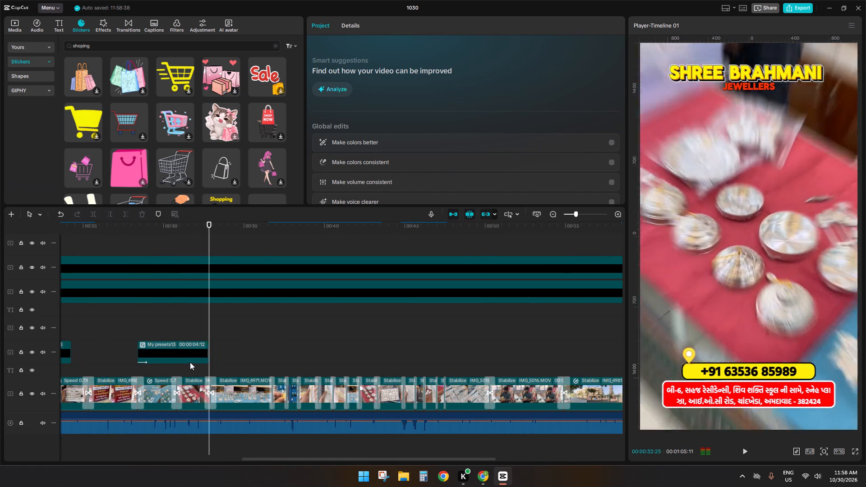
pyautogui.press('space')
pyautogui.click(204, 353)
pyautogui.click(208, 353)
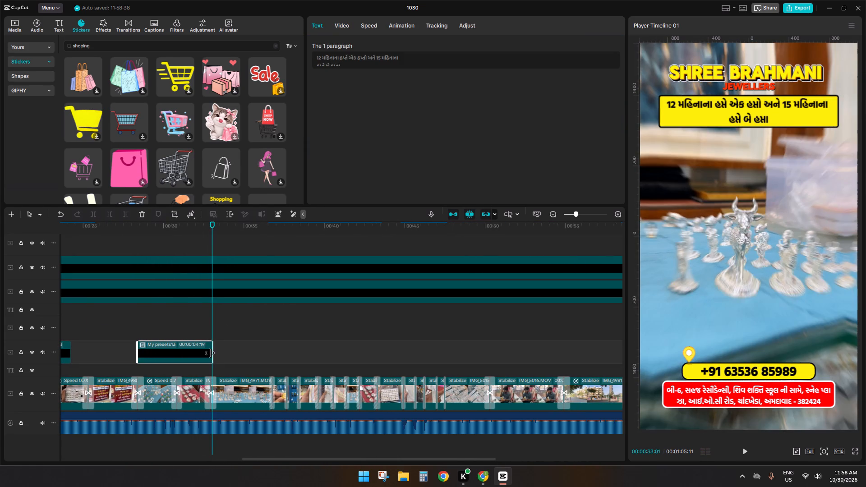
# Play the voice-over following the 12- and 15-month banner to find where the next title should start.
pyautogui.press('space')
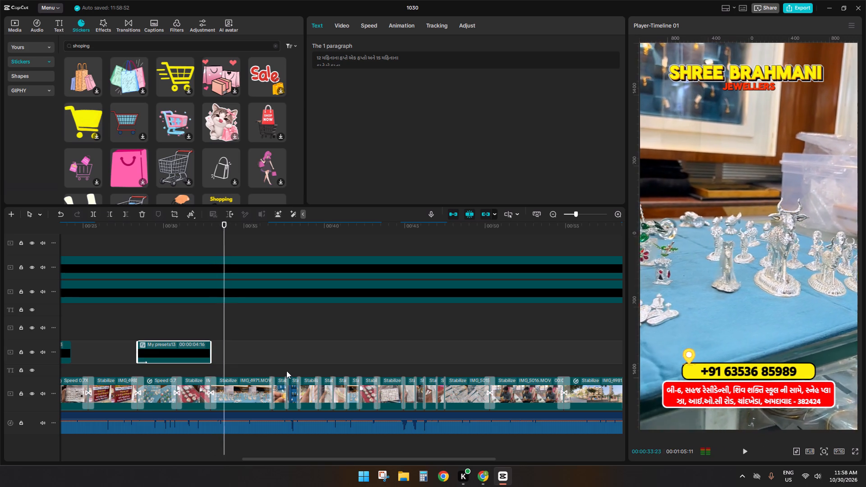
pyautogui.click(273, 360)
pyautogui.press('space')
pyautogui.click(272, 362)
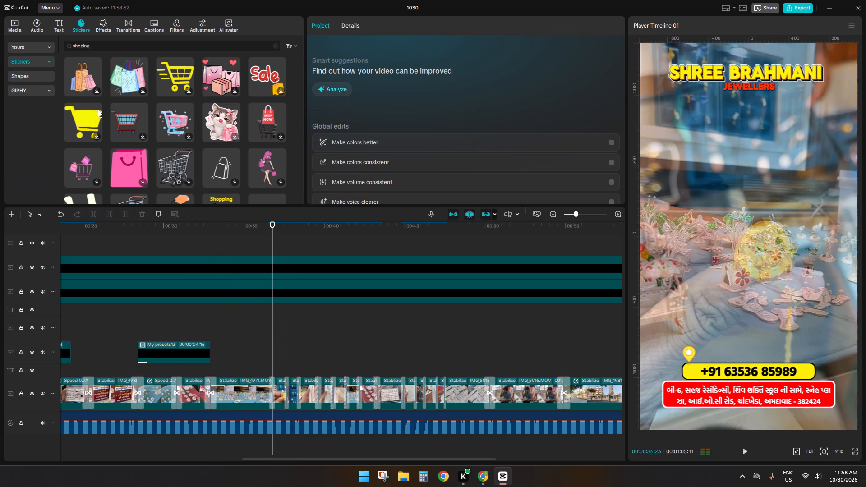
pyautogui.click(7, 22)
pyautogui.click(215, 334)
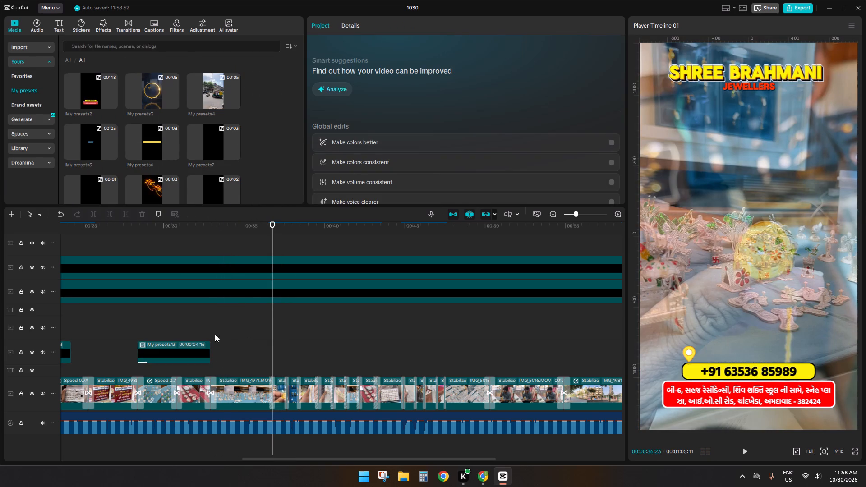
pyautogui.press('space')
pyautogui.press('space')
pyautogui.press('space')
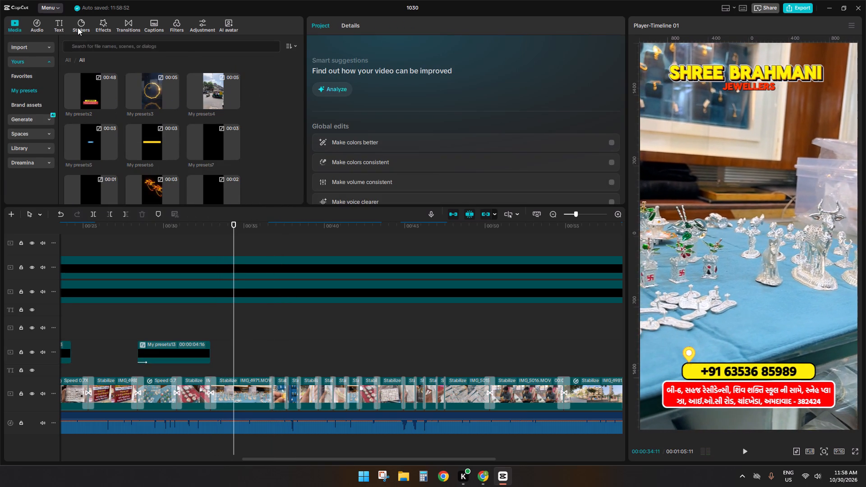
pyautogui.press('space')
pyautogui.press('space')
pyautogui.press('space')
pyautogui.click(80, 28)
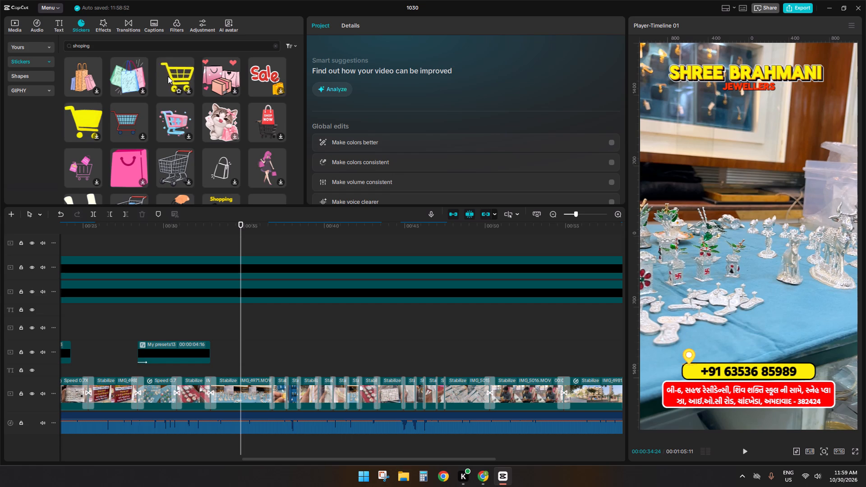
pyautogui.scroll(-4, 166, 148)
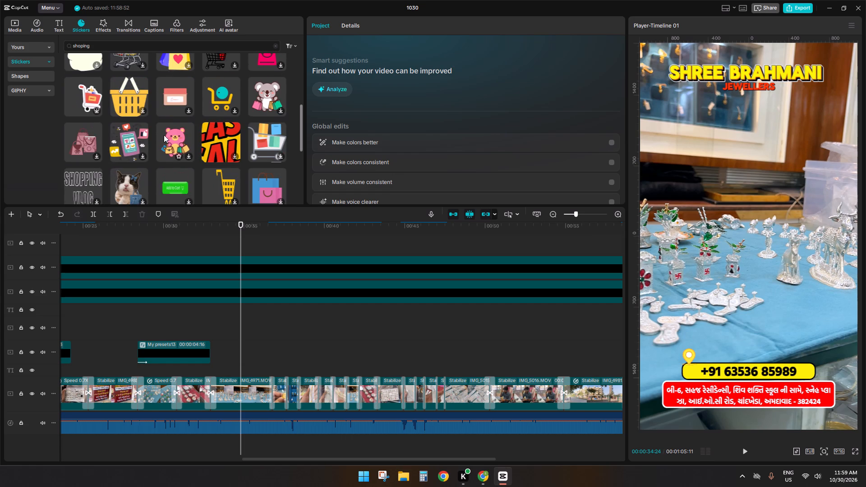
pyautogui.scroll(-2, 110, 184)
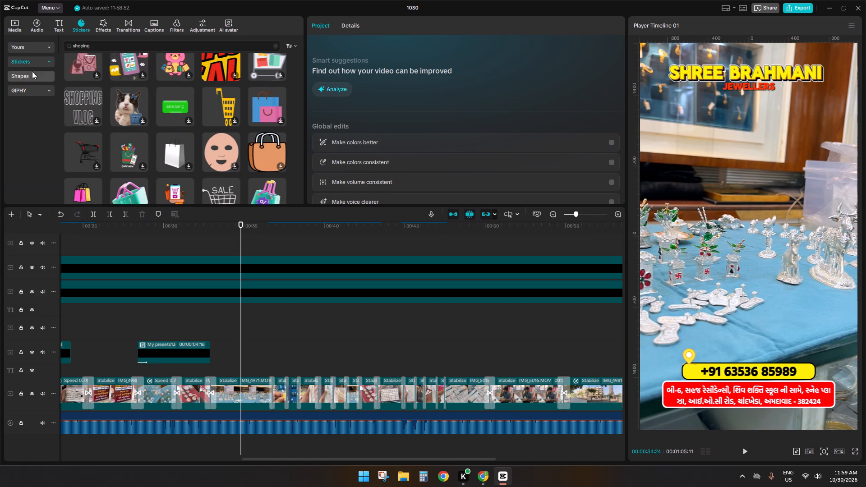
# Search the text templates for "shoping".
pyautogui.click(51, 22)
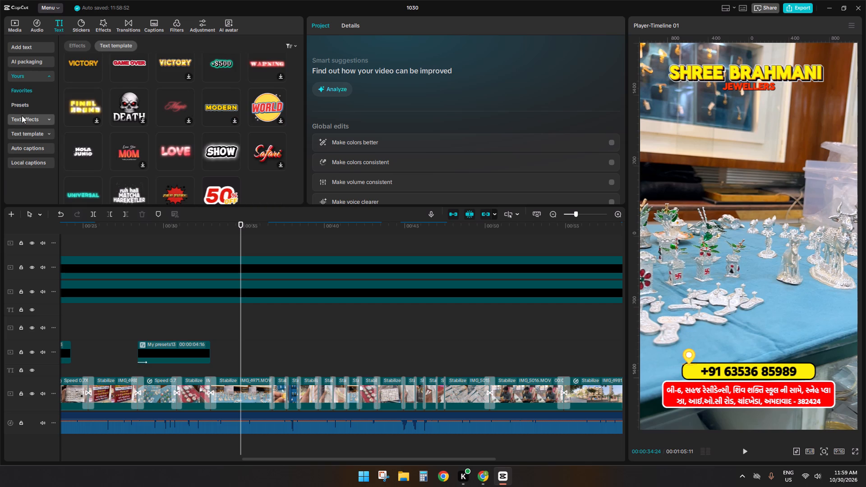
pyautogui.click(22, 130)
pyautogui.click(31, 107)
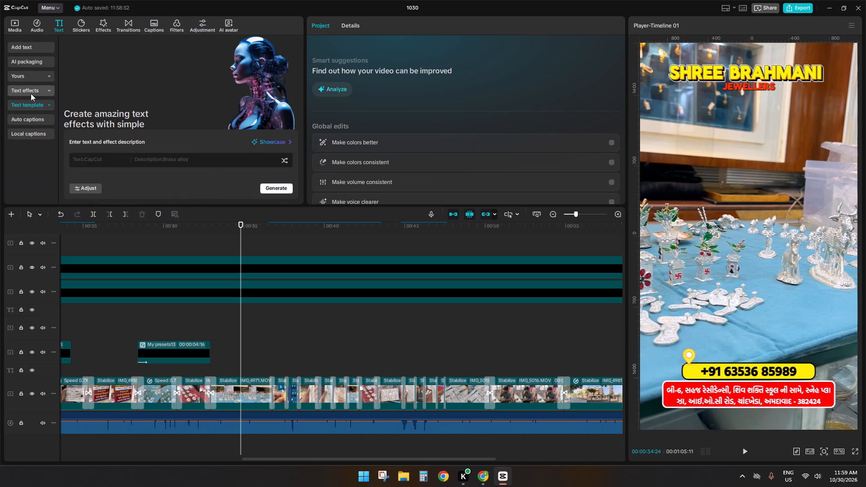
pyautogui.click(31, 93)
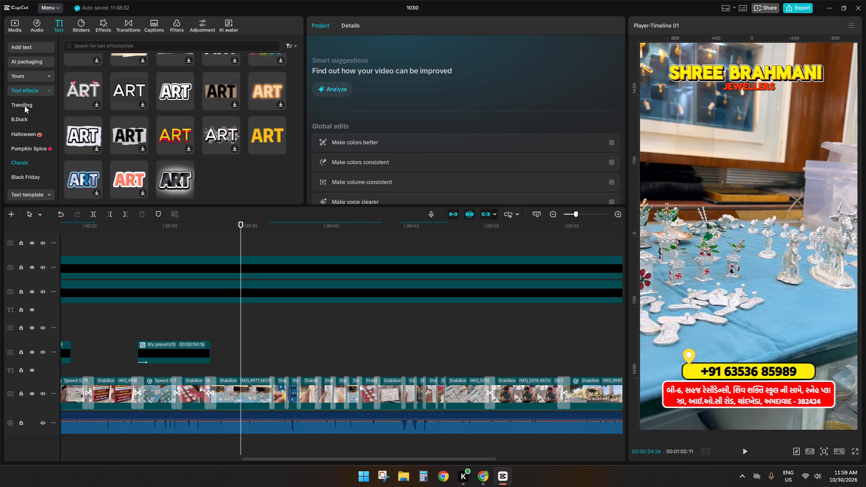
pyautogui.click(25, 94)
pyautogui.click(22, 107)
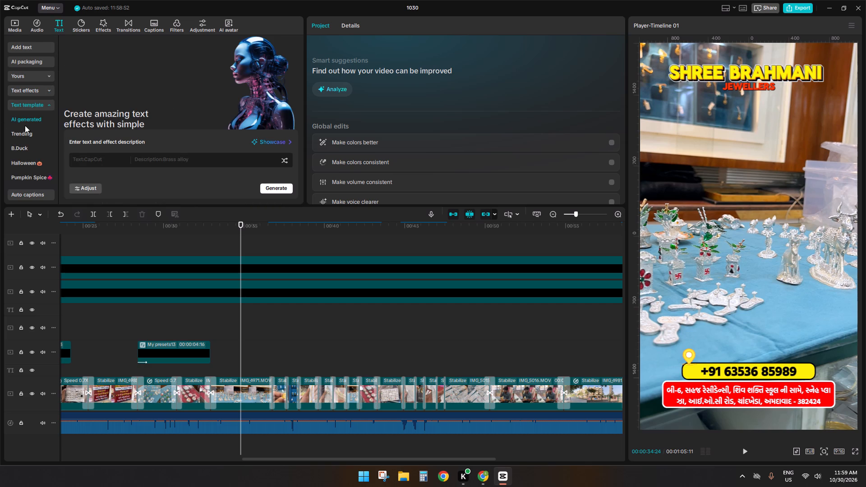
pyautogui.click(22, 139)
pyautogui.click(24, 133)
pyautogui.moveTo(99, 46); pyautogui.dragTo(24, 41)
pyautogui.press('s')
pyautogui.press('h')
pyautogui.write('opi')
pyautogui.write('ng')
pyautogui.press('Return')
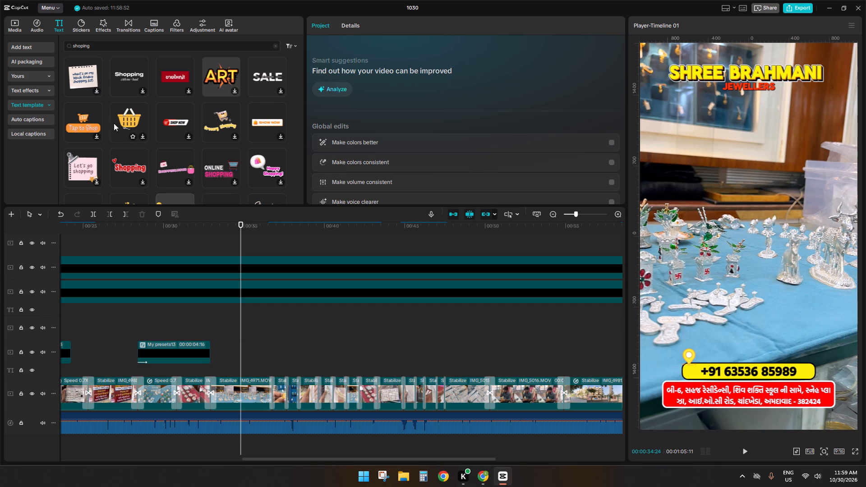
# Browse the template results and add the light-blue SHOPPING template with a cart to the timeline at about 00:00:34:24.
pyautogui.scroll(-1, 79, 125)
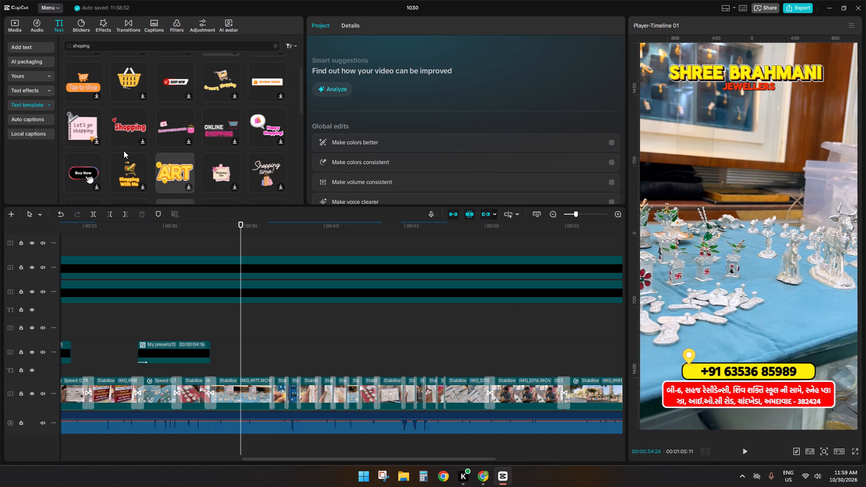
pyautogui.scroll(-1, 122, 151)
pyautogui.scroll(-1, 181, 140)
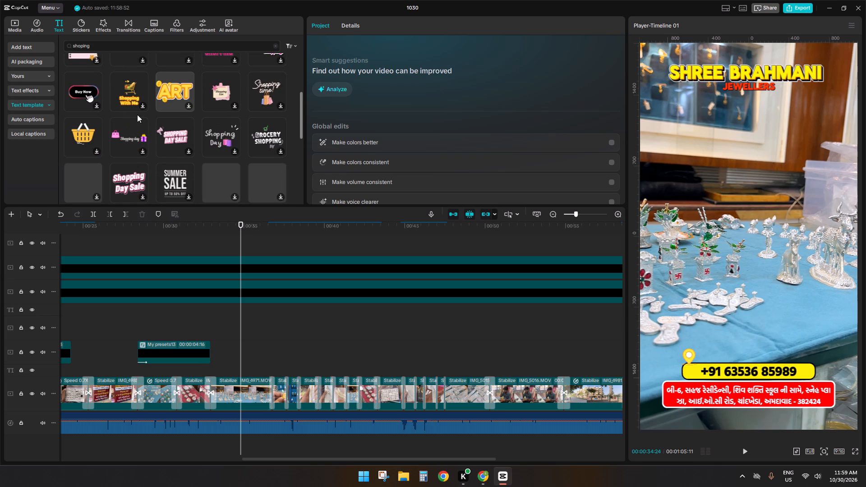
pyautogui.scroll(-2, 268, 117)
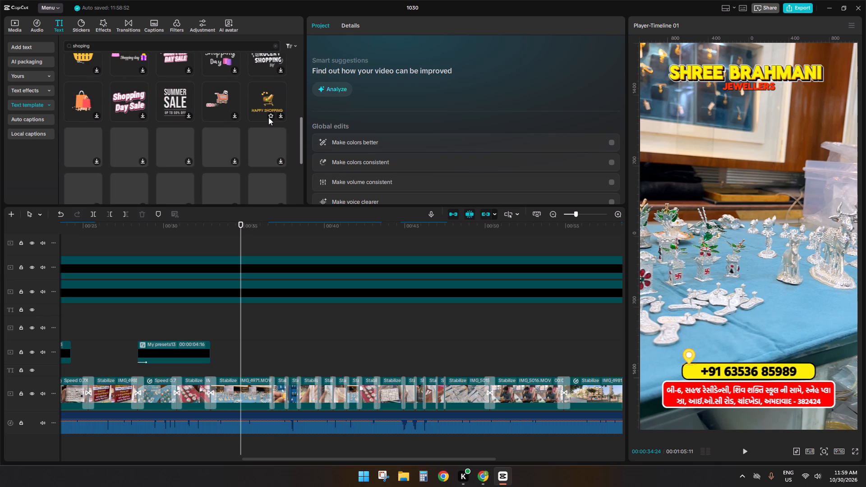
pyautogui.scroll(-2, 268, 117)
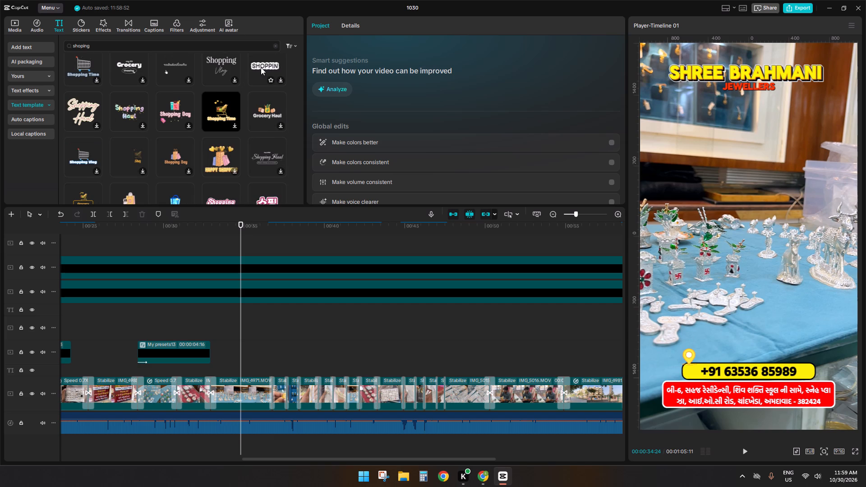
pyautogui.scroll(-3, 256, 140)
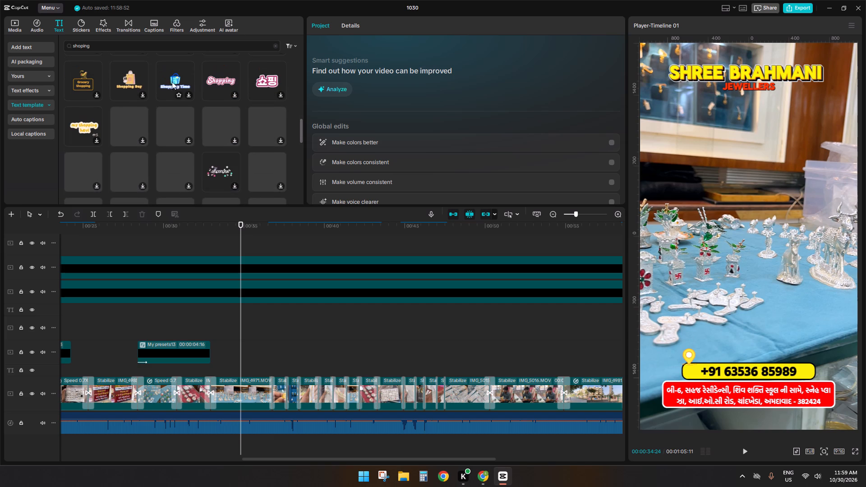
pyautogui.scroll(-1, 122, 87)
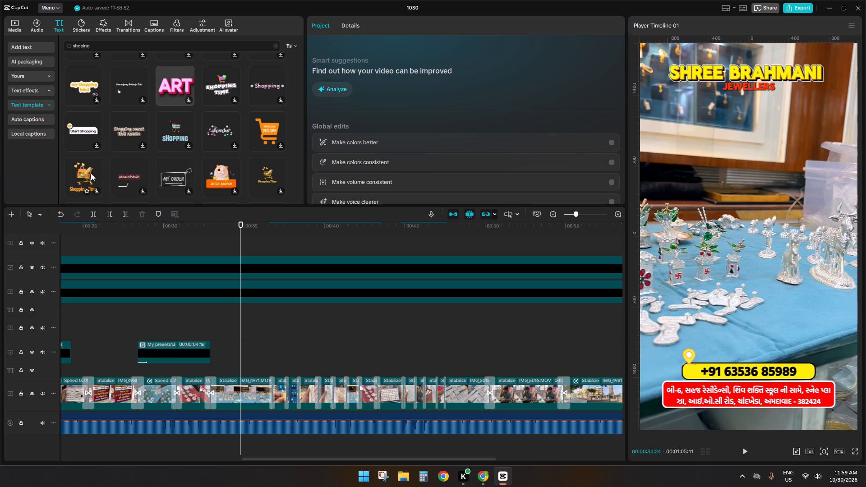
pyautogui.click(168, 138)
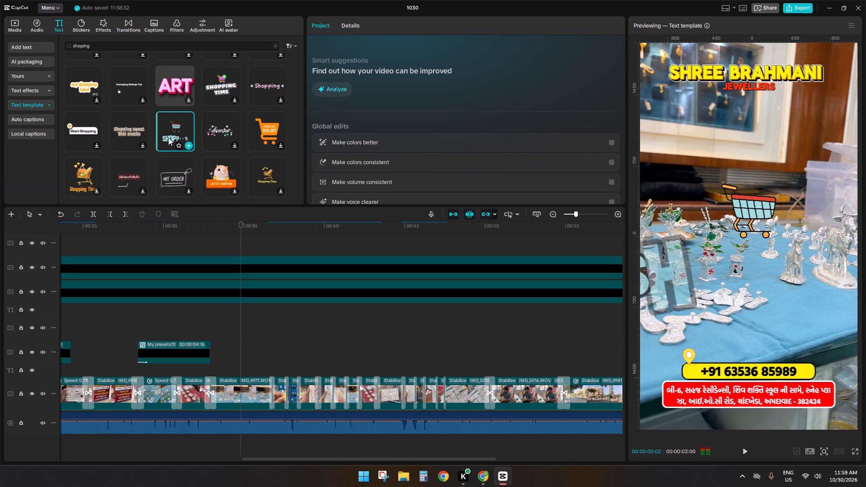
pyautogui.moveTo(168, 138); pyautogui.dragTo(229, 359)
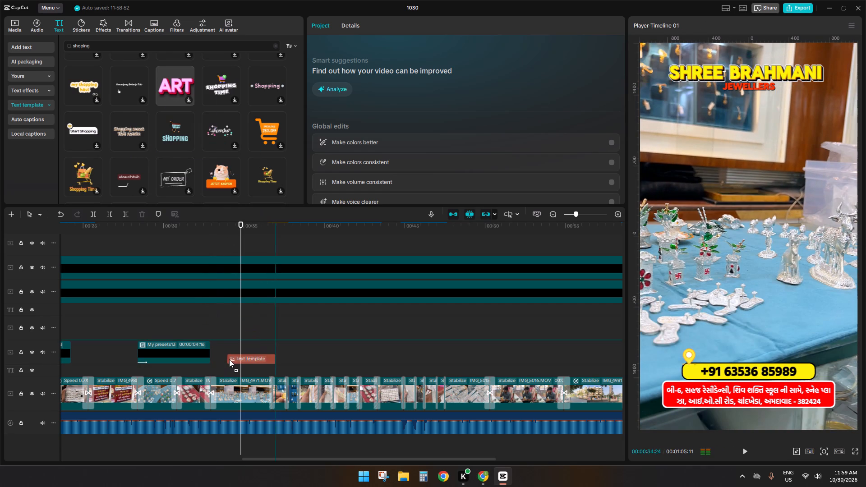
pyautogui.moveTo(229, 359); pyautogui.dragTo(237, 367)
# Play the section and shift the Shopping title slightly earlier to match the voice-over.
pyautogui.click(230, 366)
pyautogui.press('space')
pyautogui.press('space')
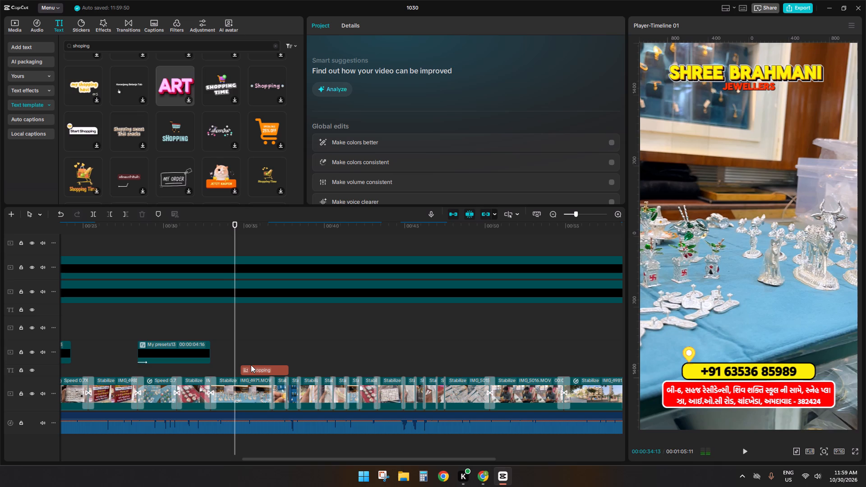
pyautogui.press('space')
pyautogui.press('space')
pyautogui.press('space')
pyautogui.moveTo(250, 369); pyautogui.dragTo(245, 370)
pyautogui.press('space')
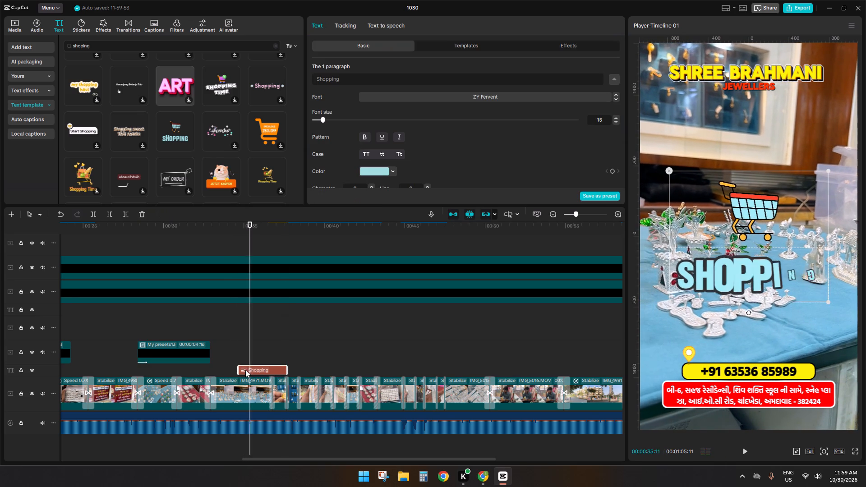
pyautogui.press('space')
# Set the Shopping title's line spacing to -5.
pyautogui.scroll(-1, 390, 143)
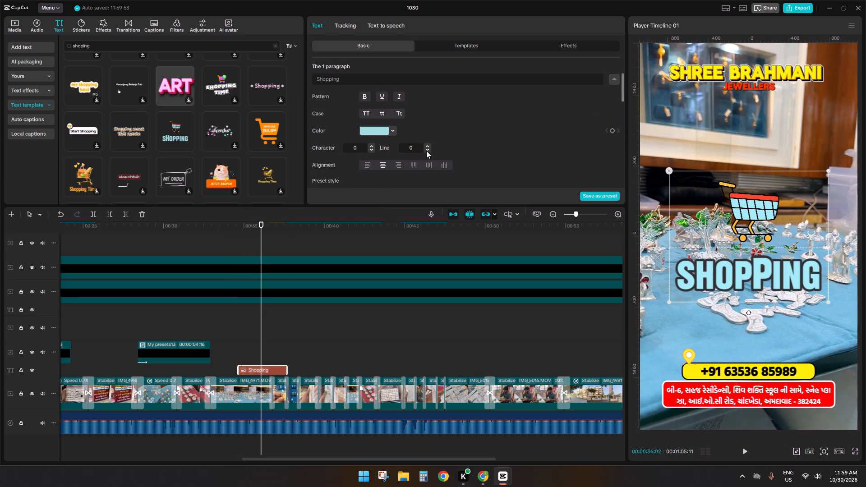
pyautogui.tripleClick(426, 151)
pyautogui.doubleClick(427, 149)
# Move the Shopping title up to just below the JEWELLERS heading and scale it down to about three quarters.
pyautogui.moveTo(806, 286); pyautogui.dragTo(799, 202)
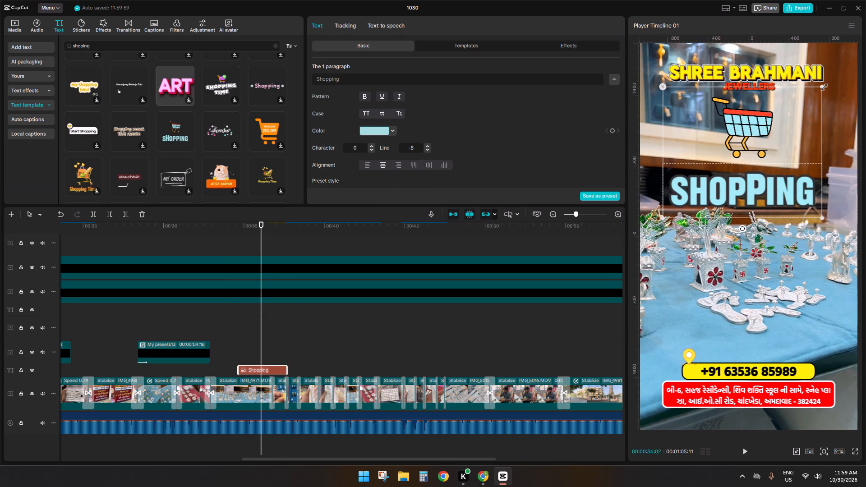
pyautogui.moveTo(822, 83); pyautogui.dragTo(810, 112)
# Set the Shopping title's character spacing to -1.
pyautogui.click(371, 150)
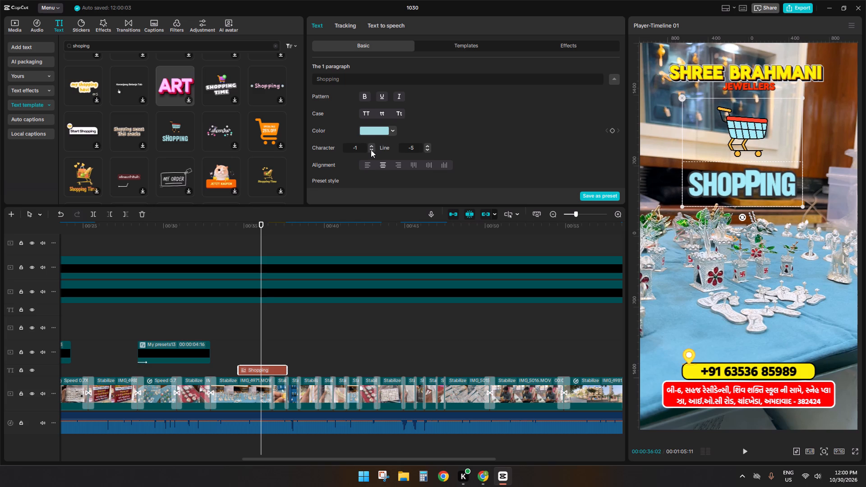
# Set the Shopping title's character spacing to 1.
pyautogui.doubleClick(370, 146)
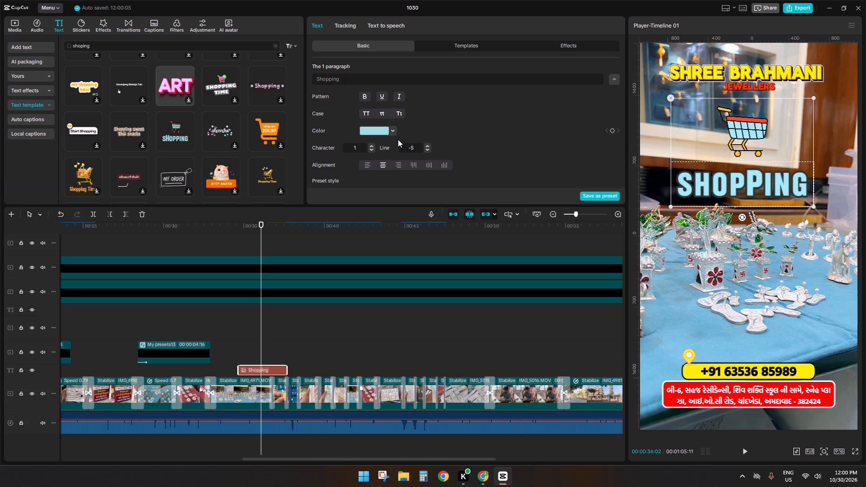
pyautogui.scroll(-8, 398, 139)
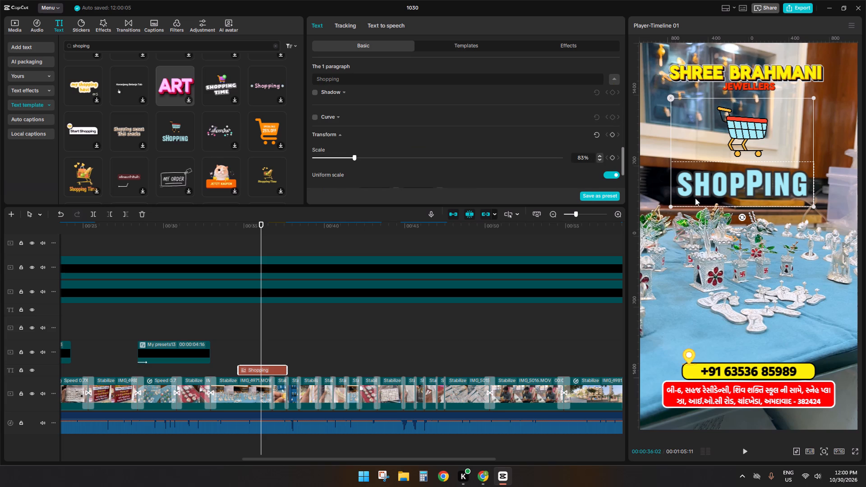
# Delete the Shopping title from the timeline.
pyautogui.click(146, 212)
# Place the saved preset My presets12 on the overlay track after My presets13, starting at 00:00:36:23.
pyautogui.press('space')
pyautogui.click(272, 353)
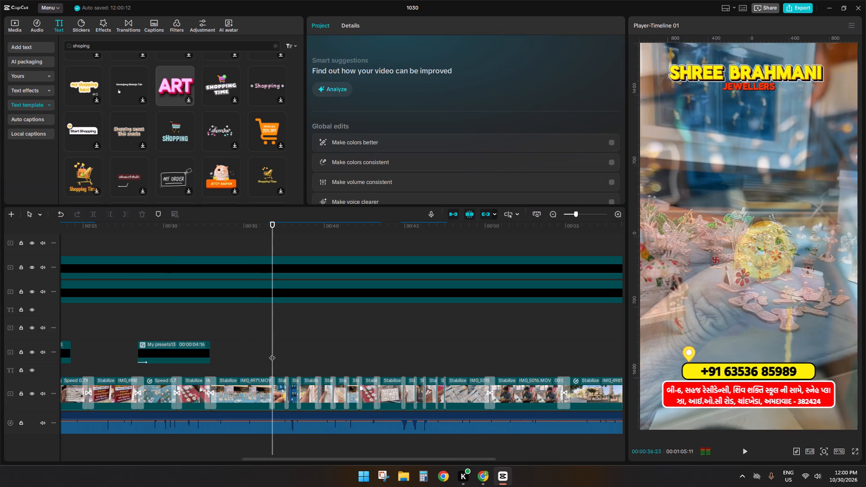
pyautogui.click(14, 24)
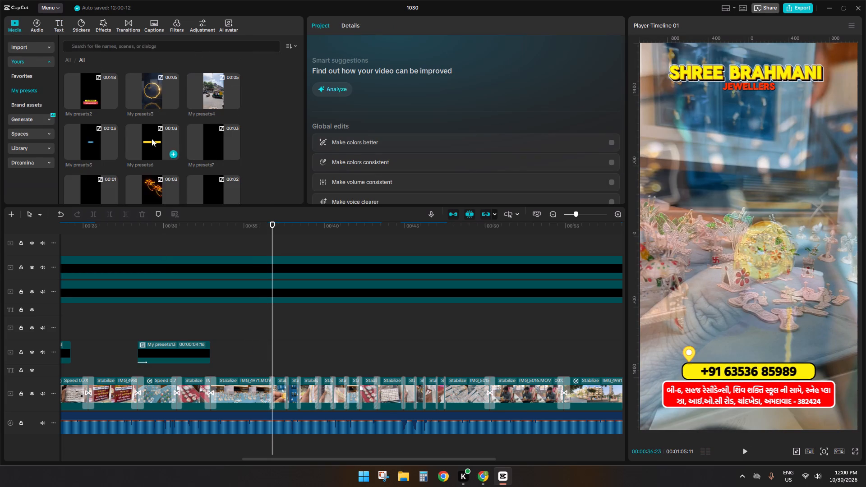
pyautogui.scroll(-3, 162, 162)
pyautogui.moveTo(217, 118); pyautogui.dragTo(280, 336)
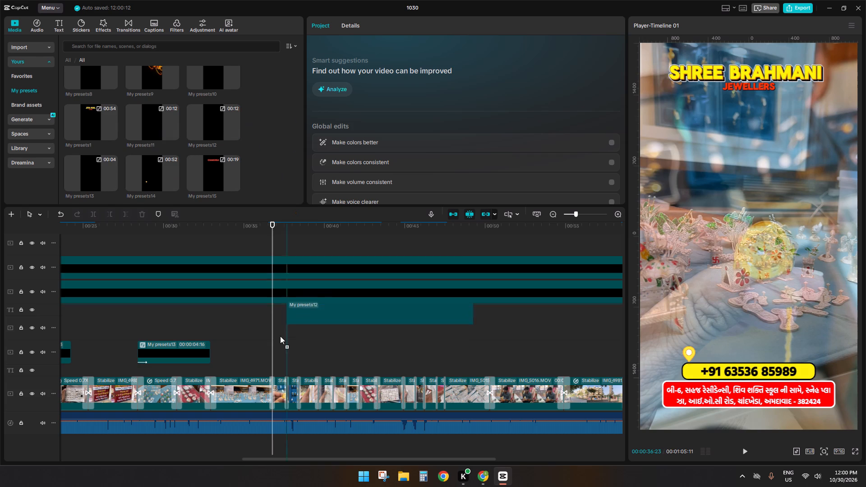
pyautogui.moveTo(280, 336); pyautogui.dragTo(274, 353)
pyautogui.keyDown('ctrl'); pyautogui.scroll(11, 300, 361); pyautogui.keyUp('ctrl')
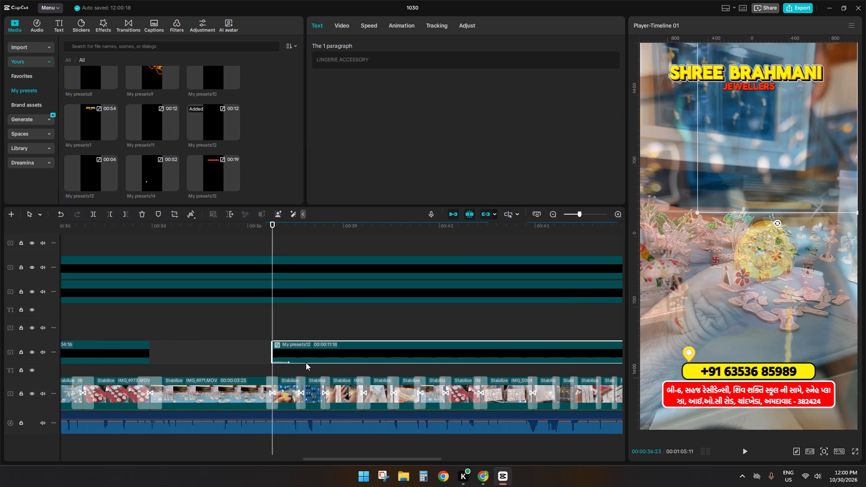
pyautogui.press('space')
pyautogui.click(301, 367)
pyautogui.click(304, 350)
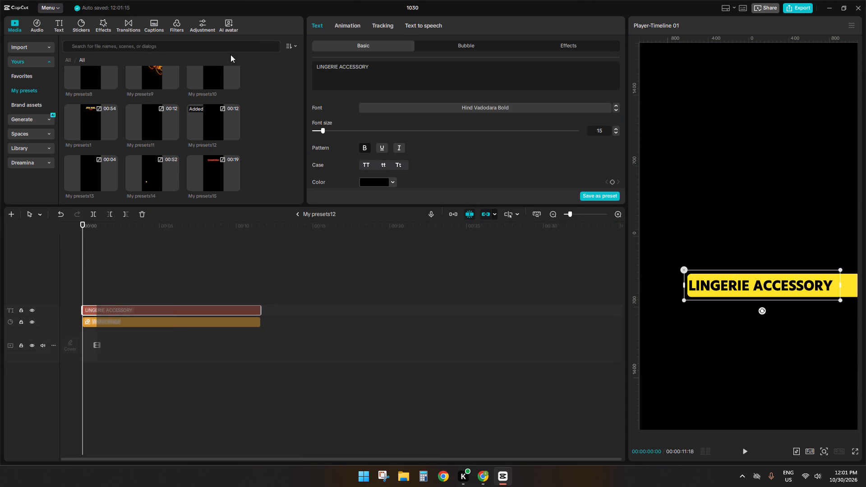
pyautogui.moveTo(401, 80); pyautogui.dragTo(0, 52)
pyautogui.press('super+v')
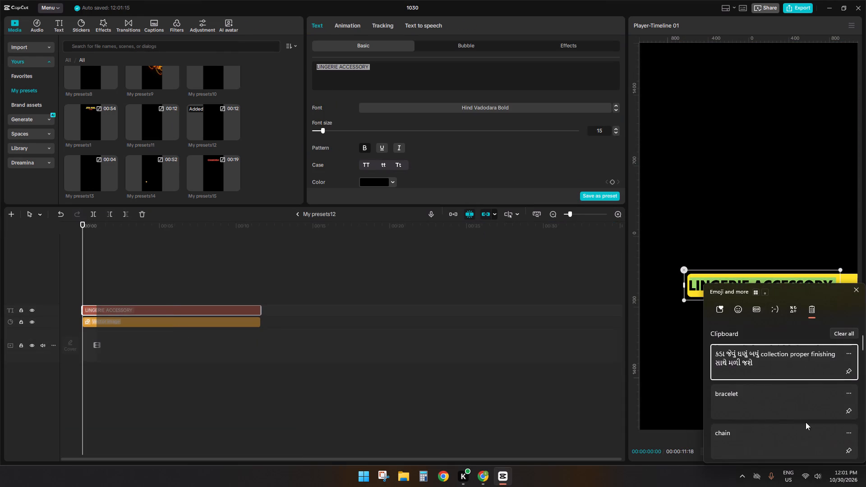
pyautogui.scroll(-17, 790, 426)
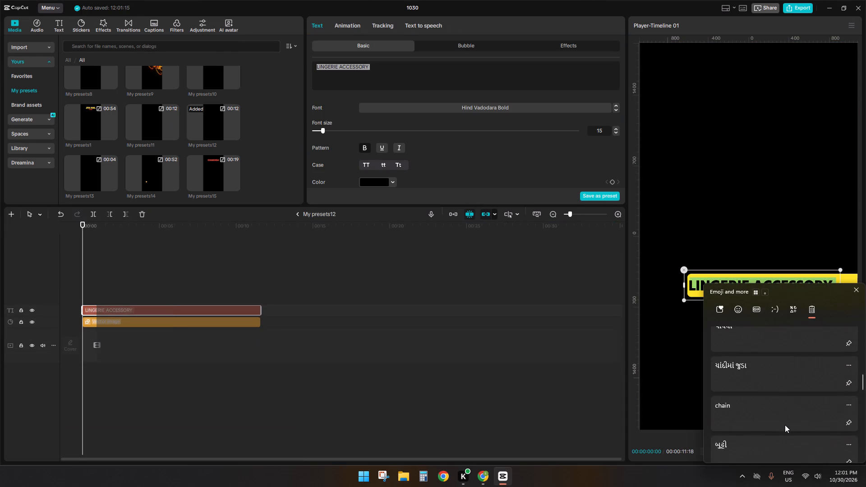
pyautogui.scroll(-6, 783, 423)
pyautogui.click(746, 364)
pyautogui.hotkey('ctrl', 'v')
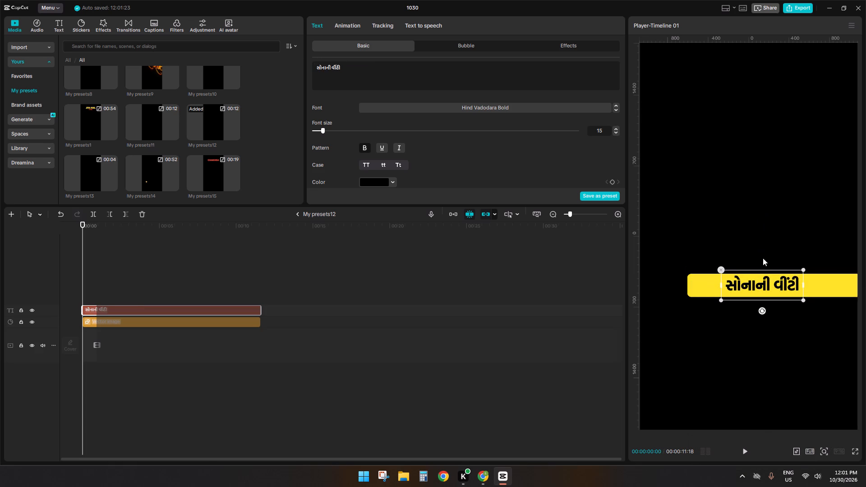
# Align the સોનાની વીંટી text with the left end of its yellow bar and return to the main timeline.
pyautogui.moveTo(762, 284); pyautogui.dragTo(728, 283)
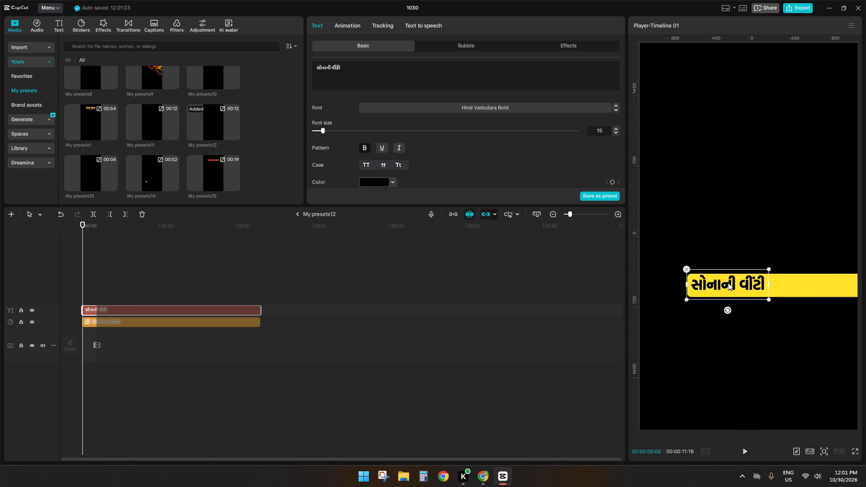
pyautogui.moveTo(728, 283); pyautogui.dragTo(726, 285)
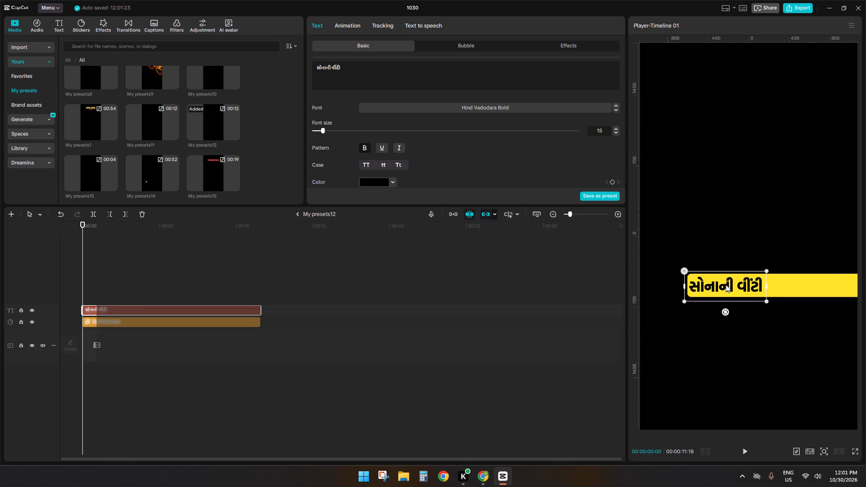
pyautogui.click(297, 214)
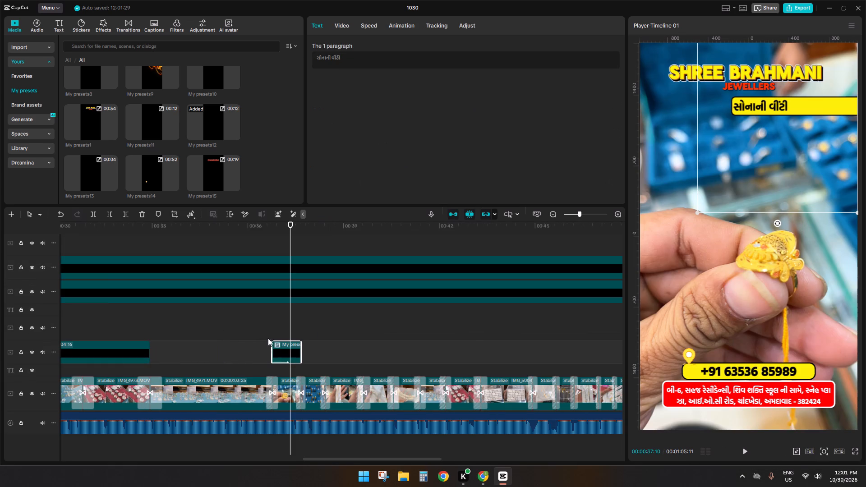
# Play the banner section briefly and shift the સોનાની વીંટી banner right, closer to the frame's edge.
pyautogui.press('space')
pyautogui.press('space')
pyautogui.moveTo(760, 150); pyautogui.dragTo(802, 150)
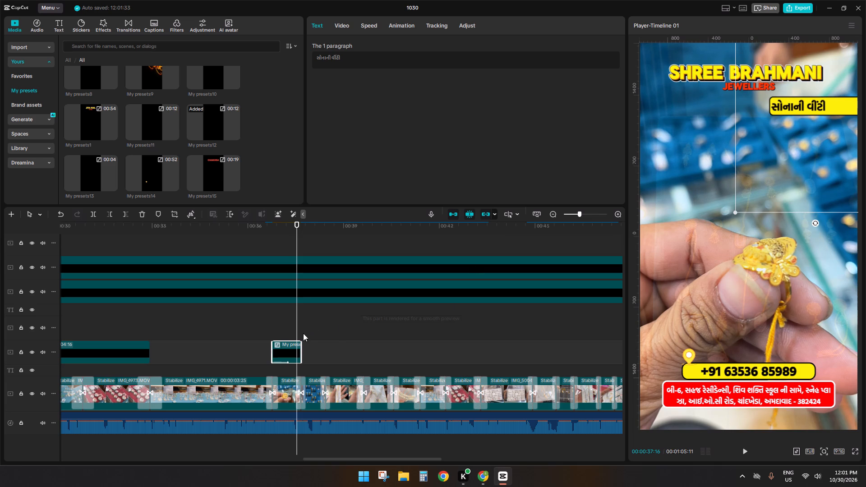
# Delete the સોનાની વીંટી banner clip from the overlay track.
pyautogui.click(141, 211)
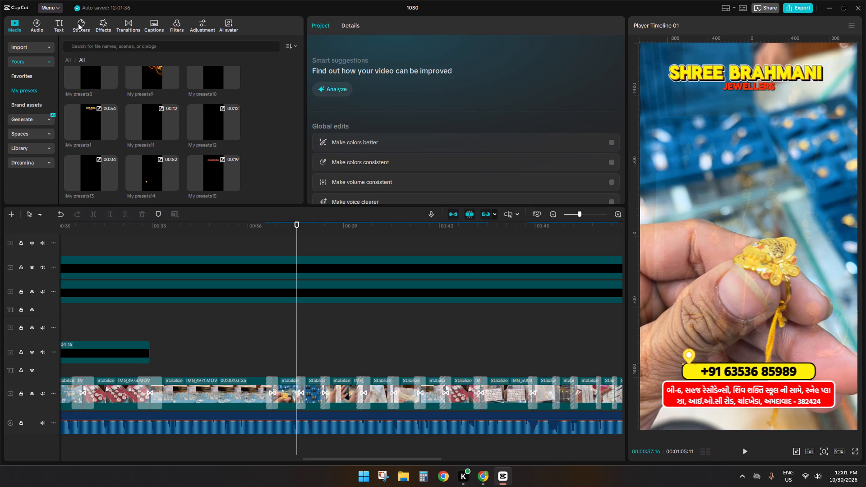
# Check the stickers, clear the shoping search from the text templates, and browse the Trending and B.Duck templates.
pyautogui.click(78, 23)
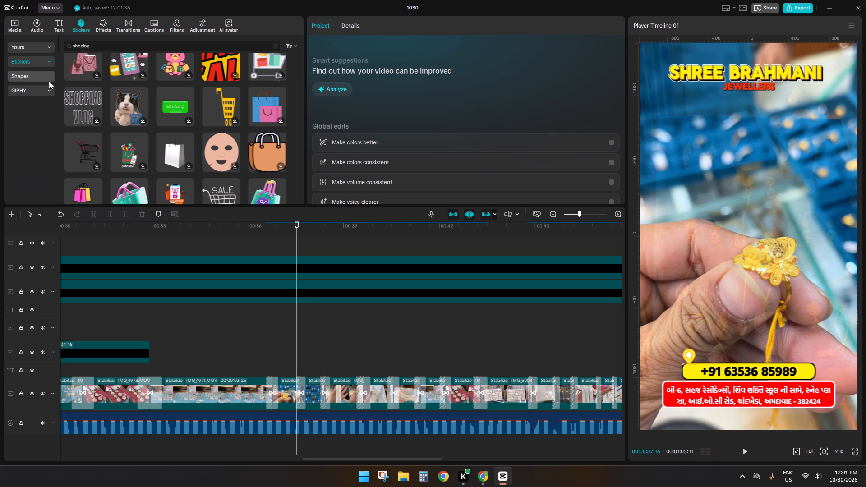
pyautogui.scroll(4, 160, 101)
pyautogui.click(56, 27)
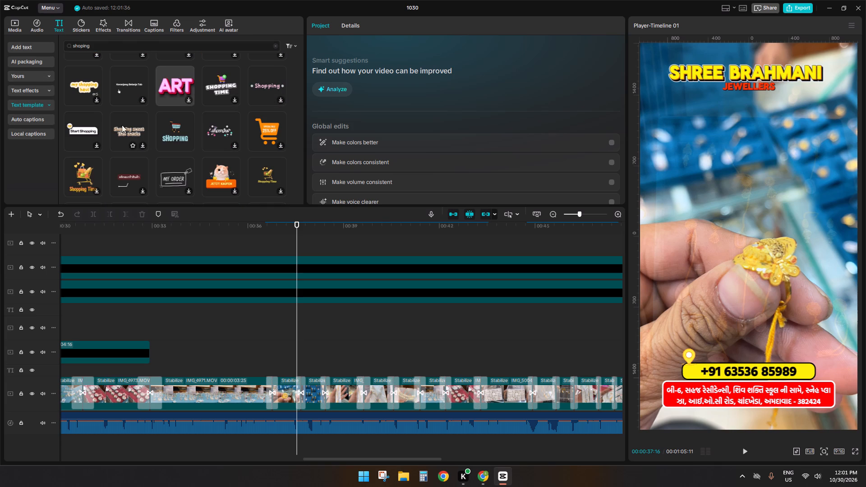
pyautogui.click(276, 46)
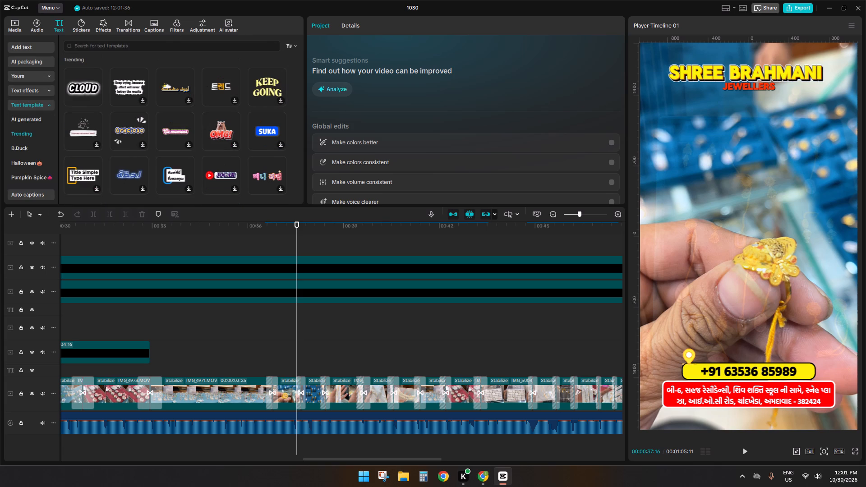
pyautogui.scroll(-1, 180, 138)
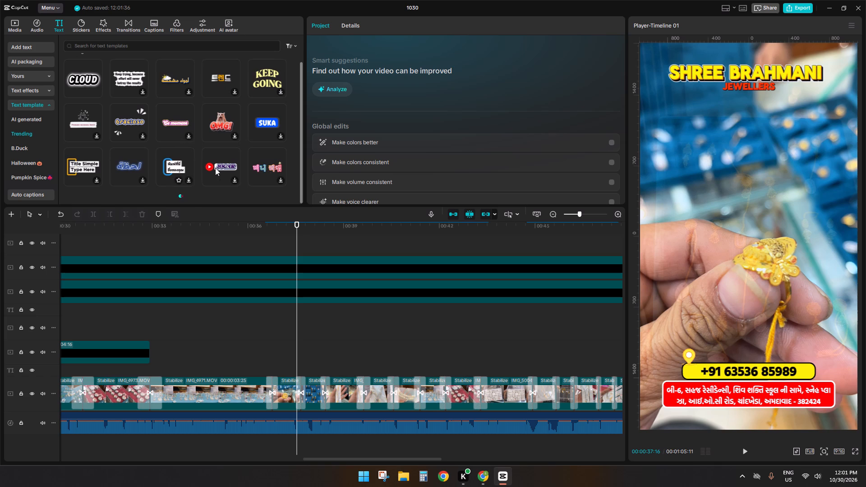
pyautogui.click(25, 151)
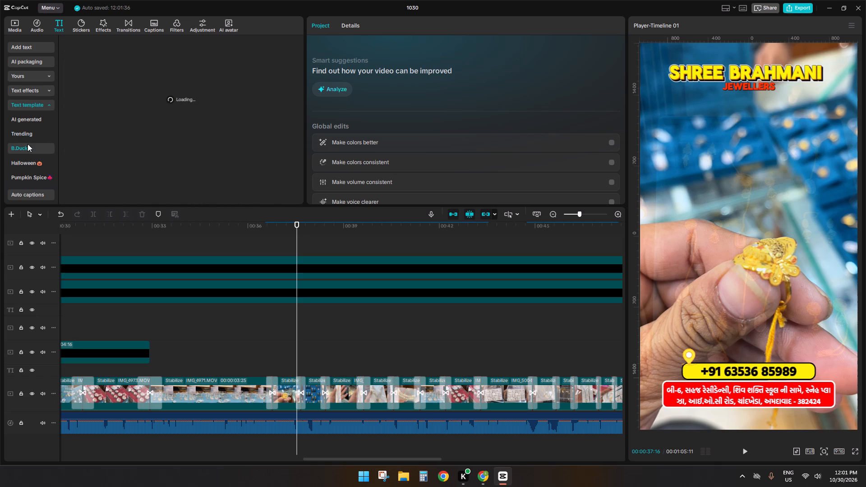
pyautogui.scroll(-3, 166, 137)
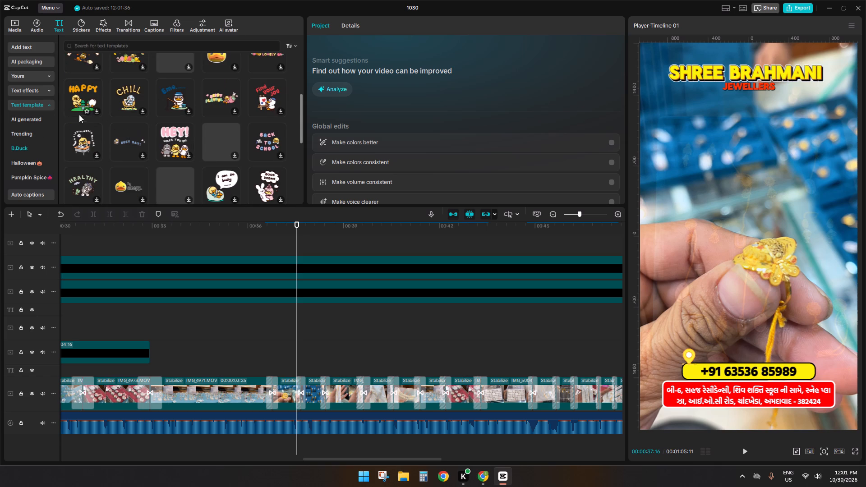
# Look through the favourite text templates, the Classic text effects and the favourite text effects for a label style.
pyautogui.click(35, 77)
pyautogui.click(29, 77)
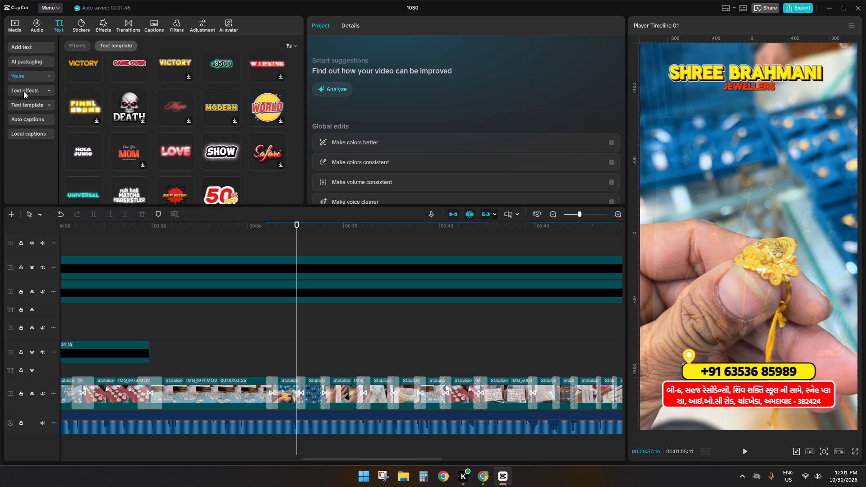
pyautogui.click(23, 91)
pyautogui.scroll(4, 166, 179)
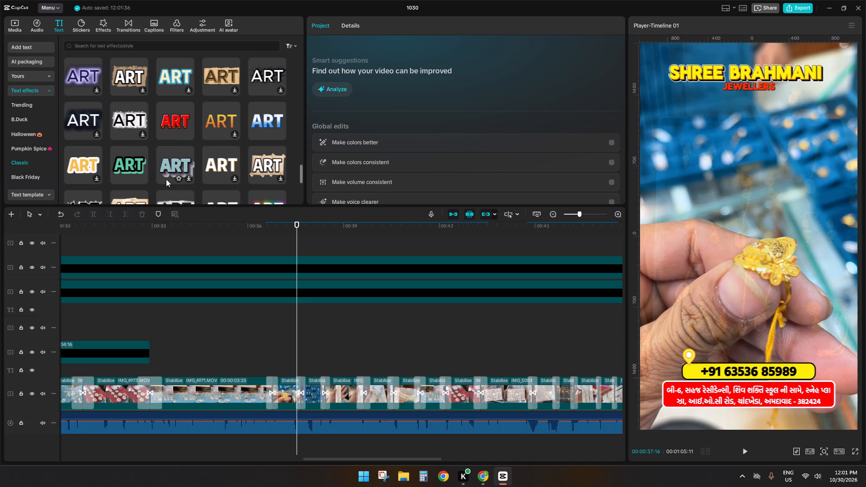
pyautogui.scroll(4, 153, 125)
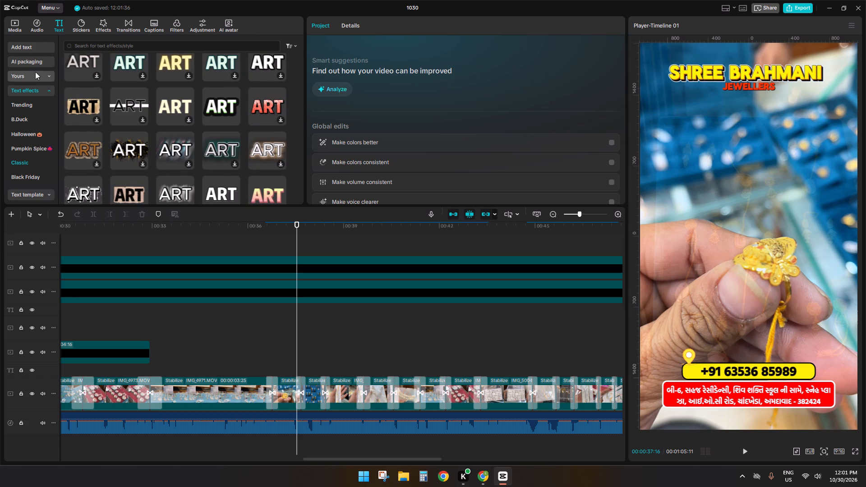
pyautogui.click(35, 72)
pyautogui.scroll(-3, 249, 144)
pyautogui.scroll(2, 249, 145)
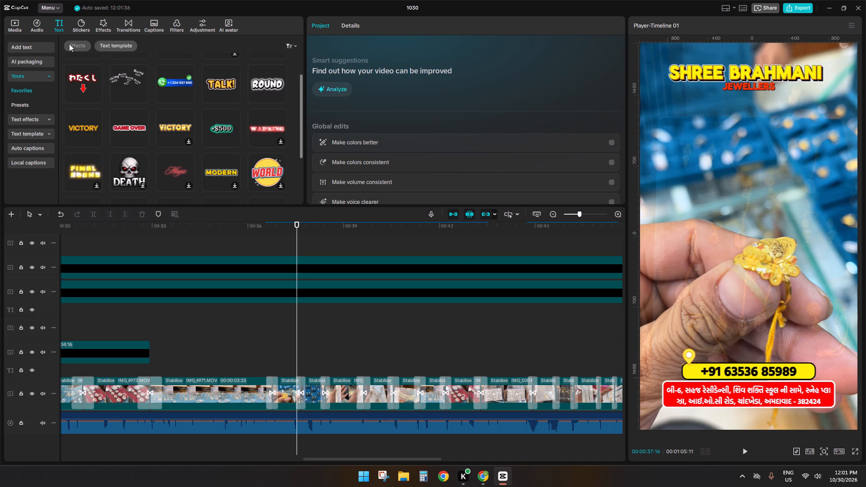
pyautogui.click(67, 42)
pyautogui.scroll(4, 184, 147)
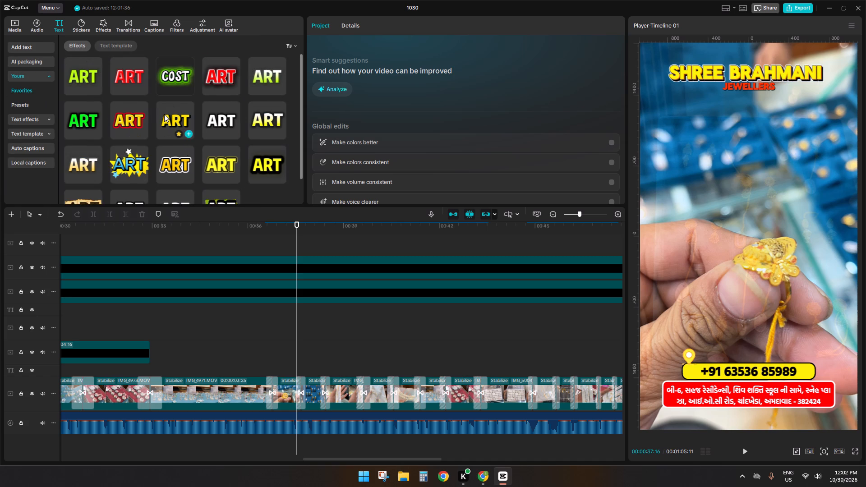
pyautogui.scroll(-3, 164, 114)
pyautogui.doubleClick(118, 40)
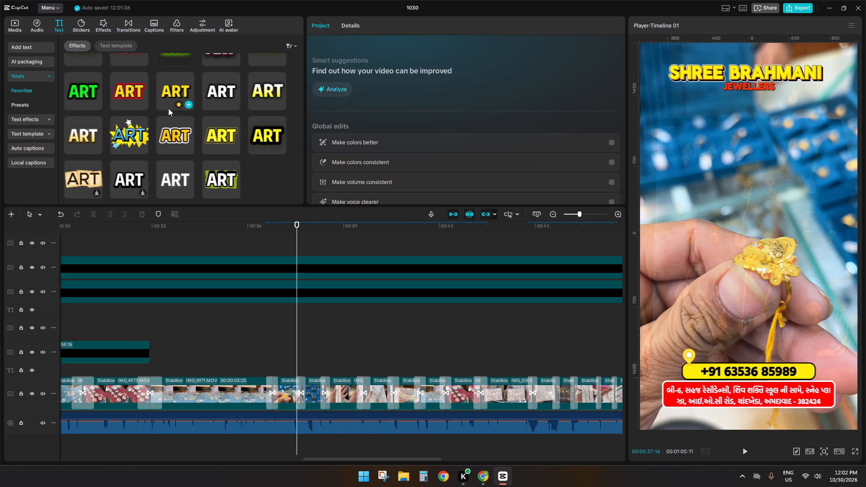
pyautogui.scroll(-3, 157, 118)
# Browse the Trending and NEW text template categories for a suitable product label design.
pyautogui.click(29, 131)
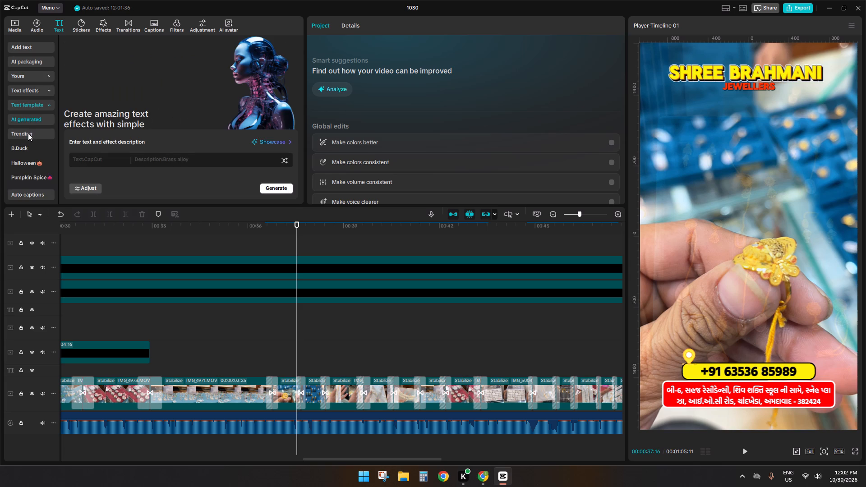
pyautogui.click(20, 132)
pyautogui.scroll(-3, 174, 107)
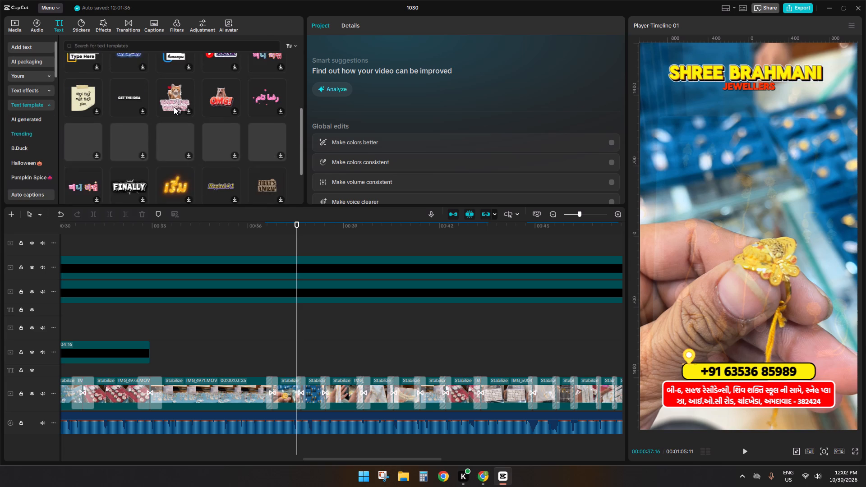
pyautogui.scroll(-12, 174, 107)
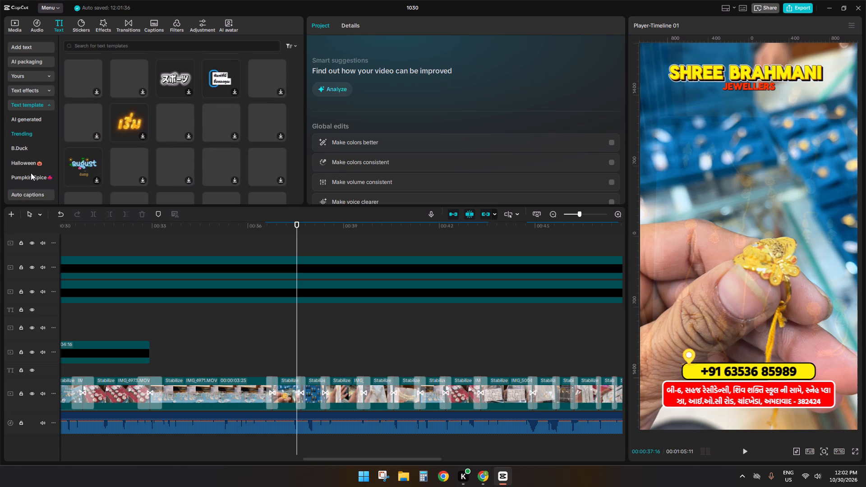
pyautogui.scroll(-2, 32, 174)
pyautogui.click(20, 132)
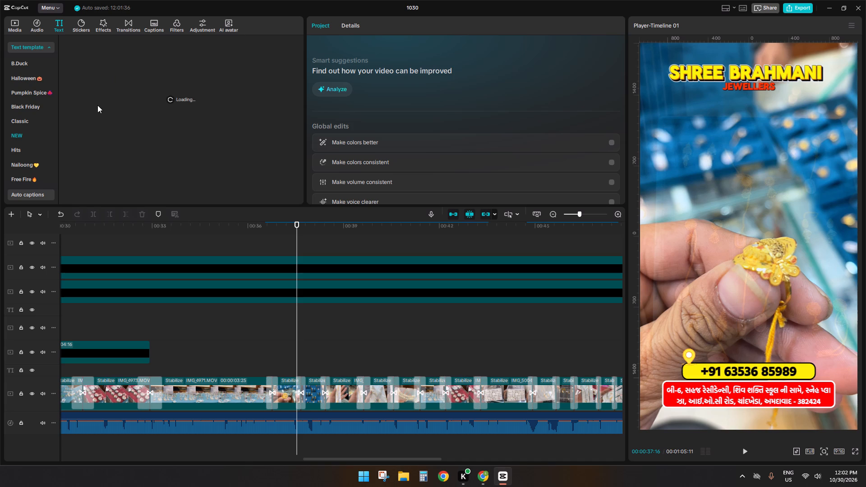
pyautogui.scroll(-3, 175, 129)
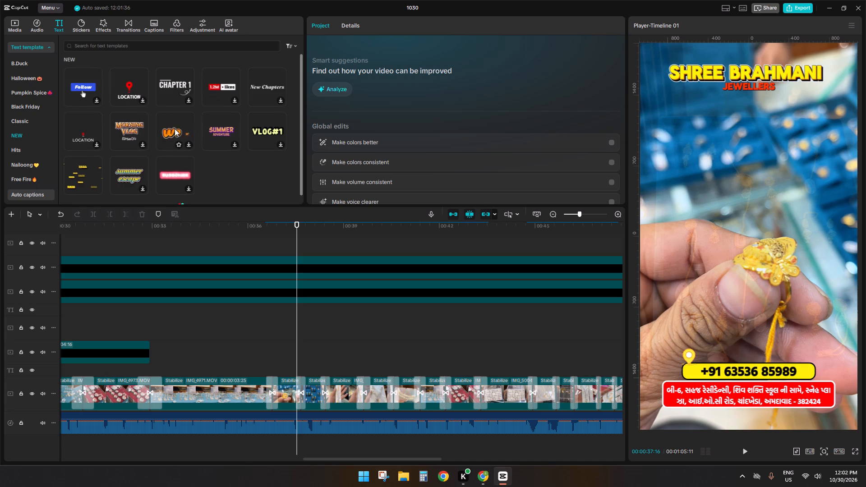
pyautogui.scroll(-1, 175, 129)
pyautogui.scroll(-3, 158, 165)
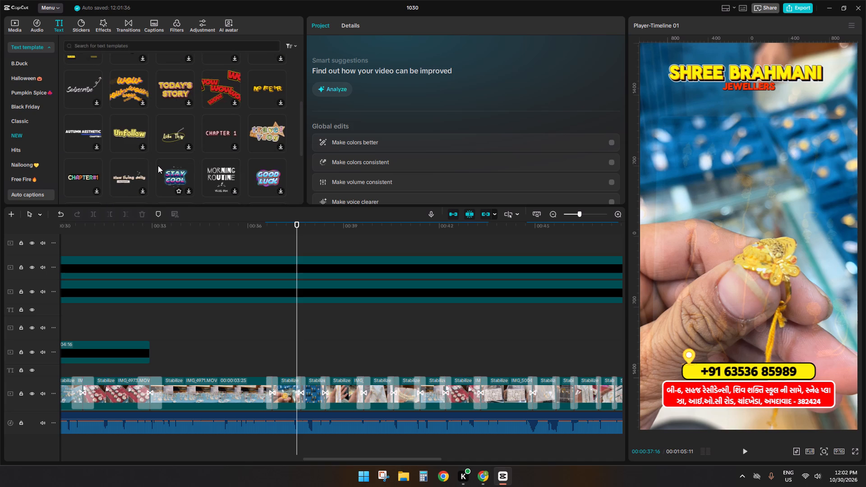
pyautogui.scroll(-6, 158, 165)
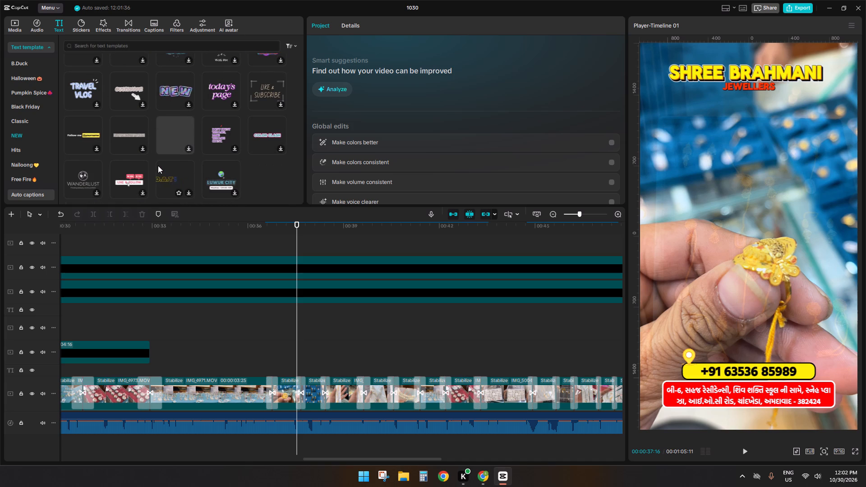
# Browse the Hits and Nailoong text template categories for a suitable label design.
pyautogui.scroll(-6, 158, 165)
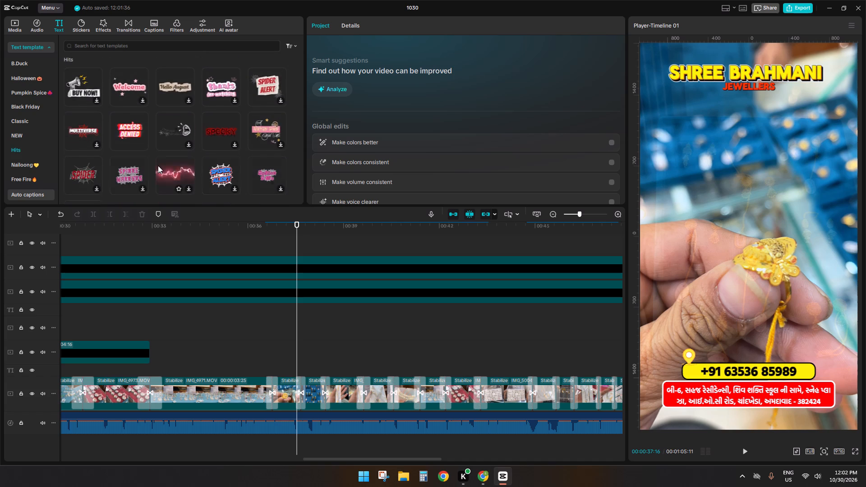
pyautogui.scroll(-6, 158, 165)
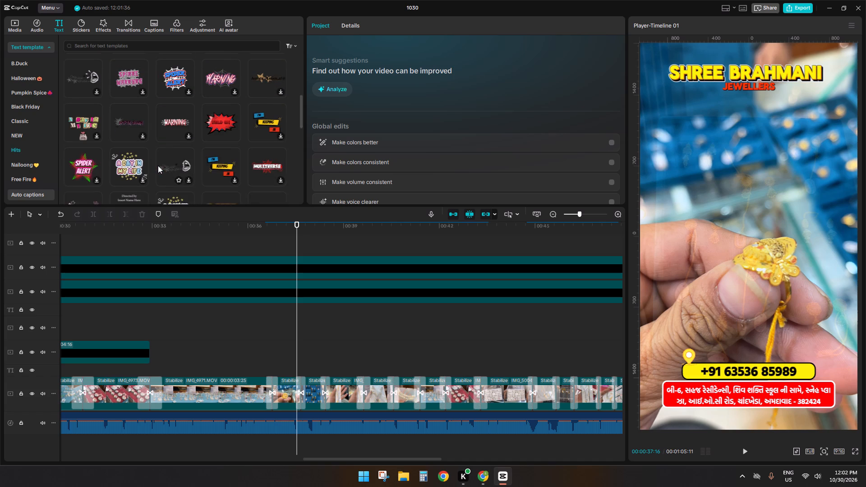
pyautogui.scroll(-7, 158, 165)
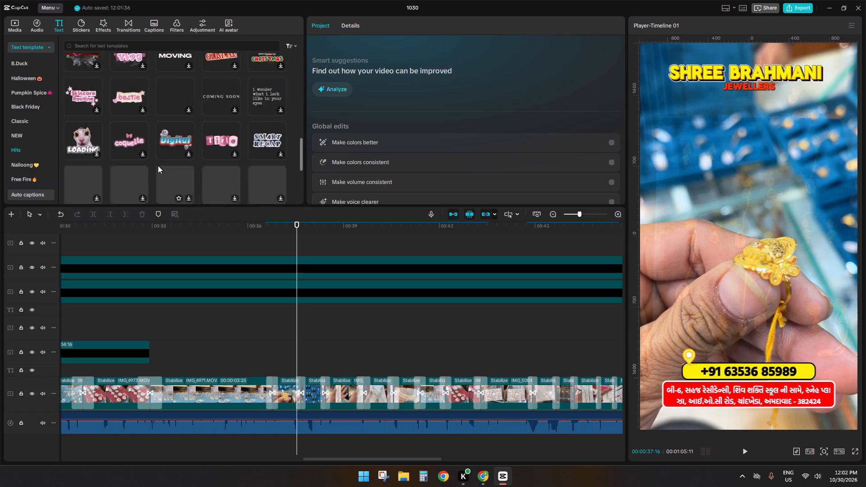
pyautogui.scroll(-6, 158, 165)
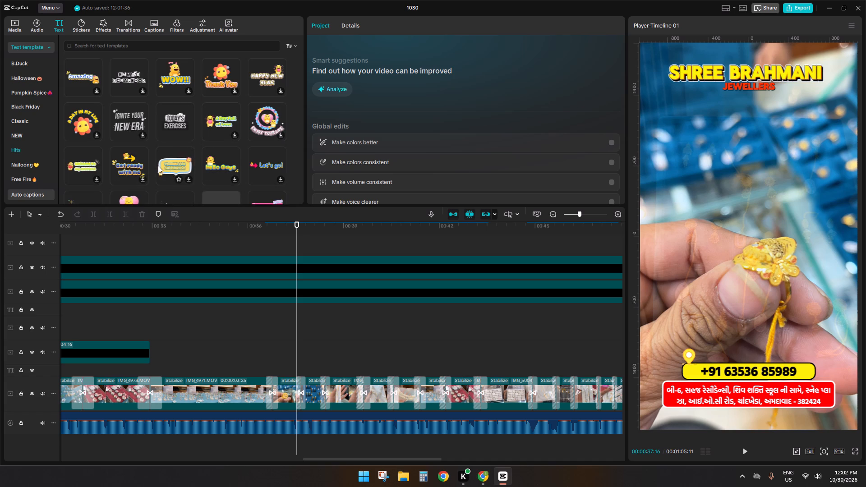
pyautogui.scroll(-6, 158, 165)
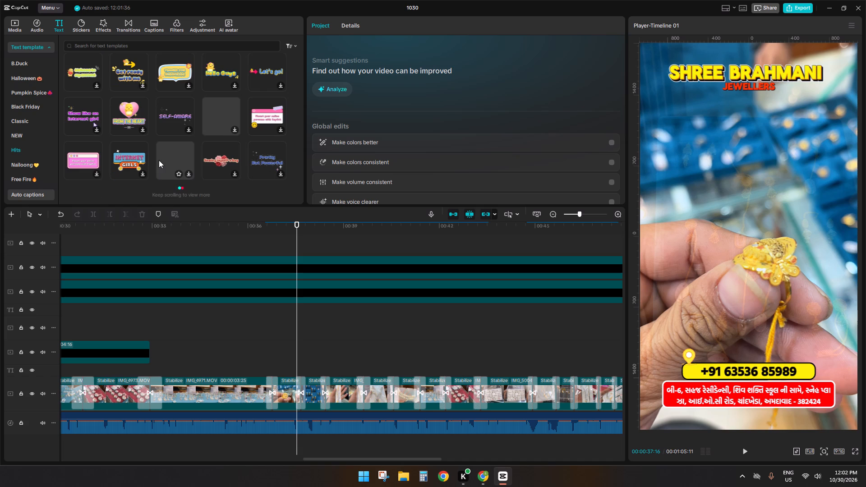
pyautogui.scroll(-10, 159, 160)
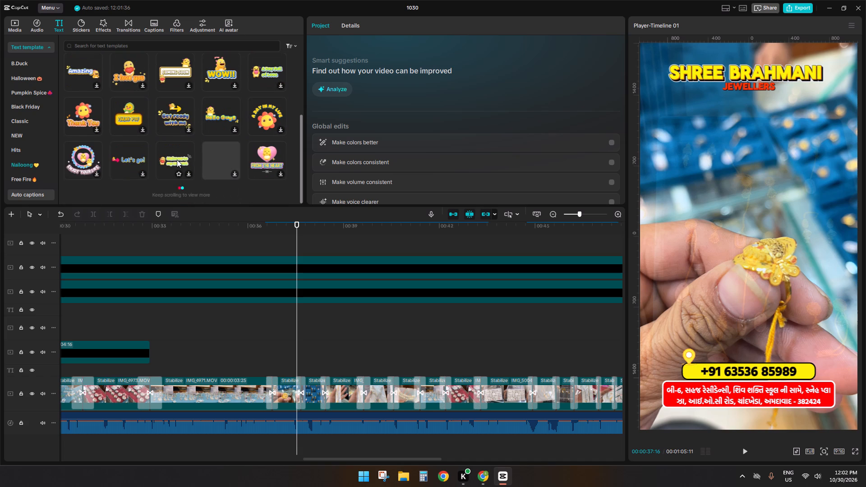
pyautogui.scroll(-4, 177, 160)
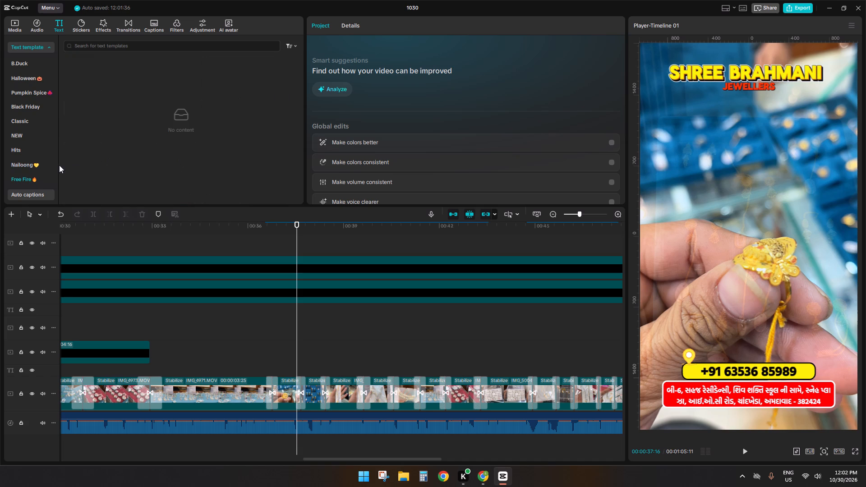
# Browse the Icons and Title text templates, previewing the SUPER and "edit your text" designs for the next label.
pyautogui.scroll(-3, 46, 168)
pyautogui.click(23, 78)
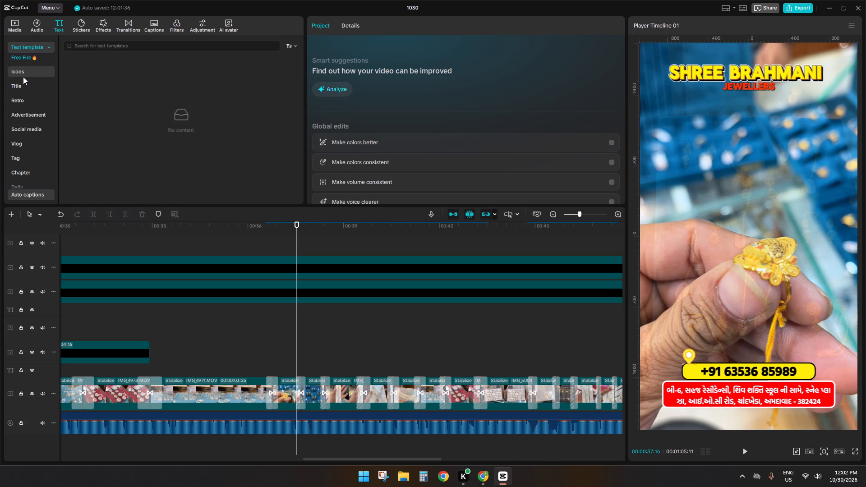
pyautogui.click(23, 77)
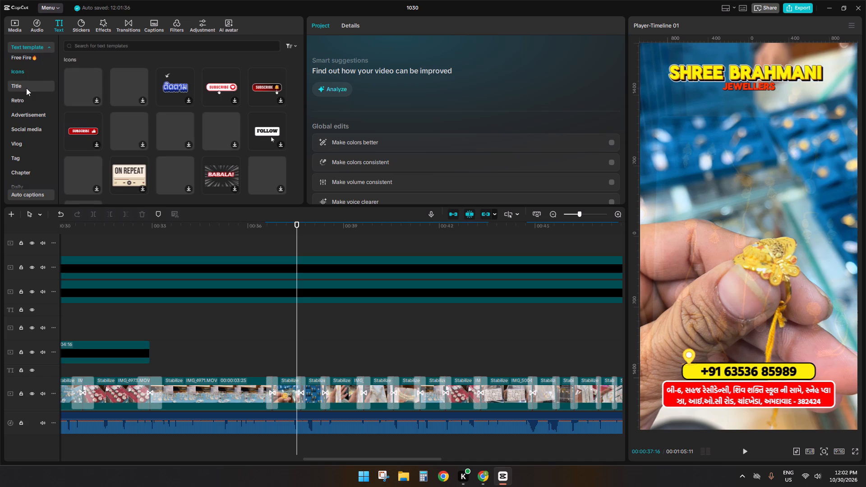
pyautogui.click(26, 88)
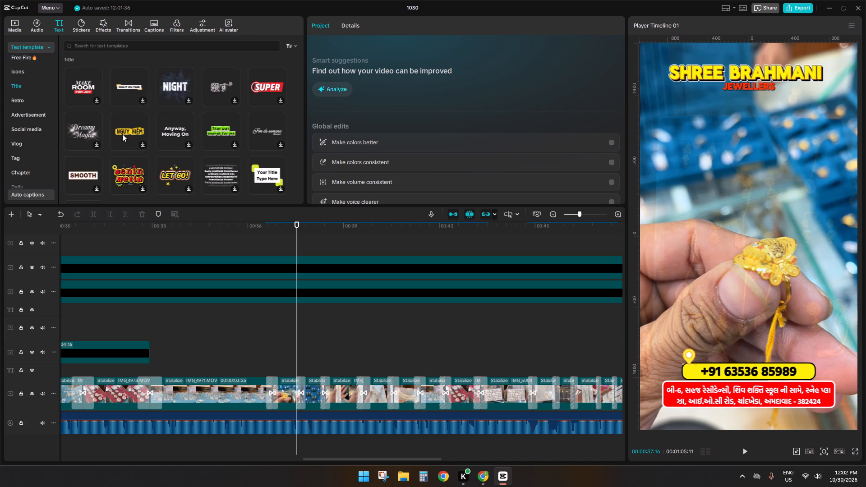
pyautogui.click(134, 83)
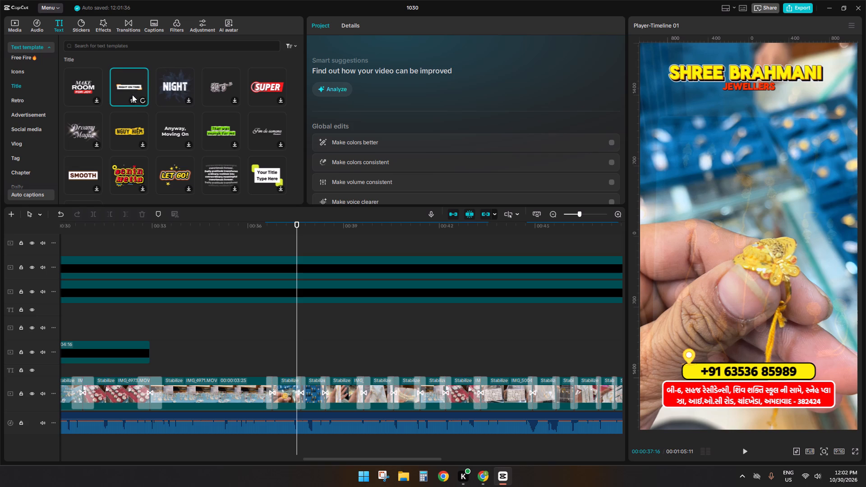
pyautogui.click(134, 102)
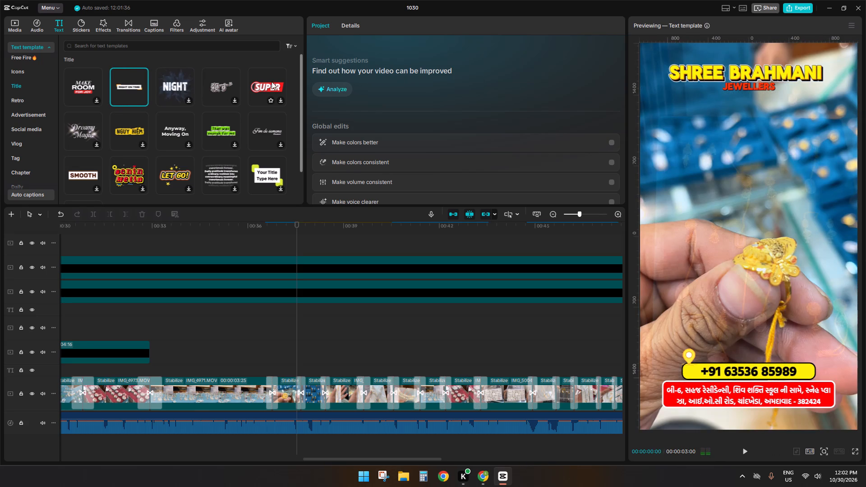
pyautogui.click(268, 85)
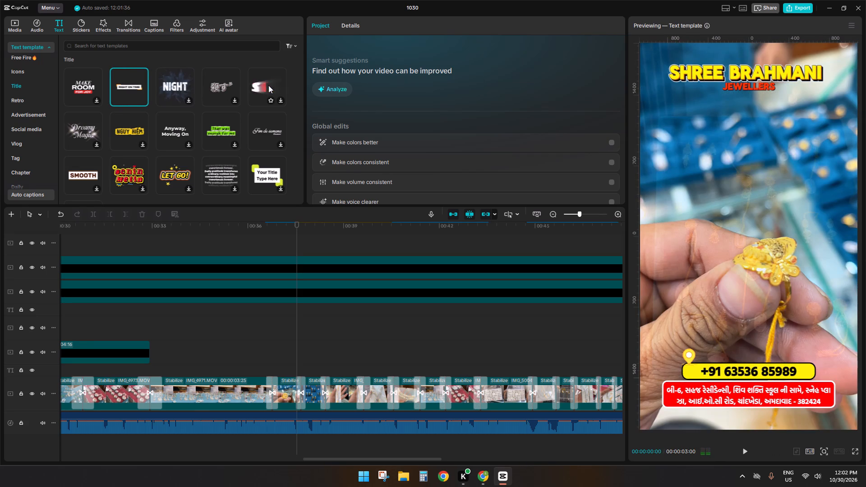
pyautogui.scroll(-2, 258, 151)
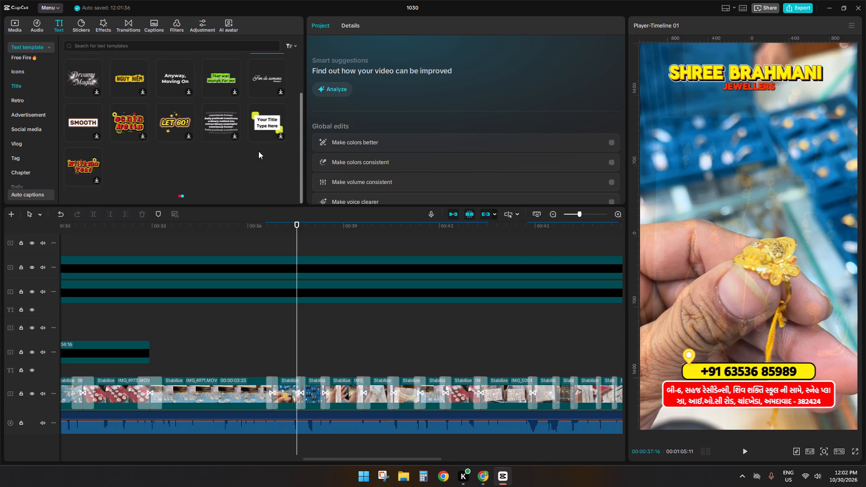
pyautogui.scroll(-2, 124, 112)
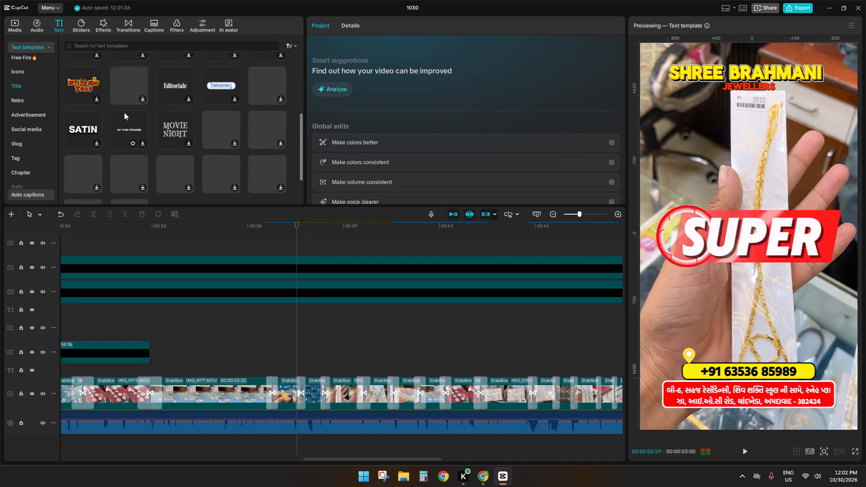
pyautogui.click(216, 84)
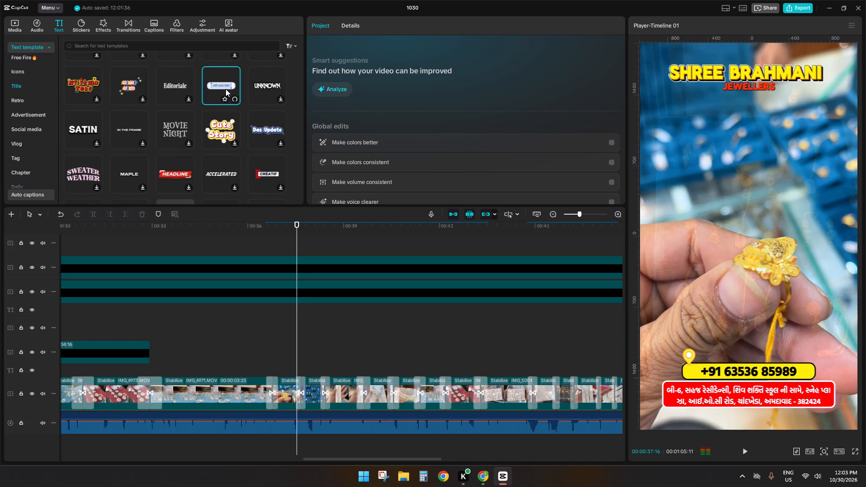
pyautogui.click(225, 98)
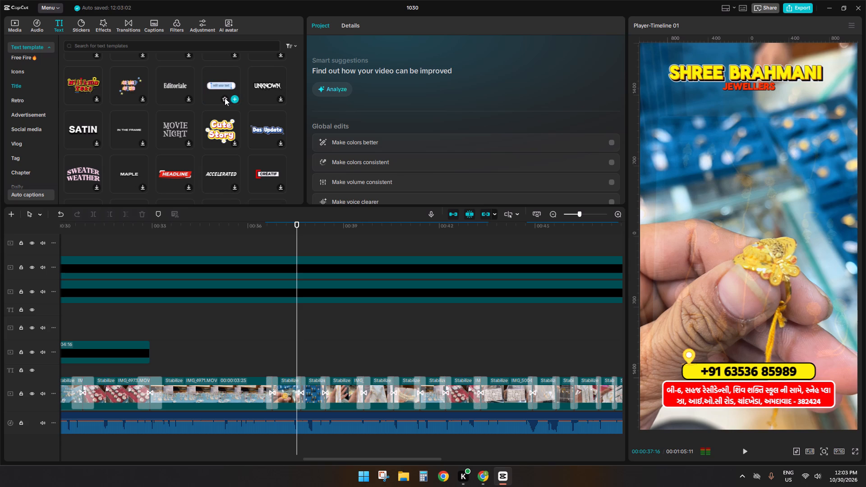
pyautogui.click(216, 93)
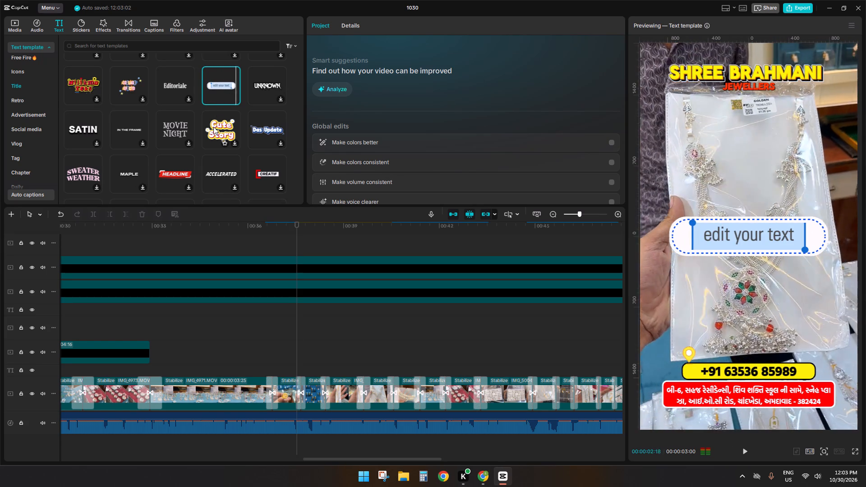
# Browse the remaining Title templates and the Retro templates for a suitable label design.
pyautogui.scroll(-2, 89, 156)
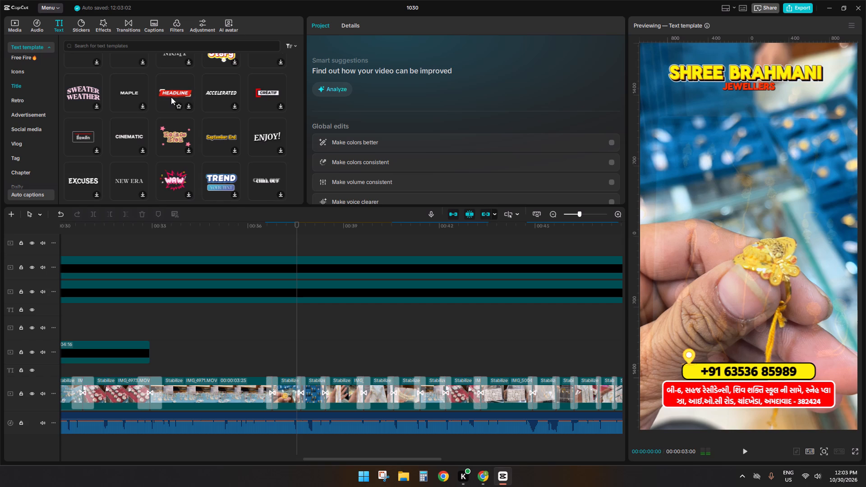
pyautogui.scroll(-3, 171, 97)
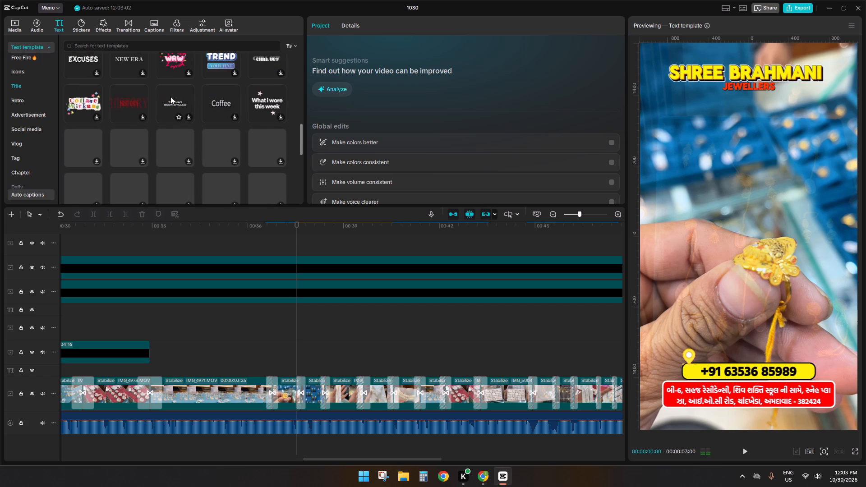
pyautogui.scroll(-1, 155, 96)
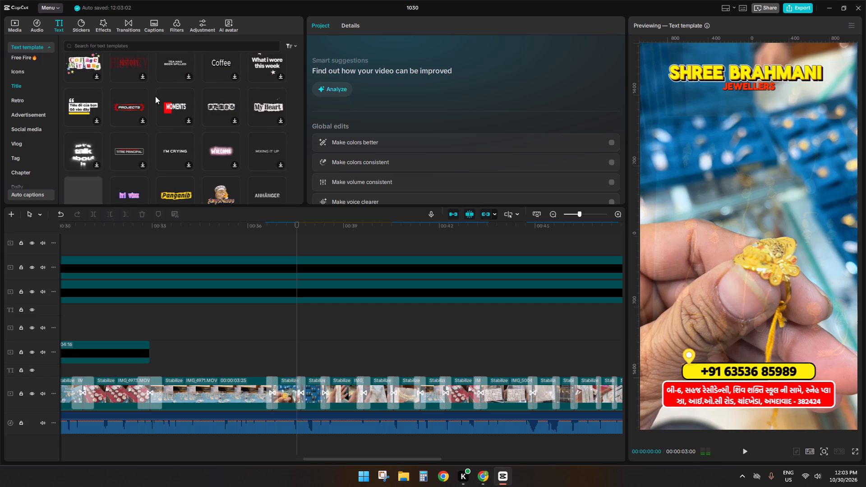
pyautogui.scroll(-3, 155, 96)
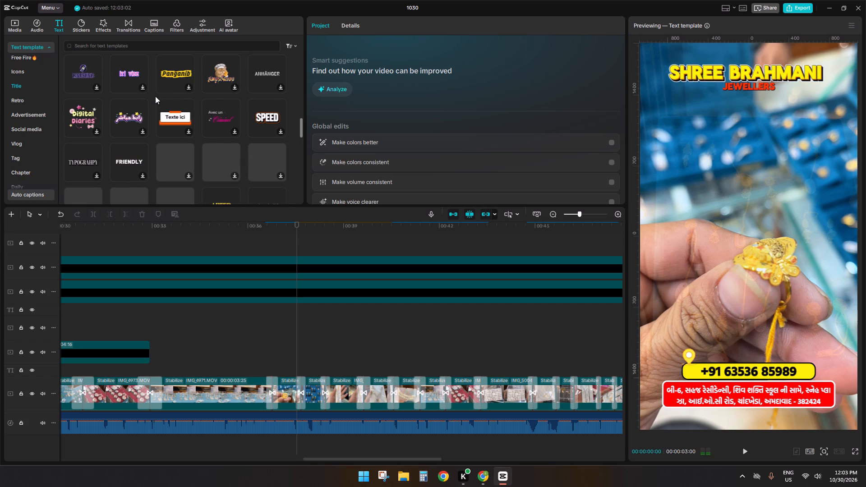
pyautogui.scroll(-3, 155, 96)
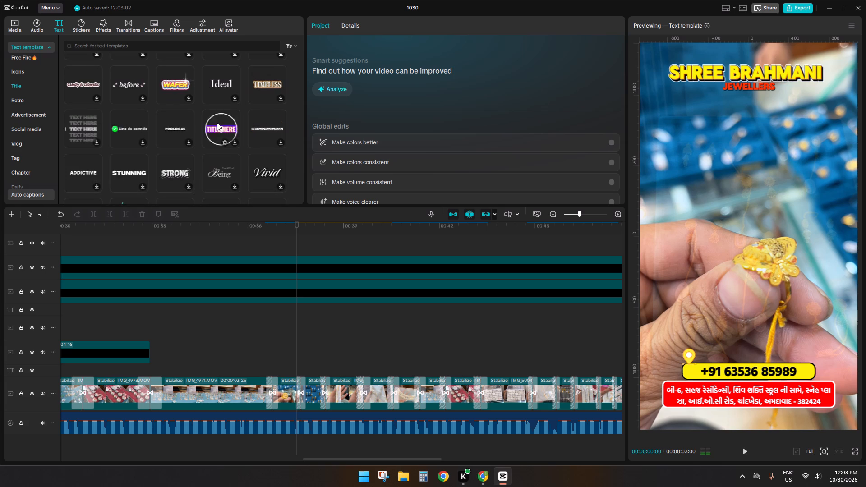
pyautogui.scroll(-2, 181, 87)
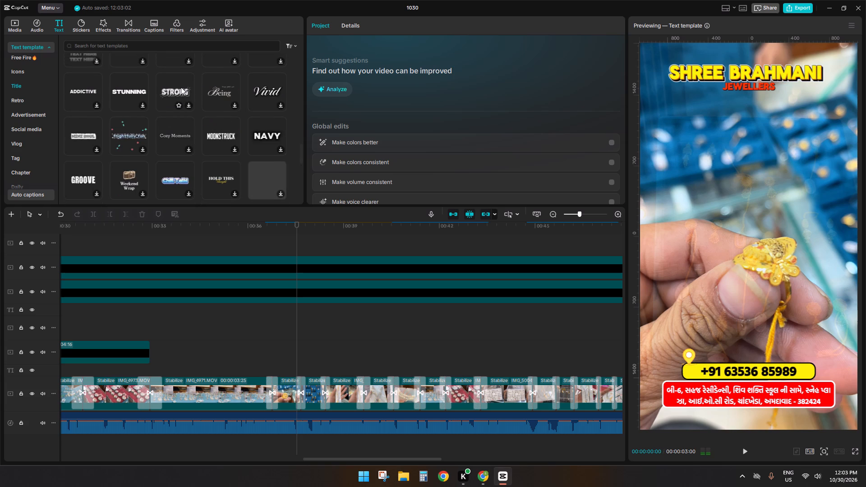
pyautogui.scroll(-2, 181, 87)
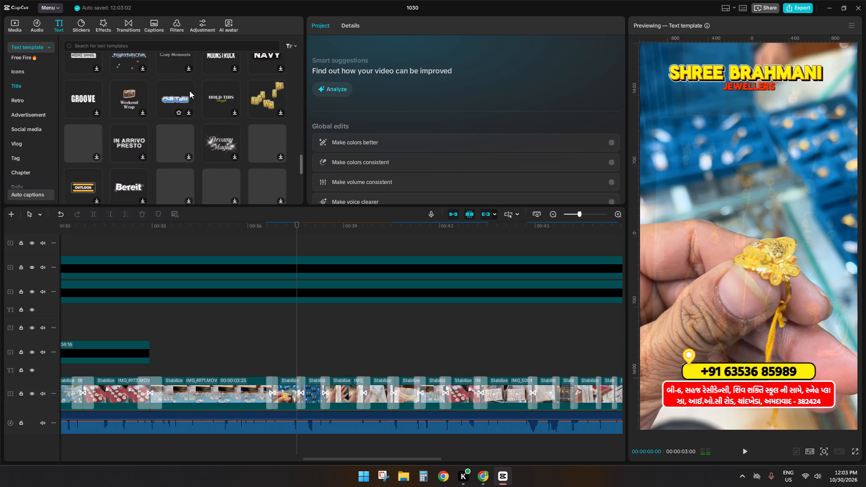
pyautogui.scroll(-1, 172, 96)
pyautogui.scroll(-2, 252, 105)
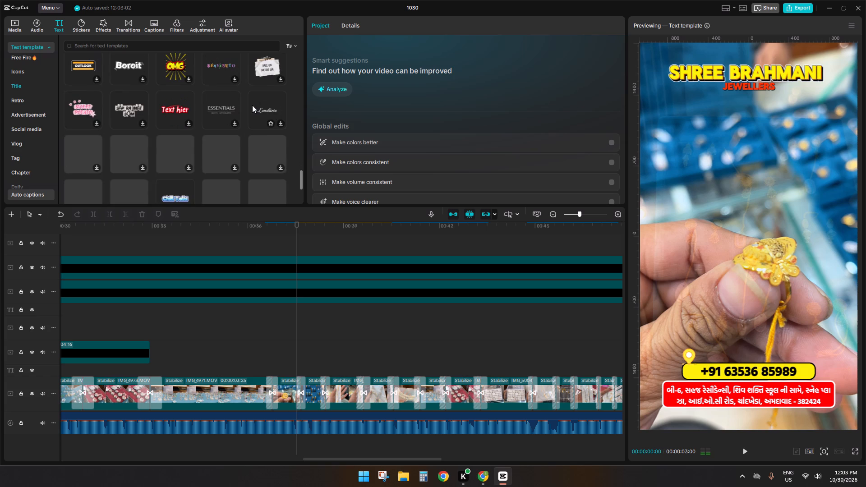
pyautogui.scroll(-2, 145, 131)
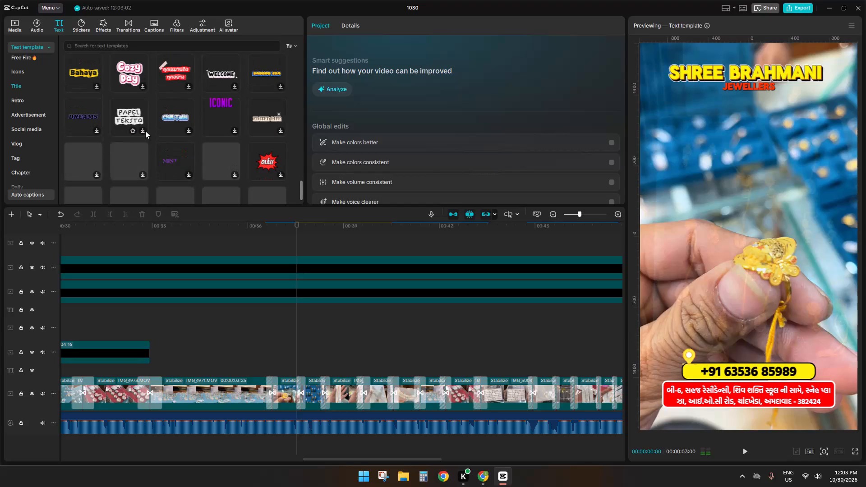
pyautogui.scroll(-1, 145, 131)
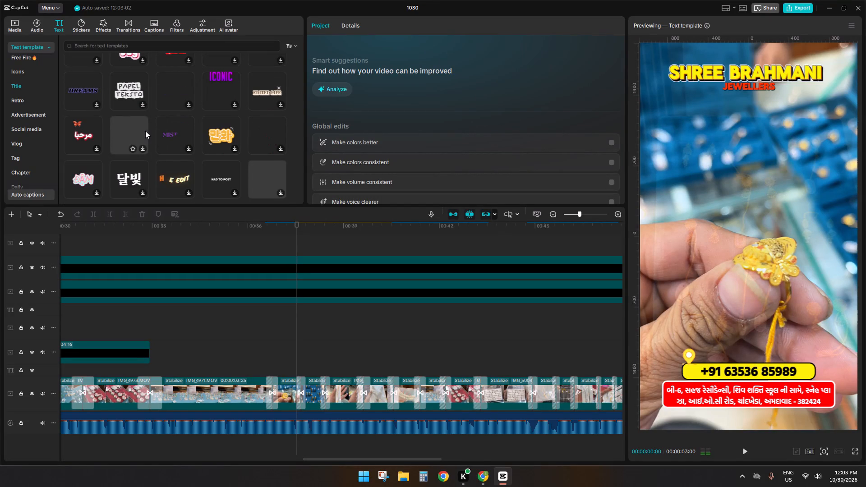
pyautogui.scroll(-2, 145, 131)
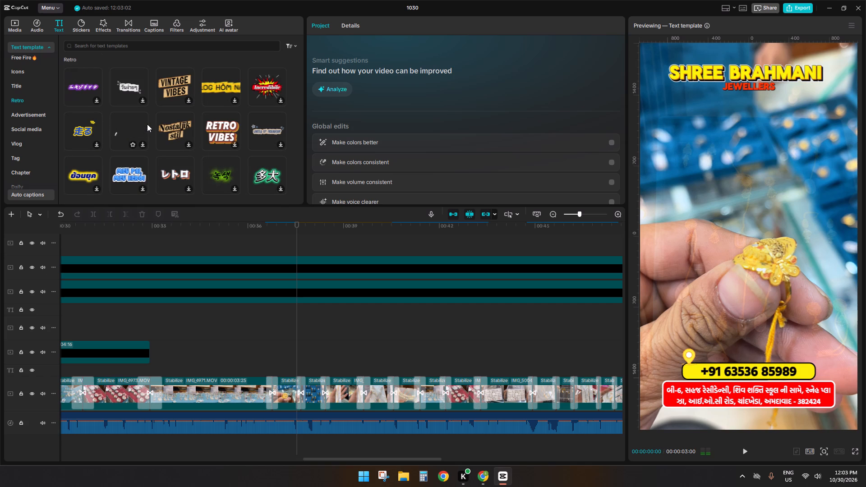
pyautogui.scroll(-6, 150, 124)
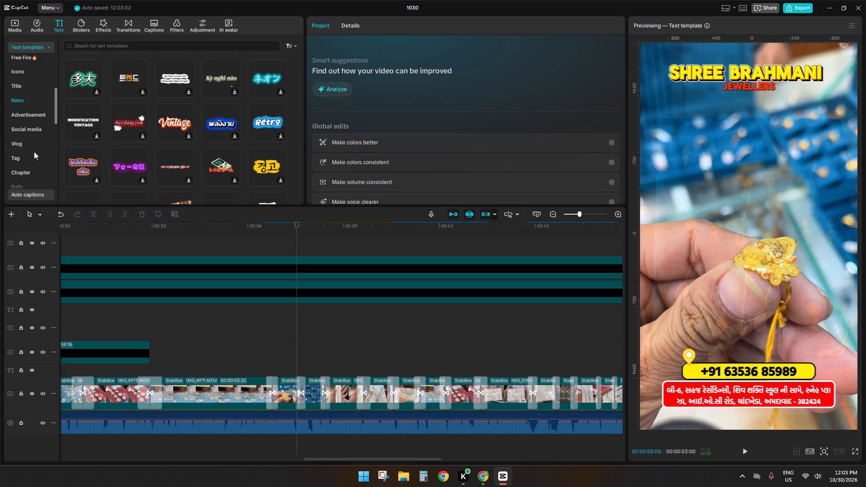
# Add the "edit your text" Title template to the text track directly above the main video, spanning the playhead at the gold ring clip.
pyautogui.click(28, 91)
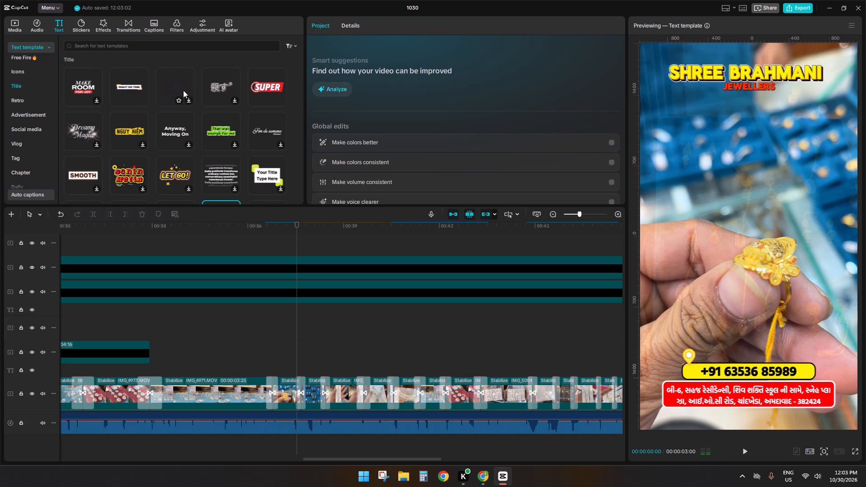
pyautogui.scroll(-1, 183, 141)
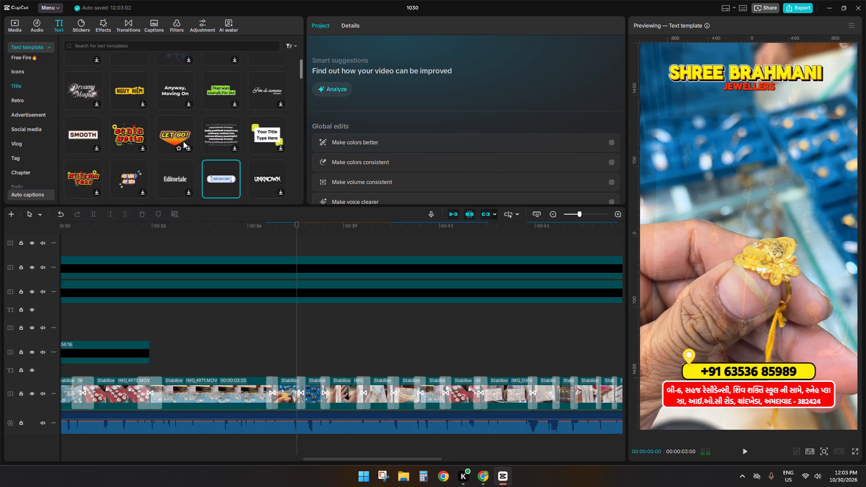
pyautogui.scroll(-3, 183, 141)
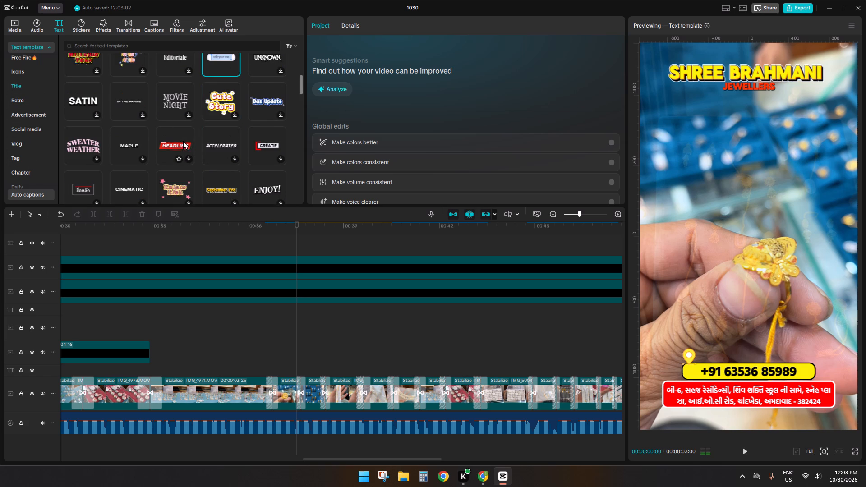
pyautogui.moveTo(213, 67); pyautogui.dragTo(283, 359)
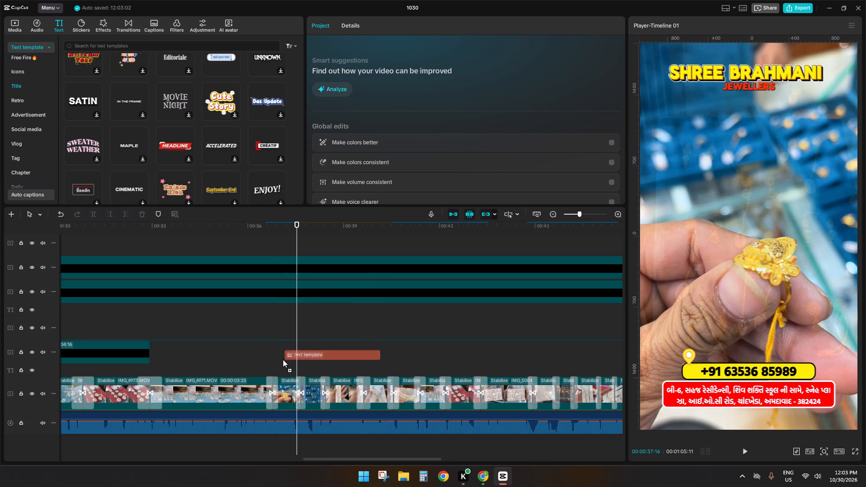
pyautogui.moveTo(283, 359); pyautogui.dragTo(274, 370)
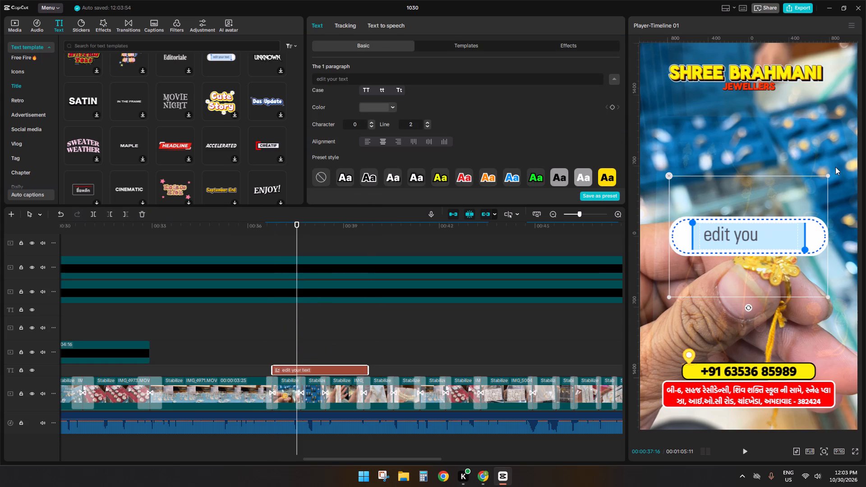
# Shrink the "edit your text" label to about two-thirds of its size and place it just below the JEWELLERS title.
pyautogui.moveTo(830, 176); pyautogui.dragTo(811, 224)
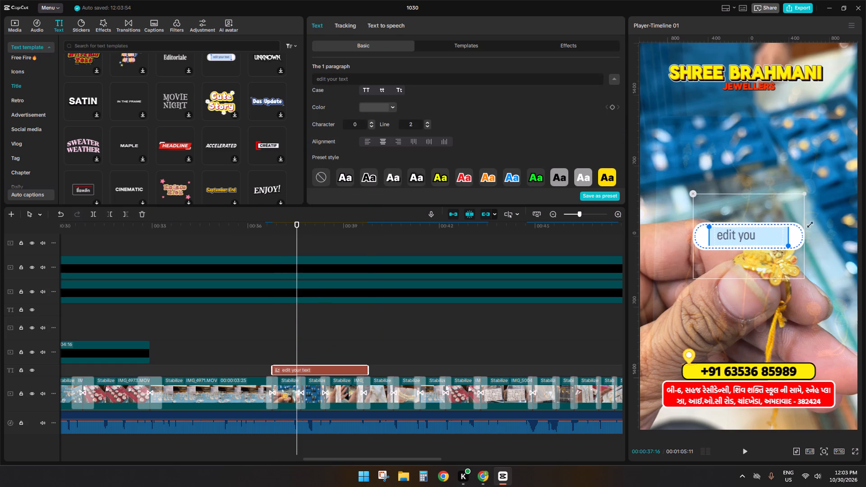
pyautogui.moveTo(811, 224); pyautogui.dragTo(811, 225)
pyautogui.moveTo(757, 241); pyautogui.dragTo(759, 115)
# Select the label's placeholder text and look through the clipboard history for the product wording to use.
pyautogui.moveTo(353, 77); pyautogui.dragTo(283, 73)
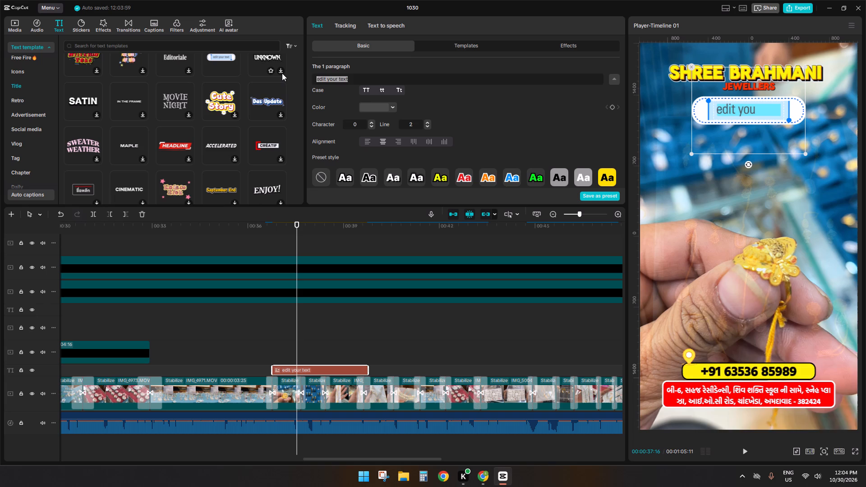
pyautogui.press('super+v')
pyautogui.scroll(-9, 755, 358)
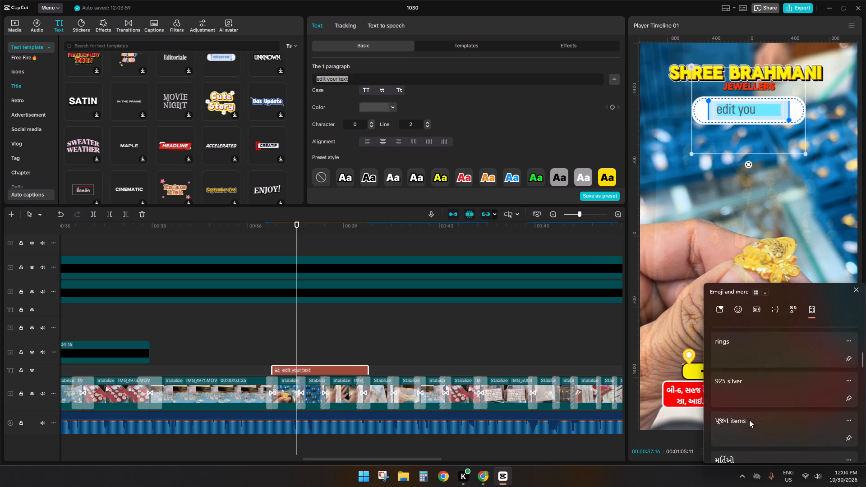
pyautogui.scroll(-13, 749, 420)
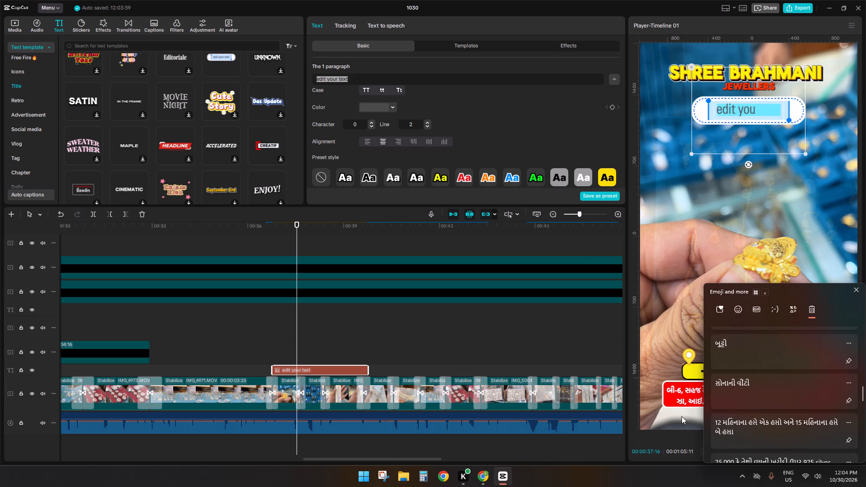
# Switch to Chrome and translate સોનાની વીંટી from Gujarati to English on the Google translation page, then copy the English wording.
pyautogui.doubleClick(482, 478)
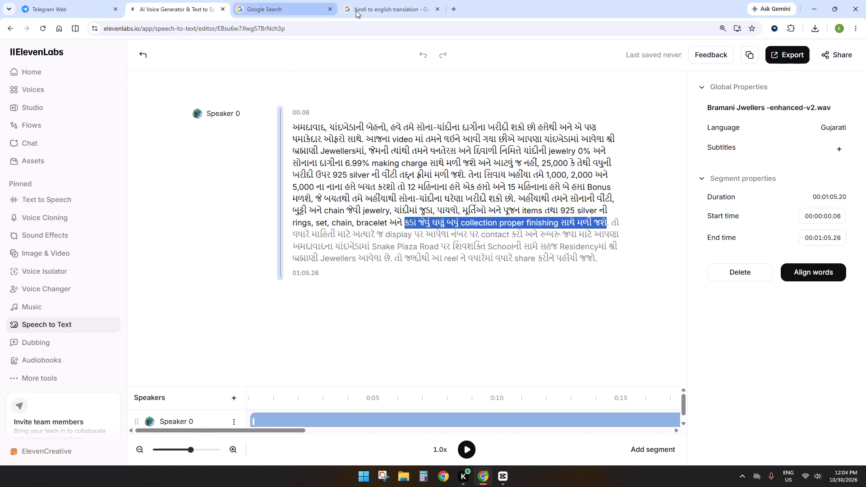
pyautogui.click(387, 5)
pyautogui.click(283, 156)
pyautogui.click(173, 176)
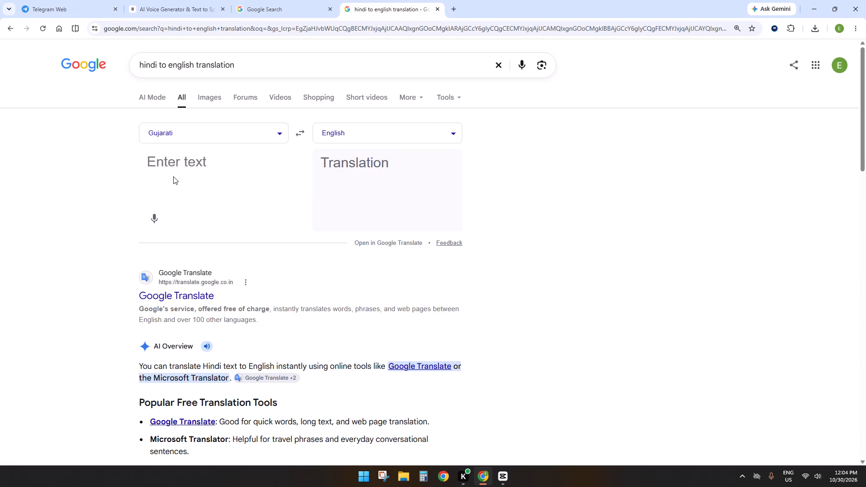
pyautogui.press('super+v')
pyautogui.scroll(-18, 263, 314)
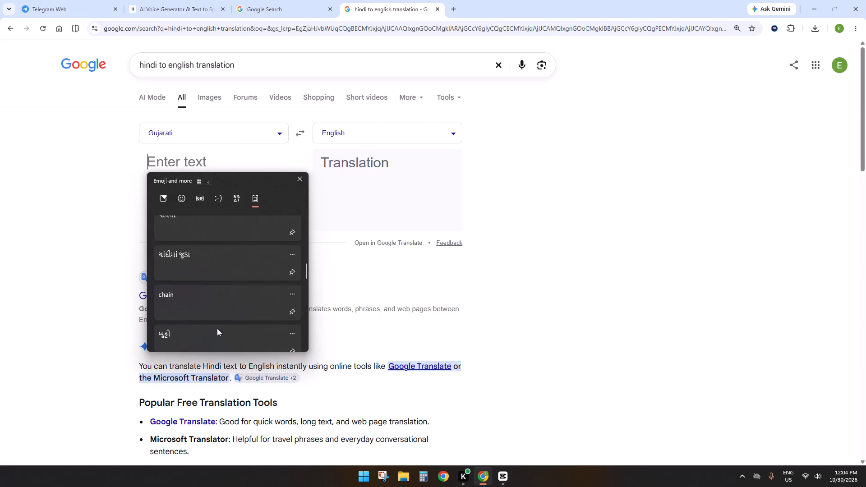
pyautogui.scroll(-3, 217, 328)
pyautogui.click(207, 306)
pyautogui.hotkey('ctrl', 'v')
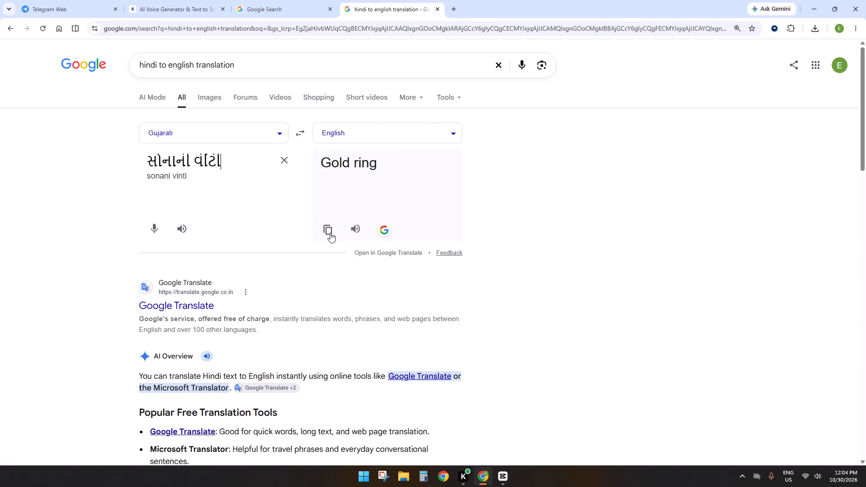
pyautogui.click(330, 233)
# Back in CapCut, replace the label's placeholder text with the copied wording Gold ring and set it to uppercase.
pyautogui.click(505, 476)
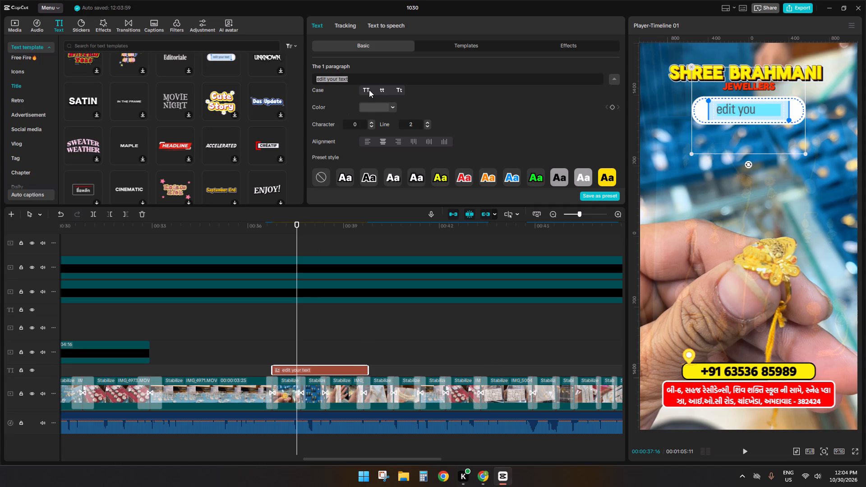
pyautogui.hotkey('ctrl', 'v')
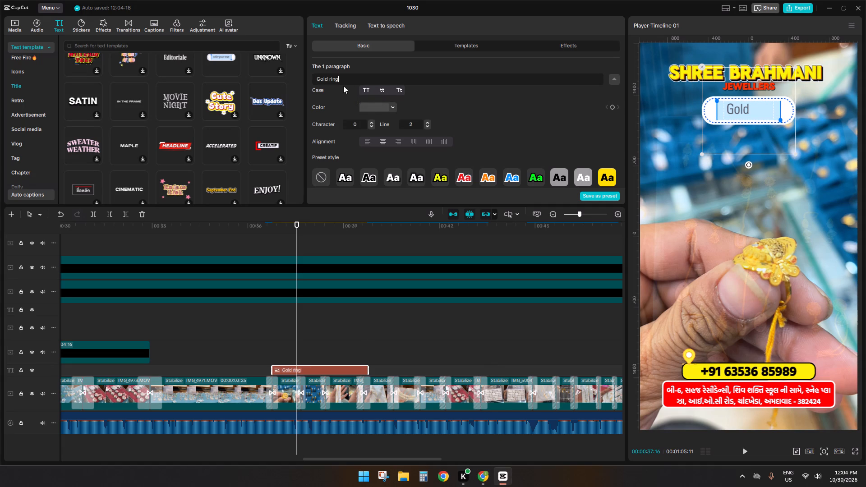
pyautogui.click(368, 87)
# Split the GOLD RING label where the ring clip changes to the earrings clip and remove the part after it.
pyautogui.click(263, 351)
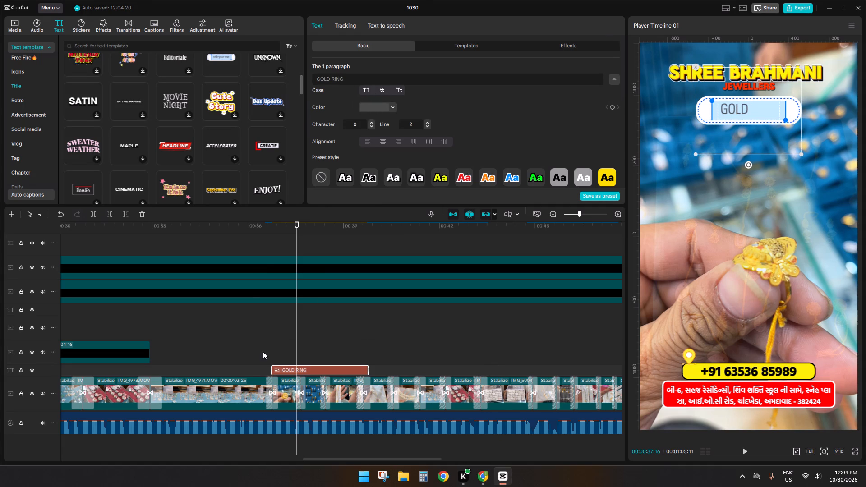
pyautogui.press('space')
pyautogui.click(301, 356)
pyautogui.click(301, 367)
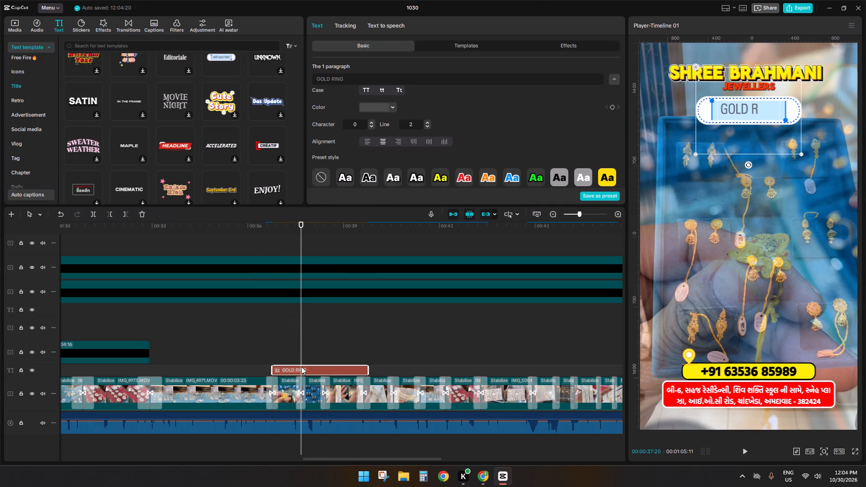
pyautogui.press('s')
pyautogui.press('d')
# Play the shortened GOLD RING label over the ring clip to check its animation and timing.
pyautogui.click(278, 355)
pyautogui.click(272, 355)
pyautogui.press('space')
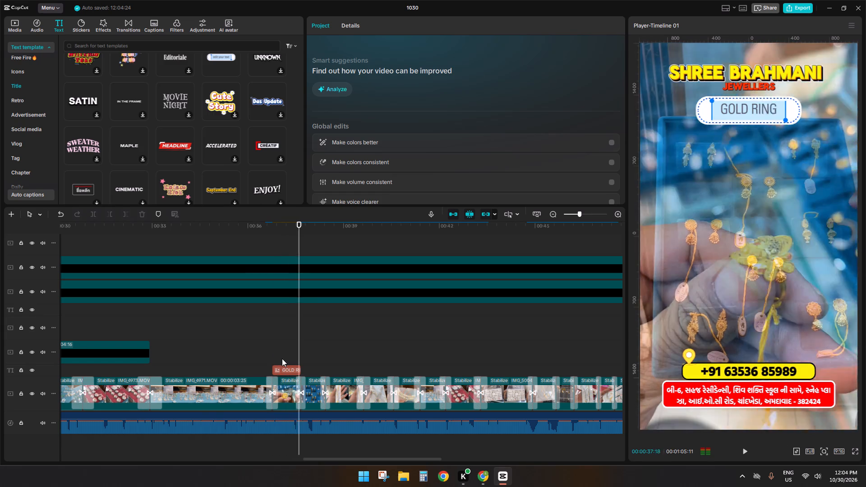
pyautogui.press('space')
pyautogui.click(280, 359)
pyautogui.press('space')
pyautogui.press('space')
pyautogui.click(289, 365)
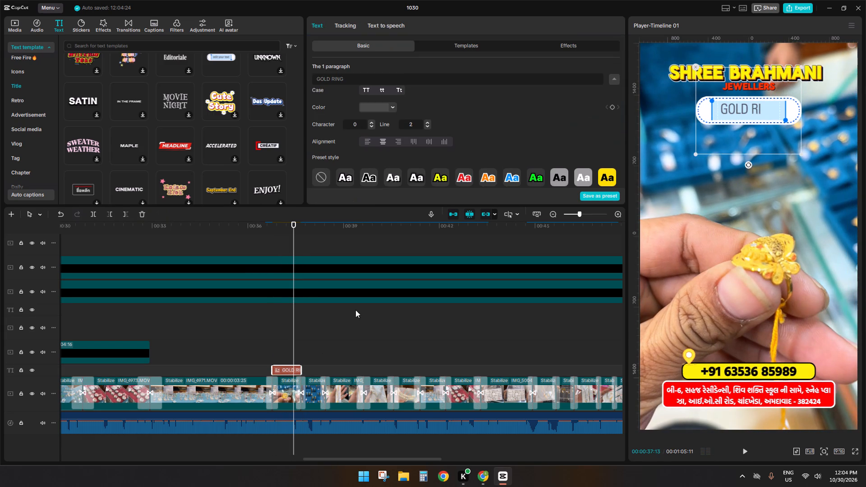
pyautogui.press('space')
pyautogui.press('space')
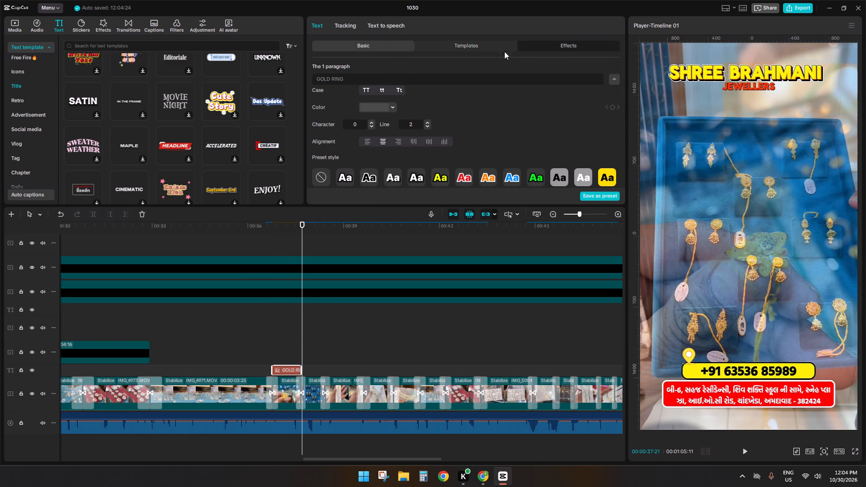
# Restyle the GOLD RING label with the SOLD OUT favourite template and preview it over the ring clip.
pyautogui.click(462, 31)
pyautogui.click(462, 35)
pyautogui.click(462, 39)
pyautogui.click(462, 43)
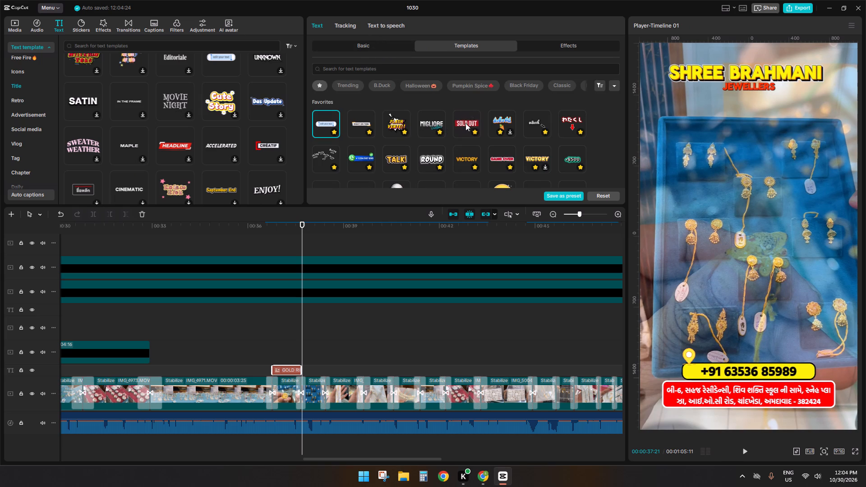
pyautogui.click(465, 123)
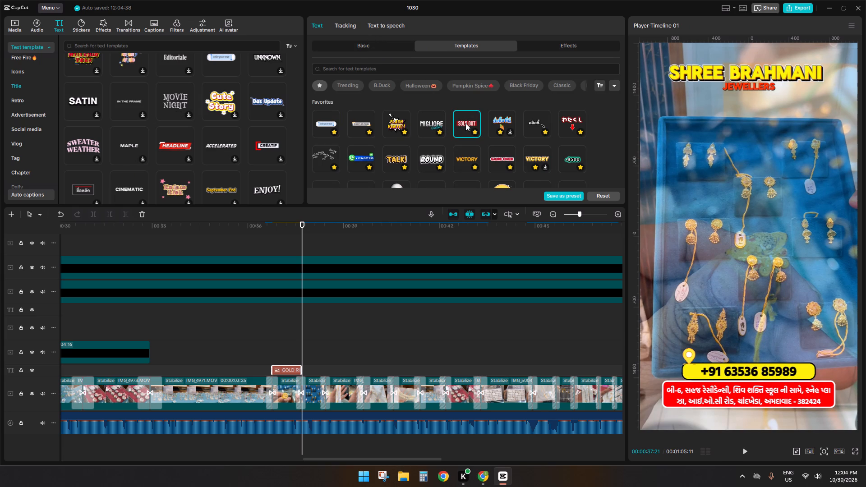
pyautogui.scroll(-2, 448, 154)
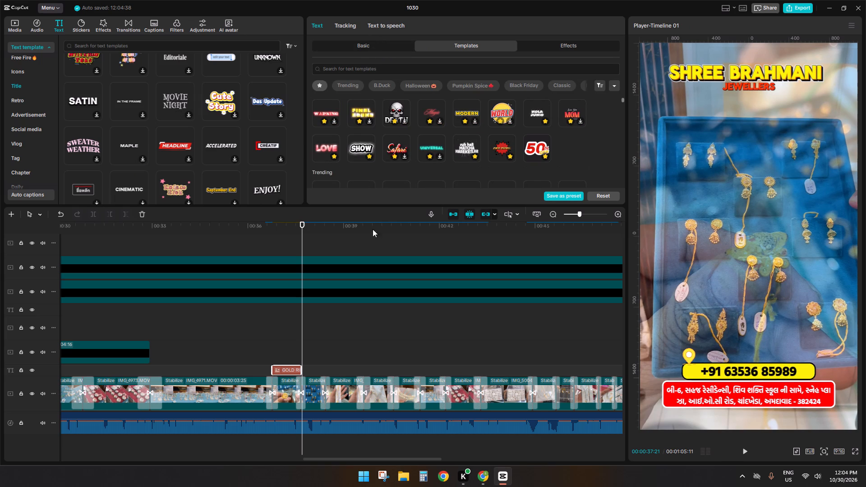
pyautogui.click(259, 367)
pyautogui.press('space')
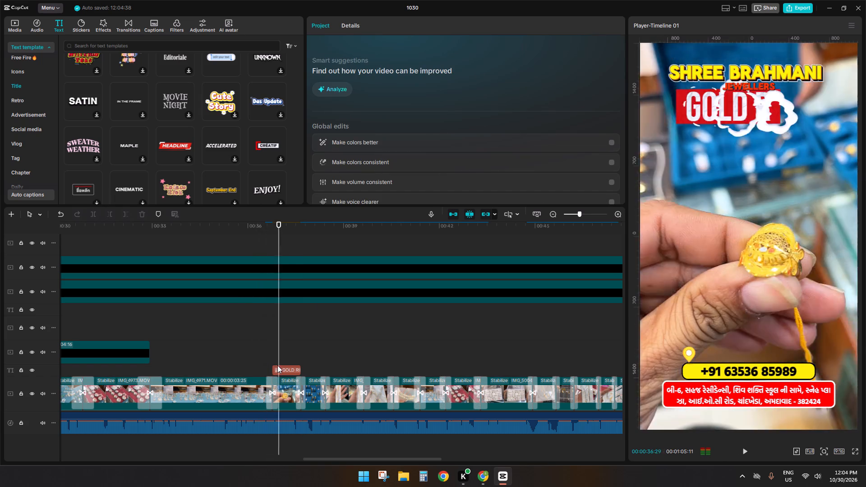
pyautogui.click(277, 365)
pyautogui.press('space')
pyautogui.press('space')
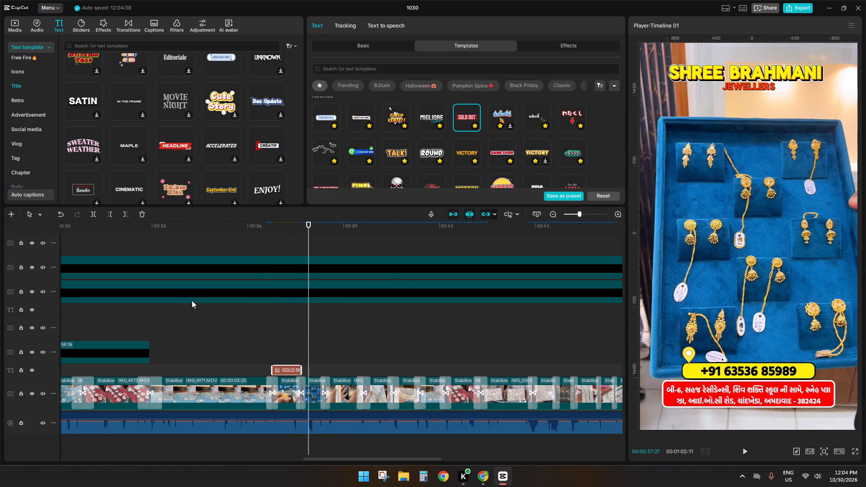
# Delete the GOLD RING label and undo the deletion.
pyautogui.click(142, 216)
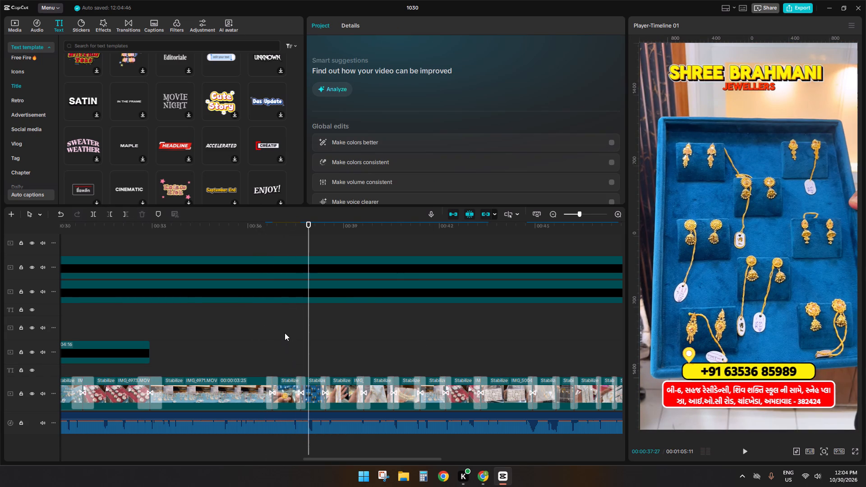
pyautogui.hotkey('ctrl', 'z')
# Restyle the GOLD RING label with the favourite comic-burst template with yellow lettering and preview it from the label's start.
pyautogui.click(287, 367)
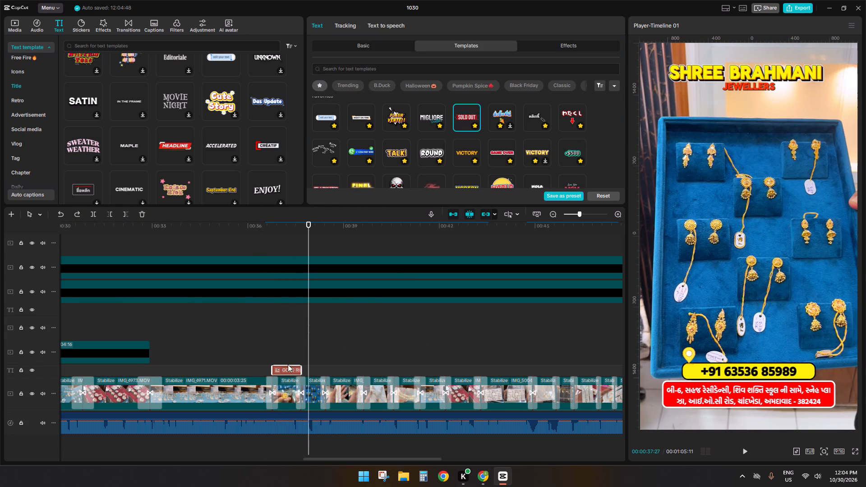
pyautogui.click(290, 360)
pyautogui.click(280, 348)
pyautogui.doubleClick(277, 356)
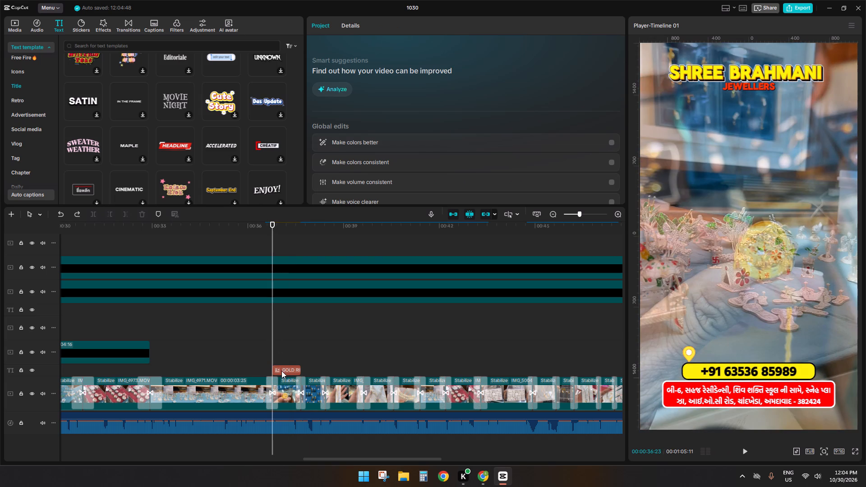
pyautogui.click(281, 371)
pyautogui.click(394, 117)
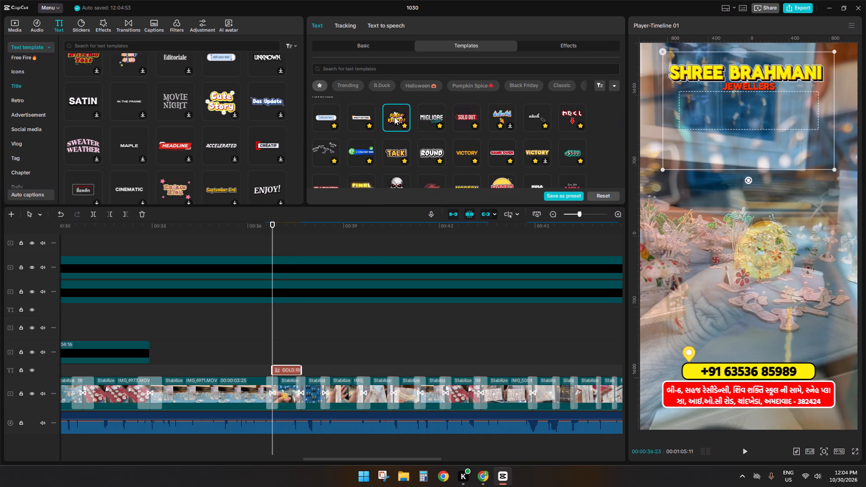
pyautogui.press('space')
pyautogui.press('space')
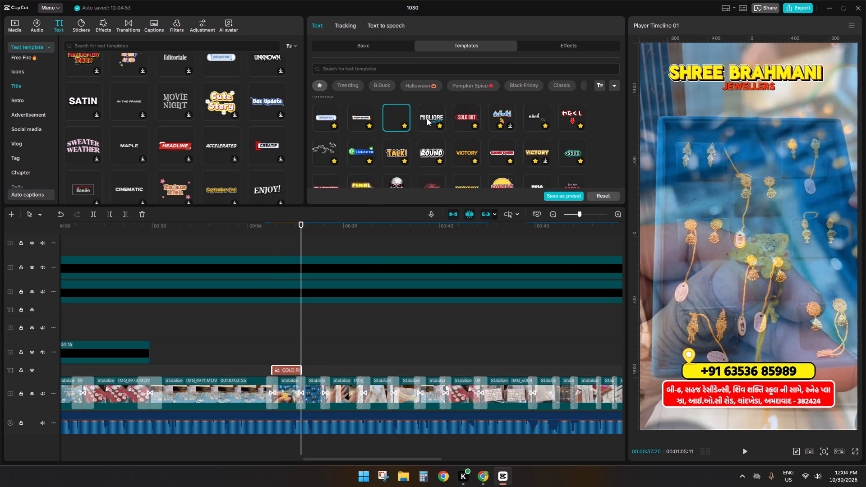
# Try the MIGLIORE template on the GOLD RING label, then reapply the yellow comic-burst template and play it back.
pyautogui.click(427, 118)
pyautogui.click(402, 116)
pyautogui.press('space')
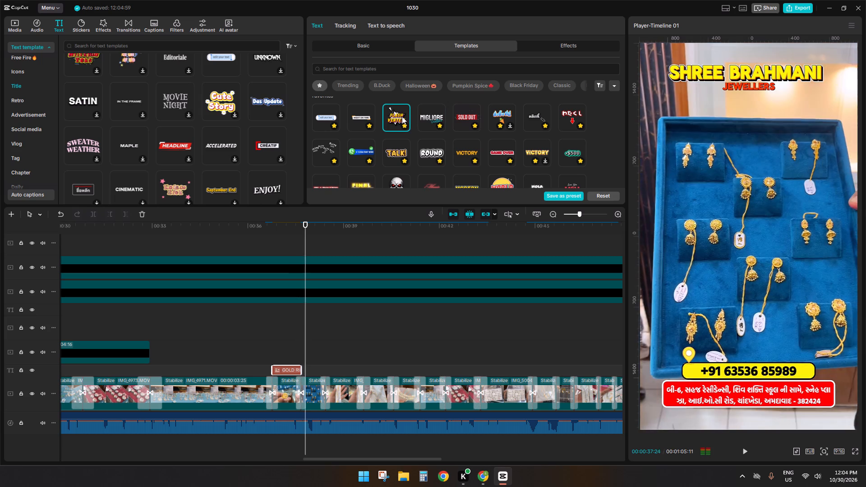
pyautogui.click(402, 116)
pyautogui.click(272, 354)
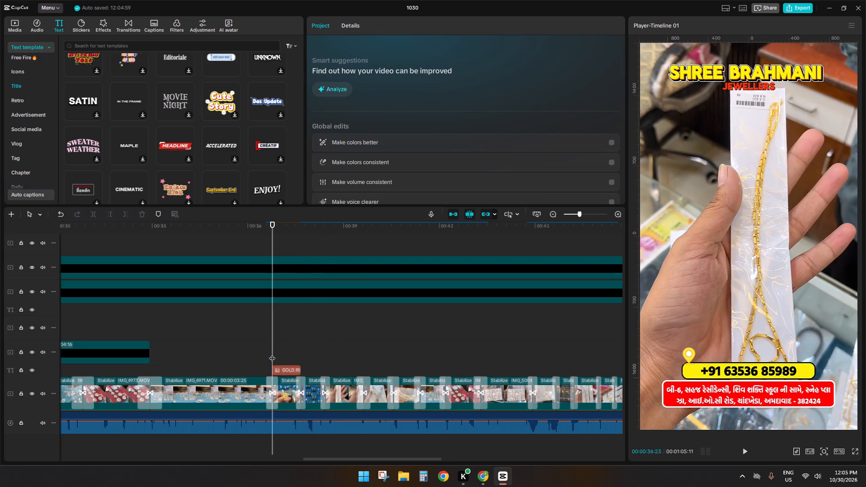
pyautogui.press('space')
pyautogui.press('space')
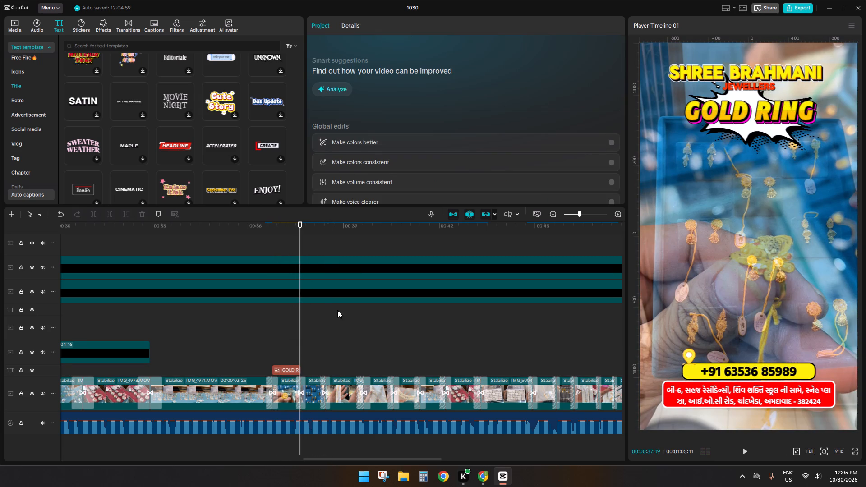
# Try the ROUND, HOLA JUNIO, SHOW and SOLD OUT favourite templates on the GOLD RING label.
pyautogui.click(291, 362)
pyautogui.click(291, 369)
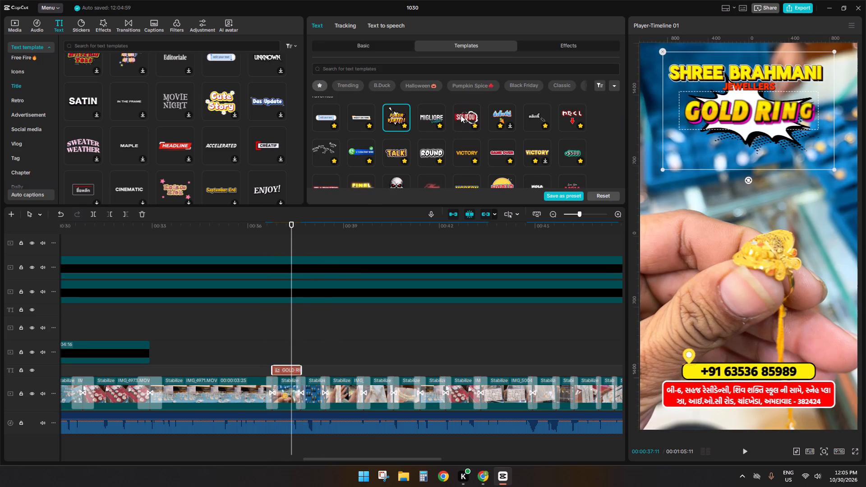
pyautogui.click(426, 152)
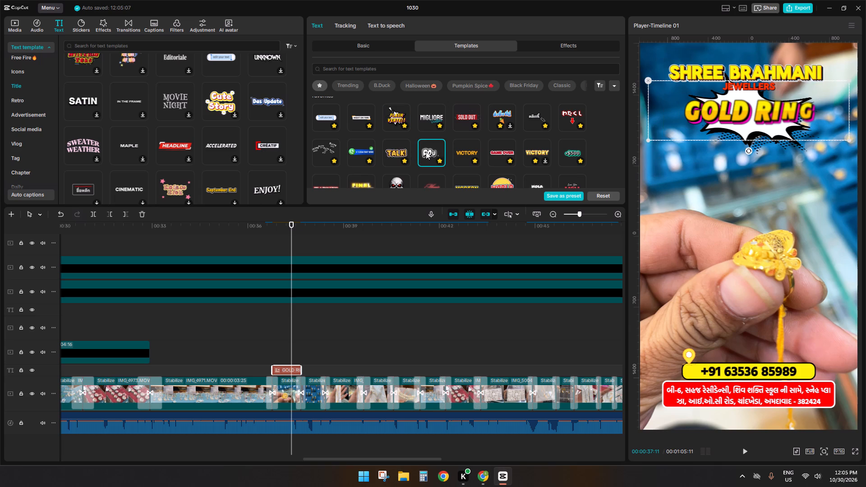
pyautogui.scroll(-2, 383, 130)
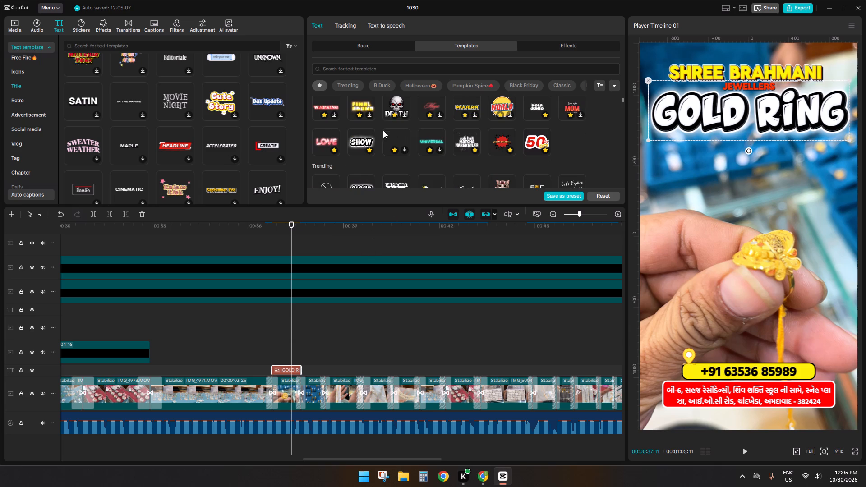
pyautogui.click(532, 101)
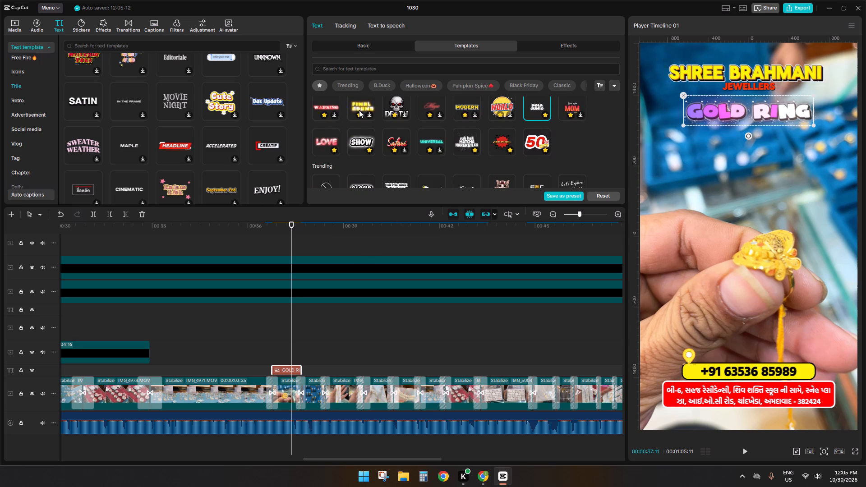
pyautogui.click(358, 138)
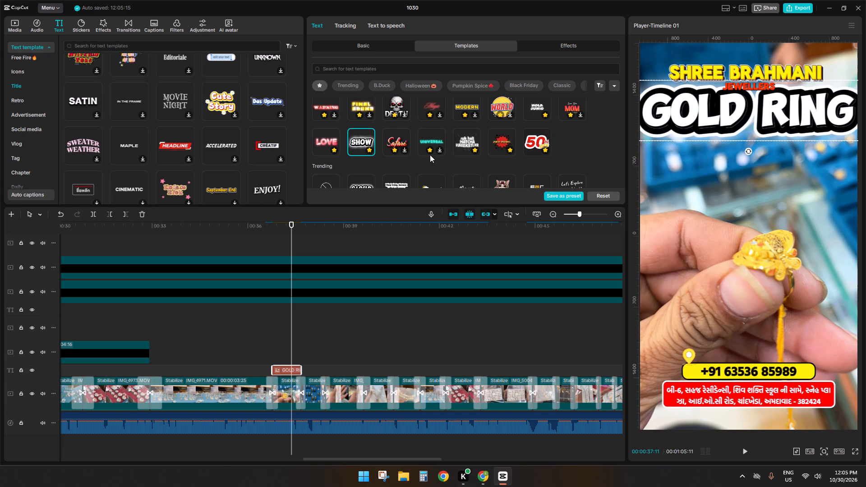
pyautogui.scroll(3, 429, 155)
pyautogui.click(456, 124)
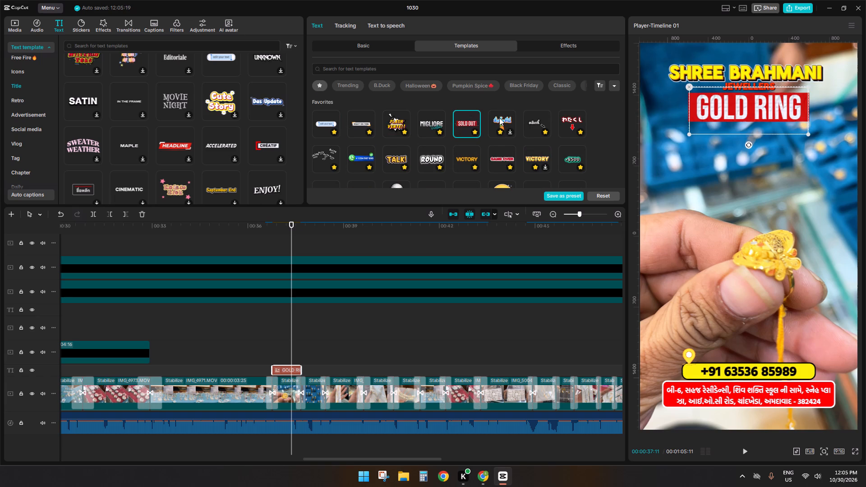
# Apply the favourite template with black text on a white box to the GOLD RING label and play it back.
pyautogui.click(358, 125)
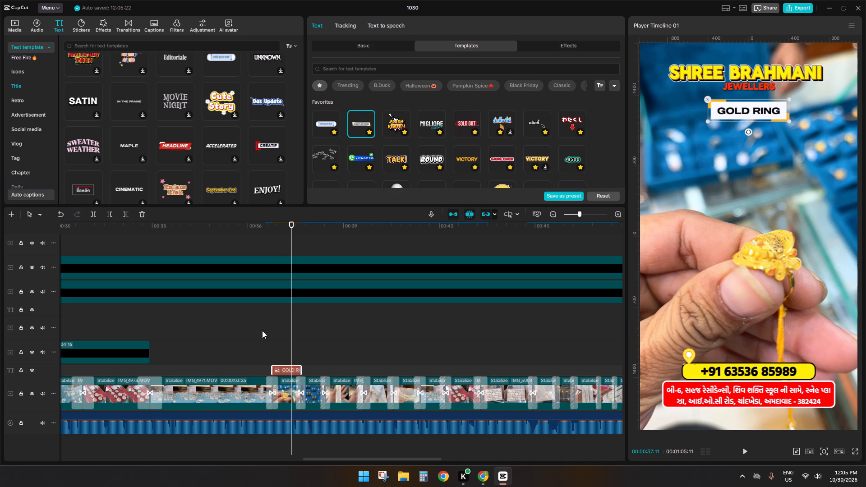
pyautogui.click(270, 357)
pyautogui.press('space')
pyautogui.click(285, 371)
pyautogui.press('space')
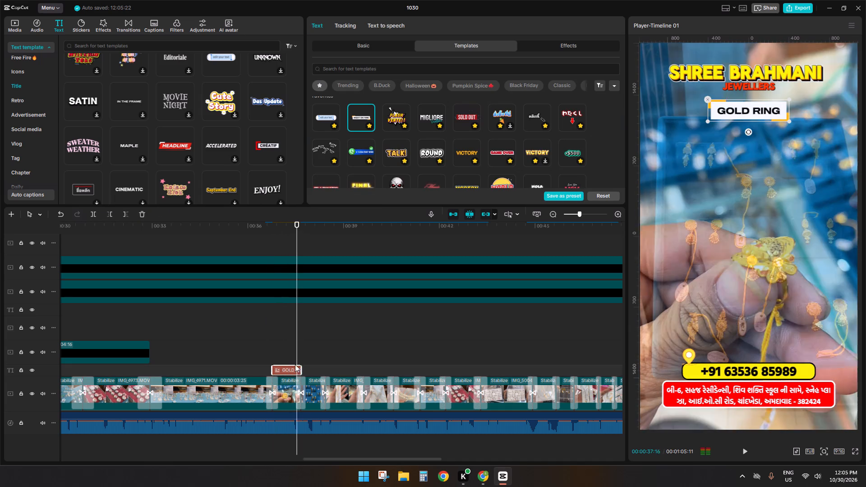
pyautogui.press('space')
# Paste a copy of the GOLD RING label directly after it and shorten the copy to the end of the earrings clip.
pyautogui.click(300, 358)
pyautogui.hotkey('ctrl', 'c')
pyautogui.hotkey('ctrl', 'v')
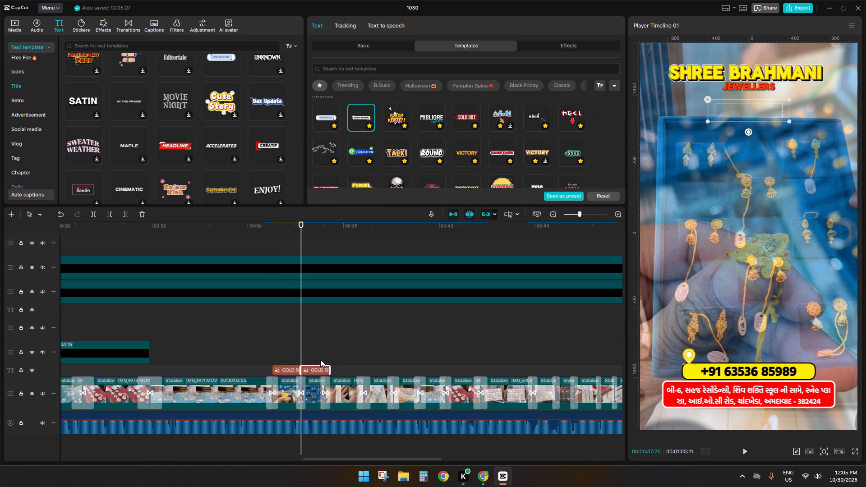
pyautogui.moveTo(331, 367); pyautogui.dragTo(325, 368)
# Switch to the Google translator in Chrome, translate the Gujarati word બુટ્ટી into English and copy the translation.
pyautogui.click(484, 476)
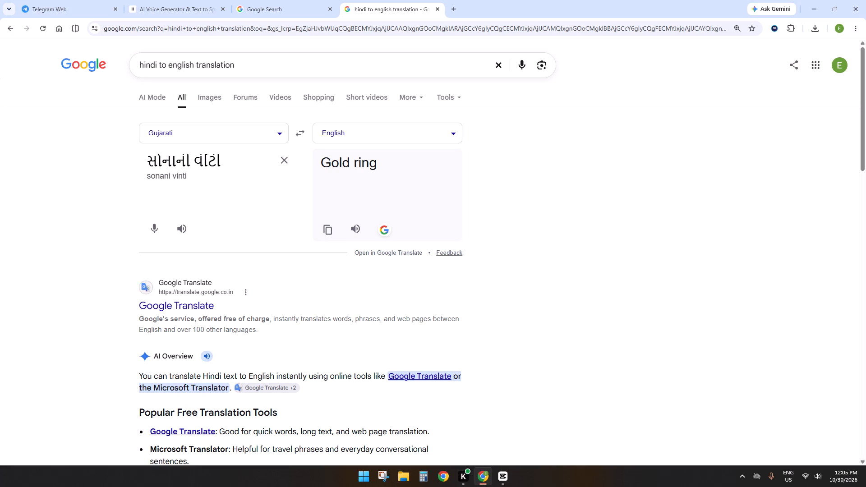
pyautogui.click(286, 169)
pyautogui.click(236, 166)
pyautogui.press('super+v')
pyautogui.scroll(-5, 272, 260)
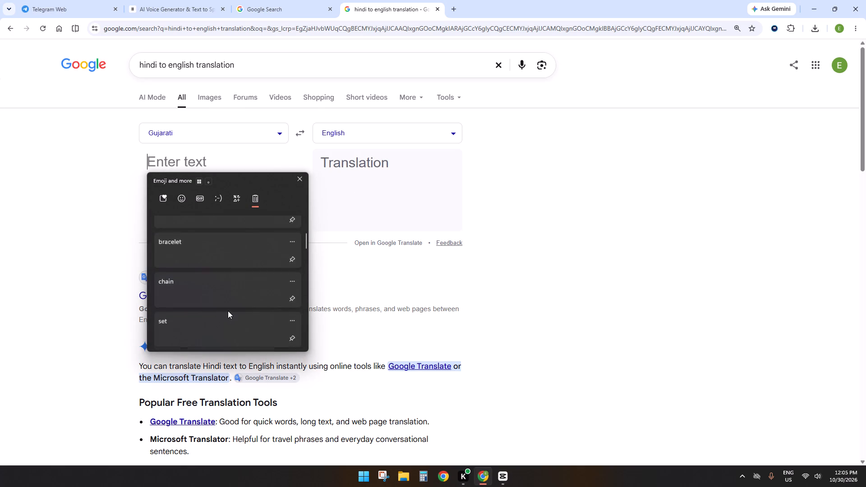
pyautogui.scroll(-16, 228, 311)
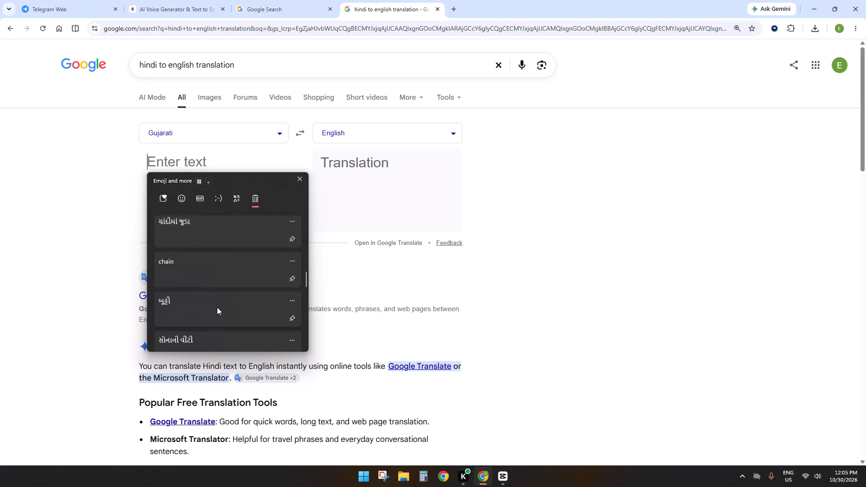
pyautogui.click(205, 299)
pyautogui.hotkey('ctrl', 'v')
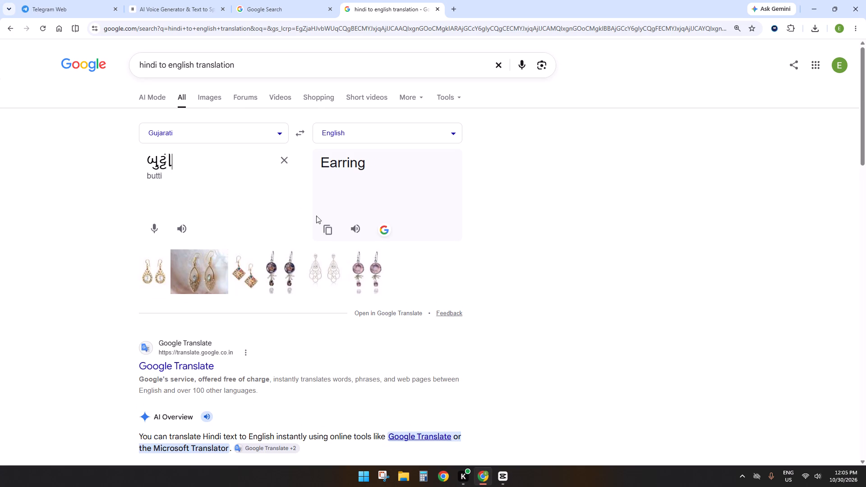
pyautogui.click(328, 229)
# Replace the source text with the previously copied phrase ચાંદીમાં જુડા and copy its romanized spelling, chandima juda.
pyautogui.click(286, 165)
pyautogui.click(235, 163)
pyautogui.press('super+v')
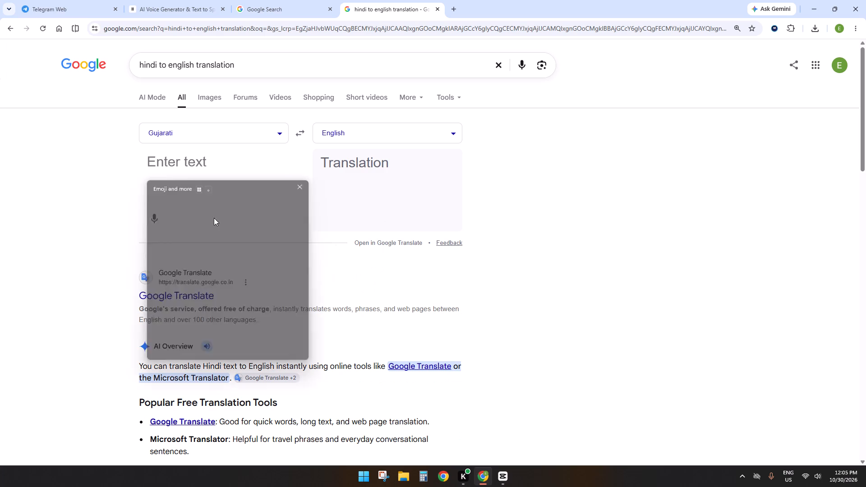
pyautogui.scroll(-14, 211, 291)
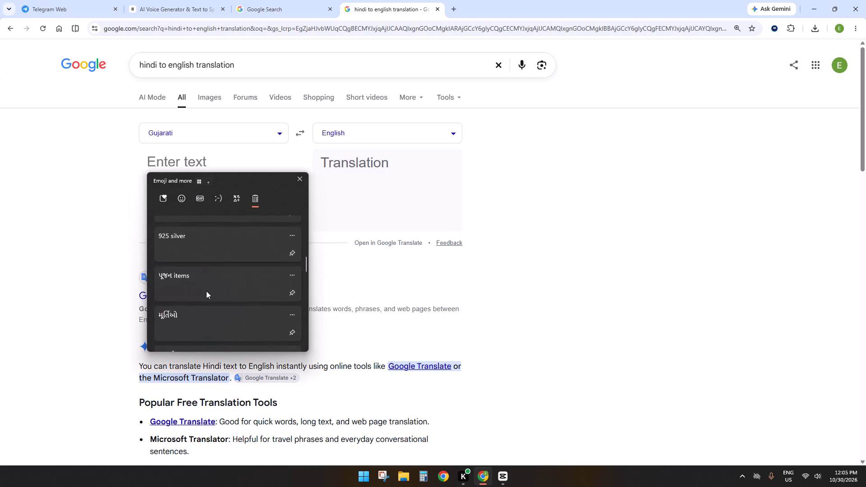
pyautogui.scroll(-9, 206, 291)
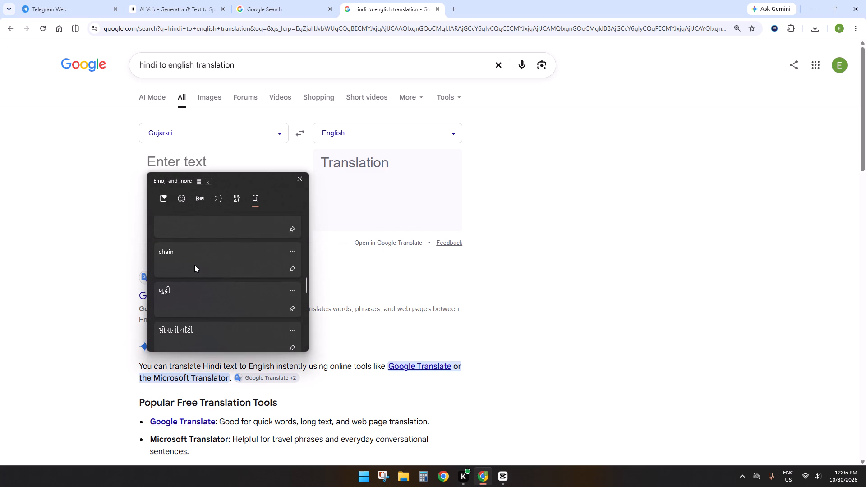
pyautogui.scroll(2, 229, 237)
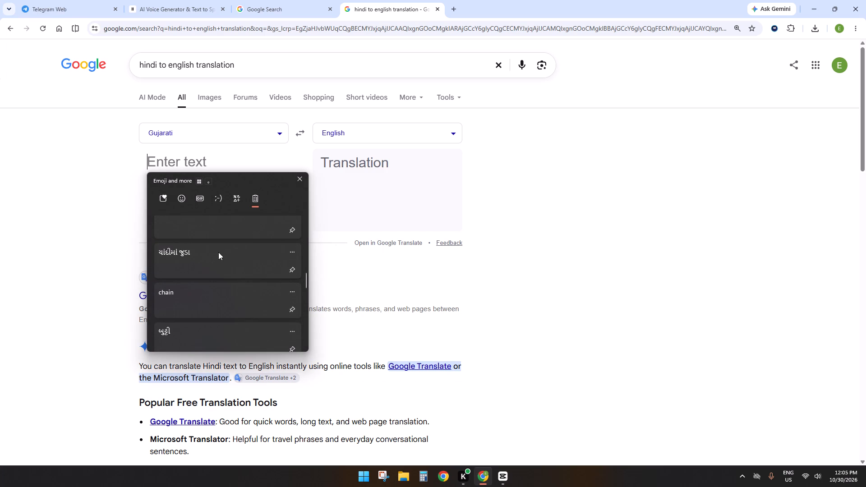
pyautogui.click(209, 259)
pyautogui.hotkey('ctrl', 'v')
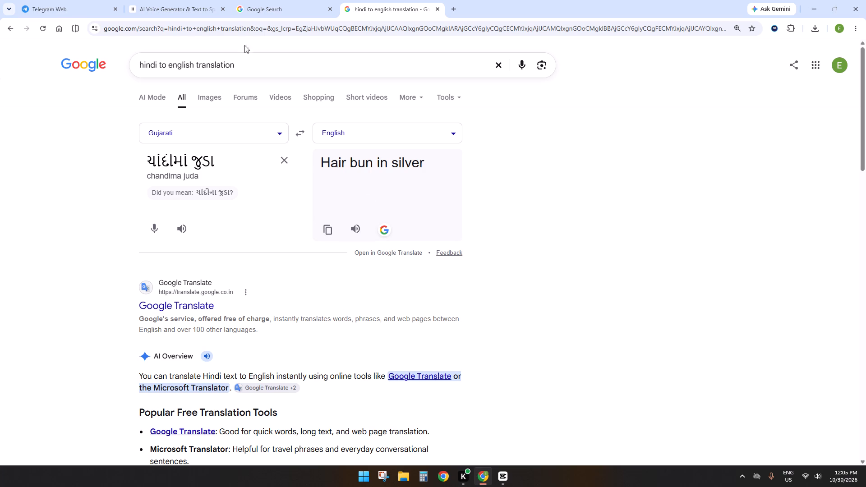
pyautogui.moveTo(200, 175); pyautogui.dragTo(166, 178)
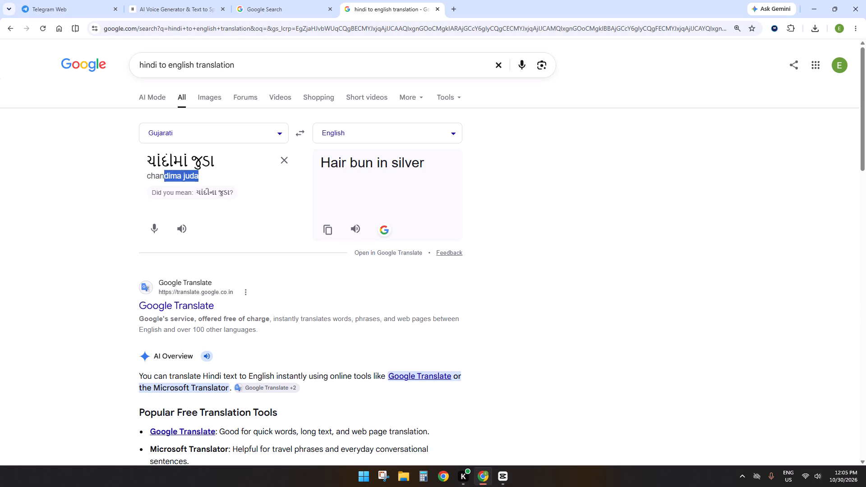
pyautogui.moveTo(166, 178); pyautogui.dragTo(151, 180)
pyautogui.click(151, 180)
pyautogui.moveTo(147, 177); pyautogui.dragTo(197, 171)
pyautogui.moveTo(197, 171); pyautogui.dragTo(198, 171)
pyautogui.hotkey('ctrl', 'c')
# Back in CapCut, change the second GOLD RING label's text to GOLD EARRING in uppercase and play it back.
pyautogui.click(501, 474)
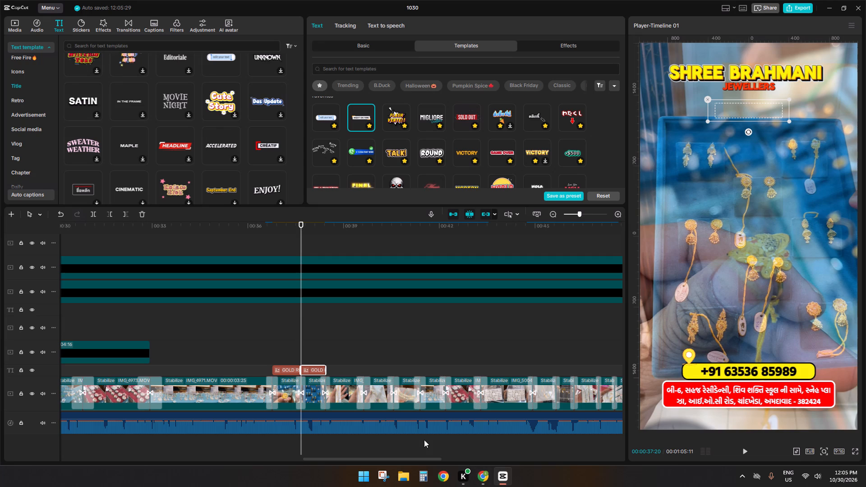
pyautogui.click(352, 51)
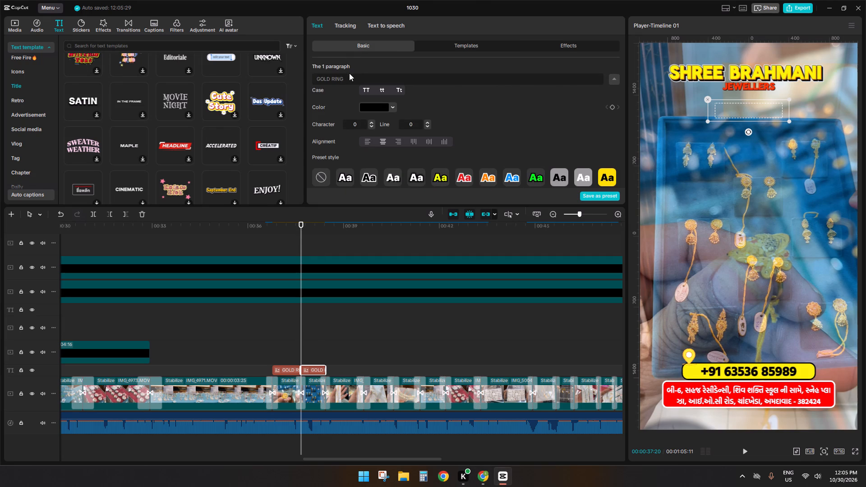
pyautogui.moveTo(349, 73); pyautogui.dragTo(343, 76)
pyautogui.moveTo(343, 77); pyautogui.dragTo(332, 81)
pyautogui.press('super+v')
pyautogui.click(737, 402)
pyautogui.hotkey('ctrl', 'v')
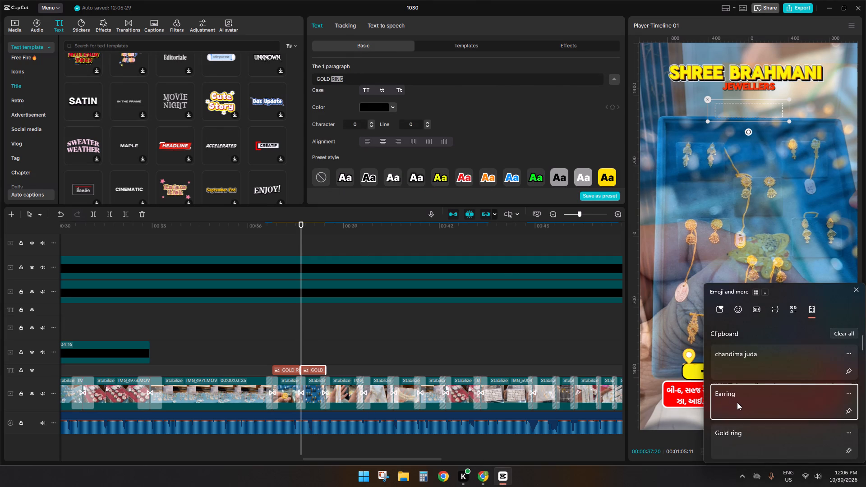
pyautogui.click(363, 92)
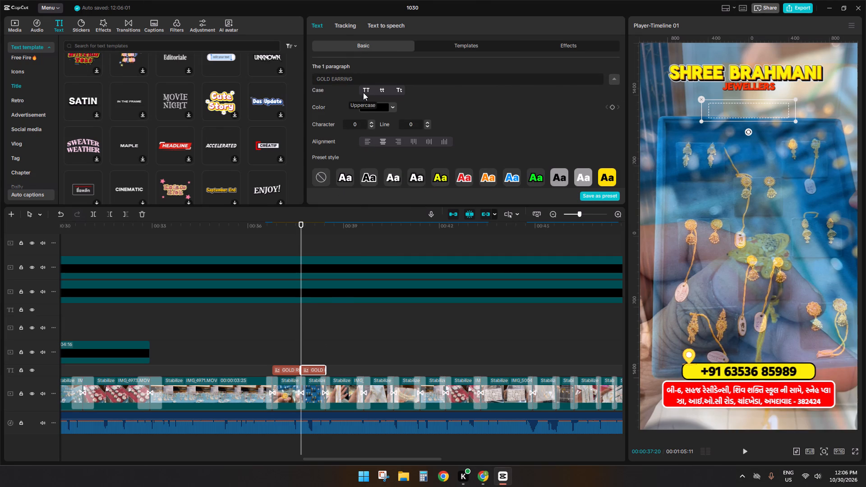
pyautogui.click(295, 353)
pyautogui.press('space')
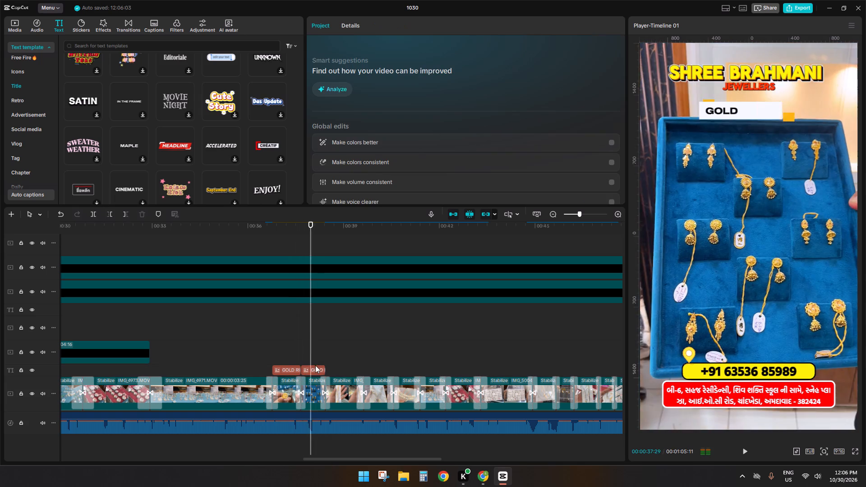
pyautogui.press('space')
pyautogui.press('space')
pyautogui.press('space')
# Move the GOLD EARRING and GOLD RING labels slightly up, keeping them centred beneath the JEWELLERS title.
pyautogui.click(313, 351)
pyautogui.click(313, 368)
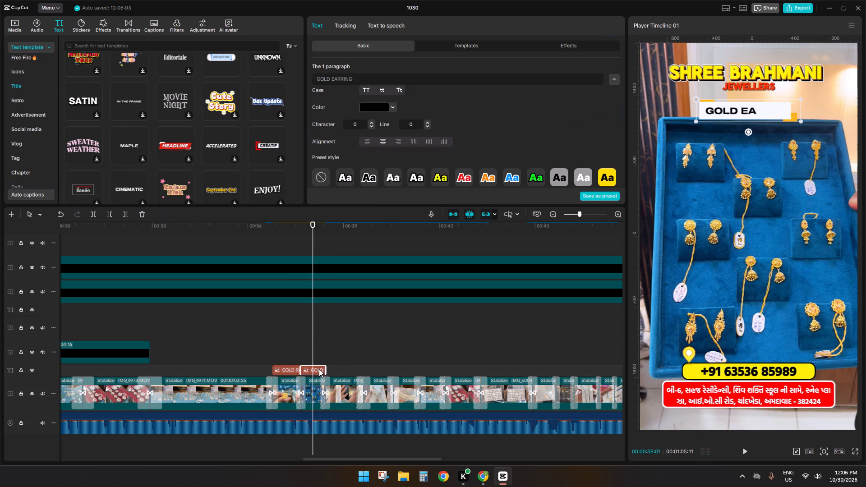
pyautogui.moveTo(758, 112); pyautogui.dragTo(759, 106)
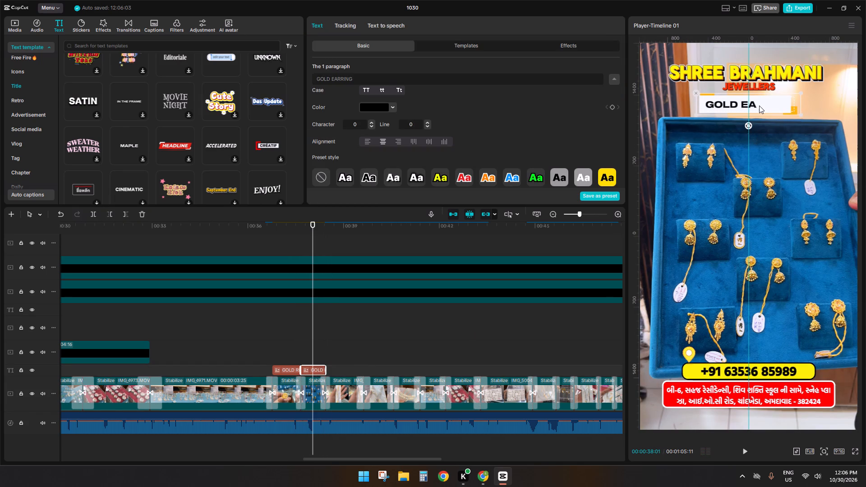
pyautogui.moveTo(759, 106); pyautogui.dragTo(759, 107)
pyautogui.click(289, 339)
pyautogui.click(293, 377)
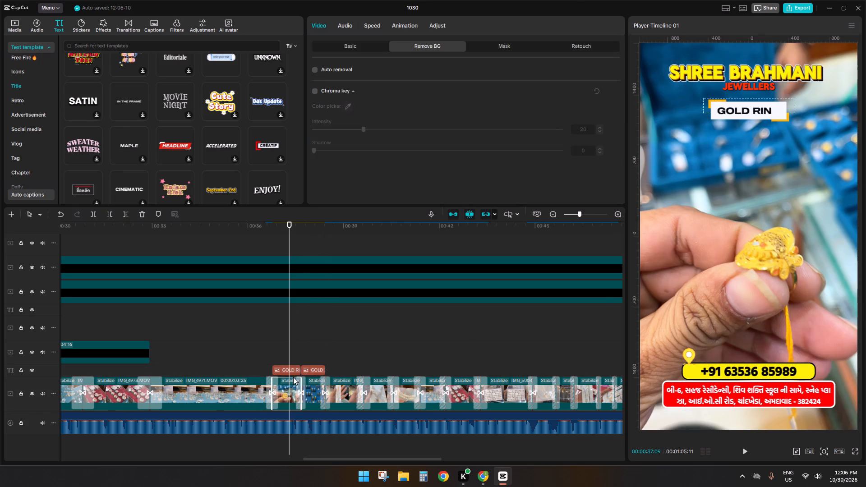
pyautogui.click(292, 373)
pyautogui.moveTo(761, 109); pyautogui.dragTo(762, 102)
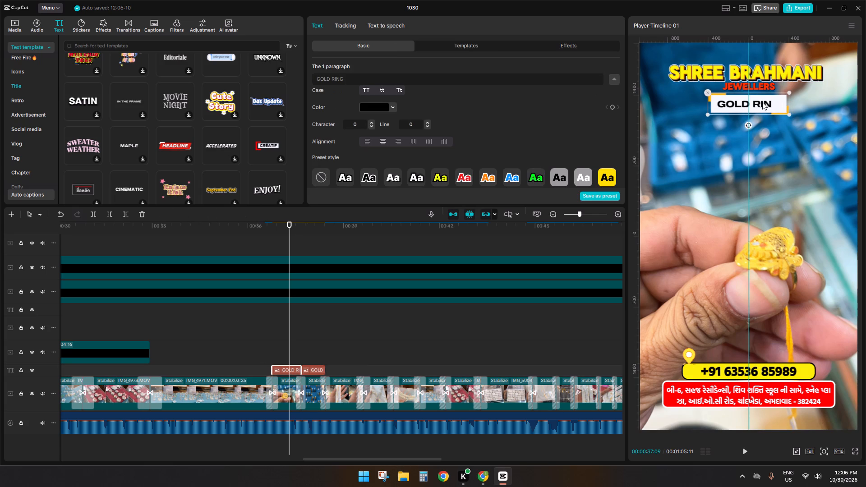
pyautogui.moveTo(762, 102); pyautogui.dragTo(762, 104)
# Paste a copy of the GOLD EARRING label directly after it and extend the copy to the end of the chain clip.
pyautogui.press('space')
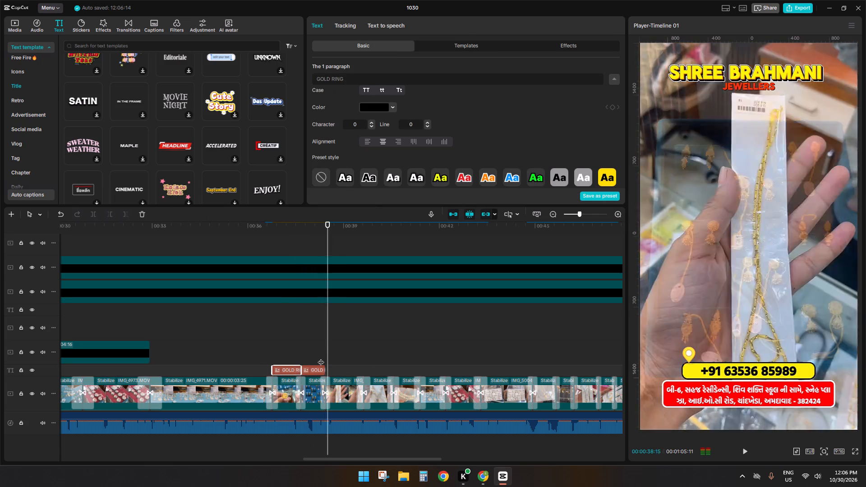
pyautogui.click(324, 358)
pyautogui.click(318, 374)
pyautogui.hotkey('ctrl', 'c')
pyautogui.hotkey('ctrl', 'v')
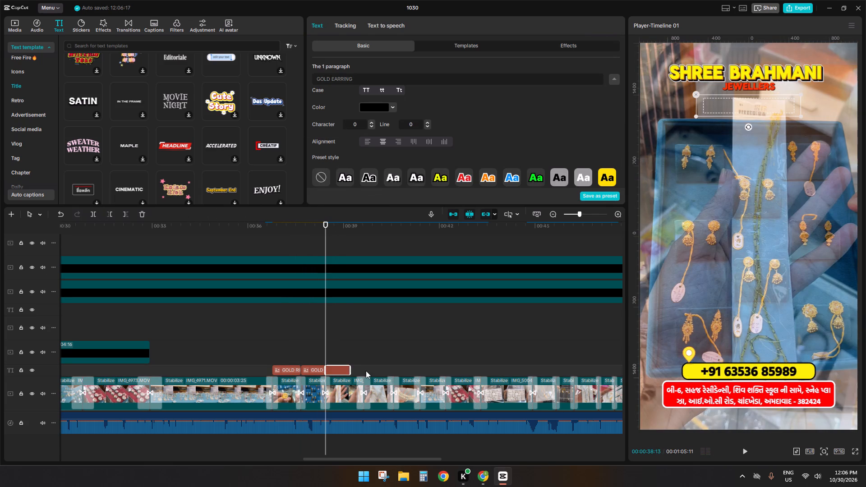
pyautogui.moveTo(351, 370); pyautogui.dragTo(362, 369)
pyautogui.click(355, 369)
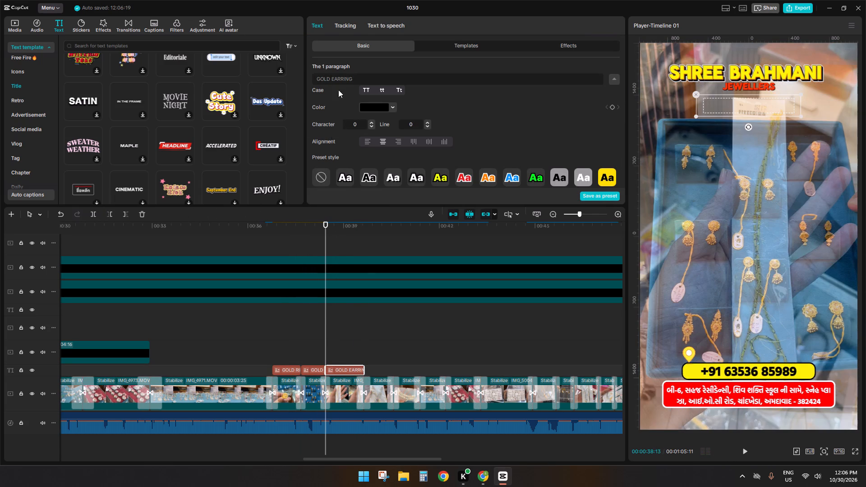
# Change the new label's text to GOLD CHAIN in uppercase, reusing the word chain from the clipboard history.
pyautogui.moveTo(368, 78); pyautogui.dragTo(330, 81)
pyautogui.press('super+v')
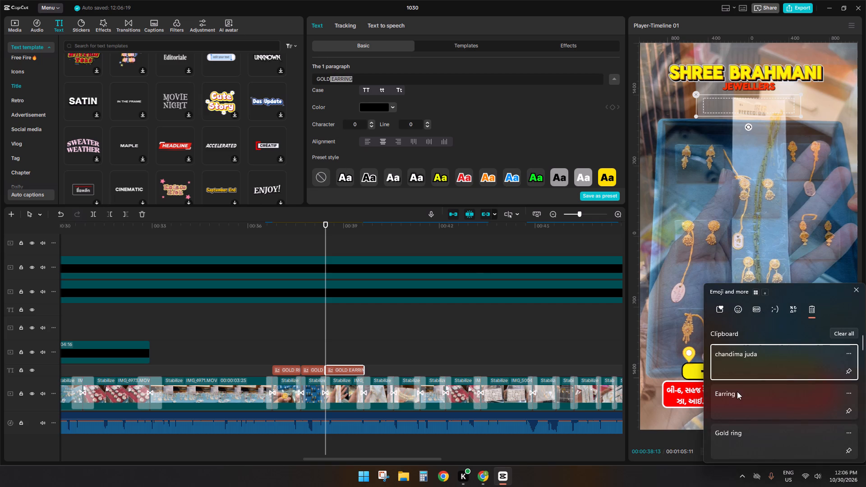
pyautogui.scroll(-3, 730, 417)
pyautogui.scroll(2, 731, 418)
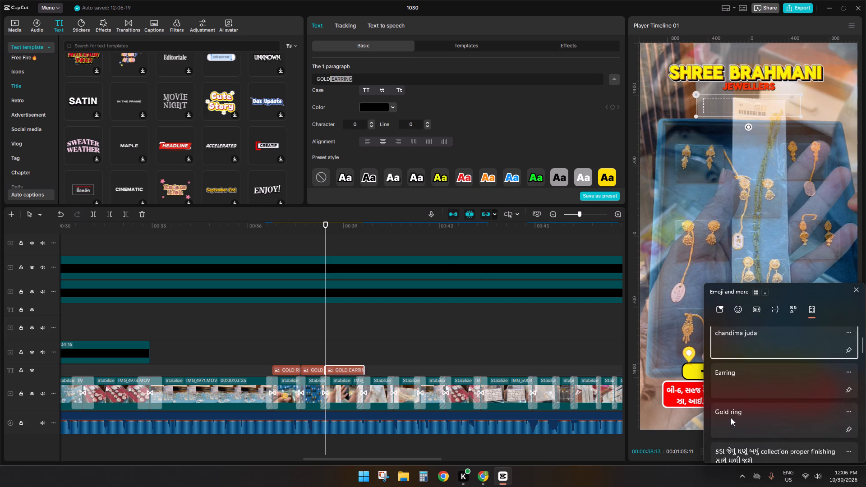
pyautogui.scroll(2, 731, 418)
pyautogui.scroll(-11, 731, 418)
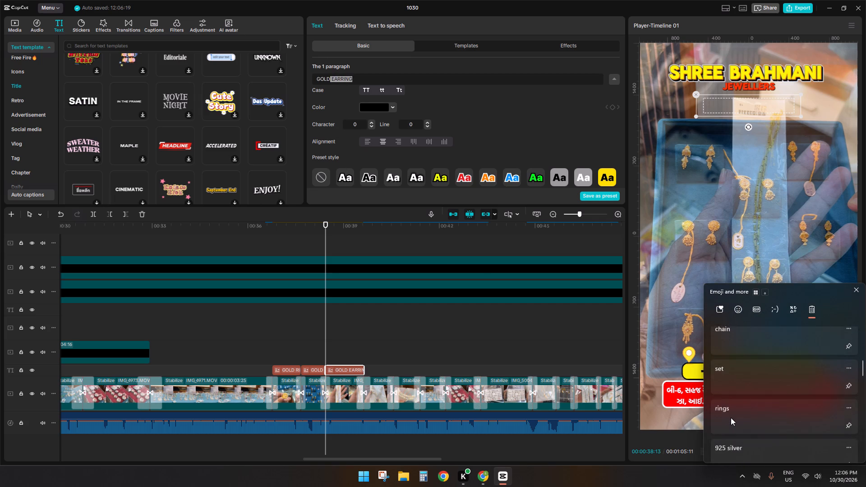
pyautogui.scroll(1, 731, 418)
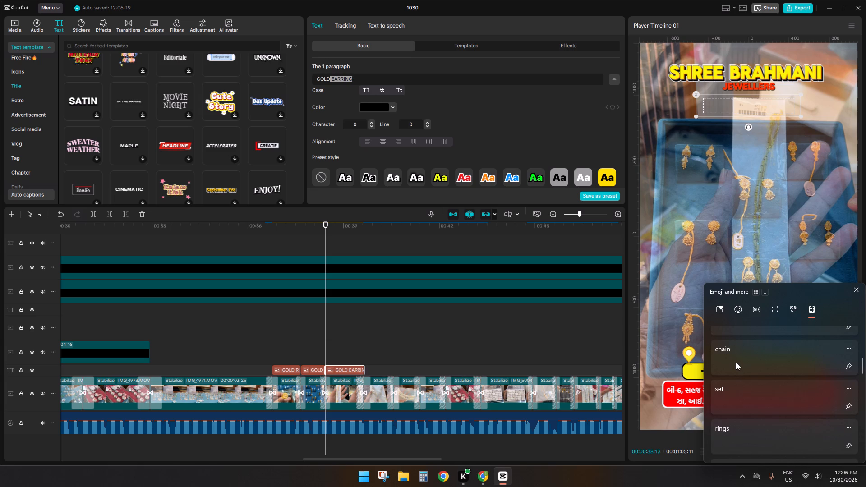
pyautogui.click(736, 362)
pyautogui.hotkey('ctrl', 'v')
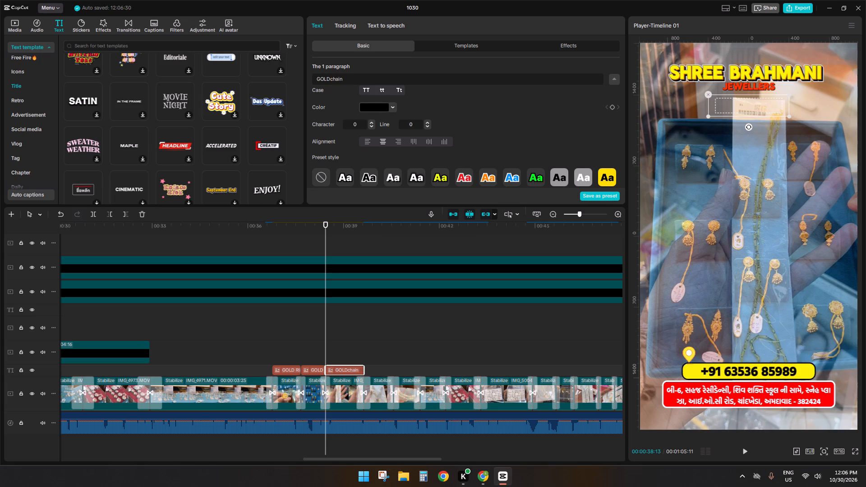
pyautogui.click(328, 80)
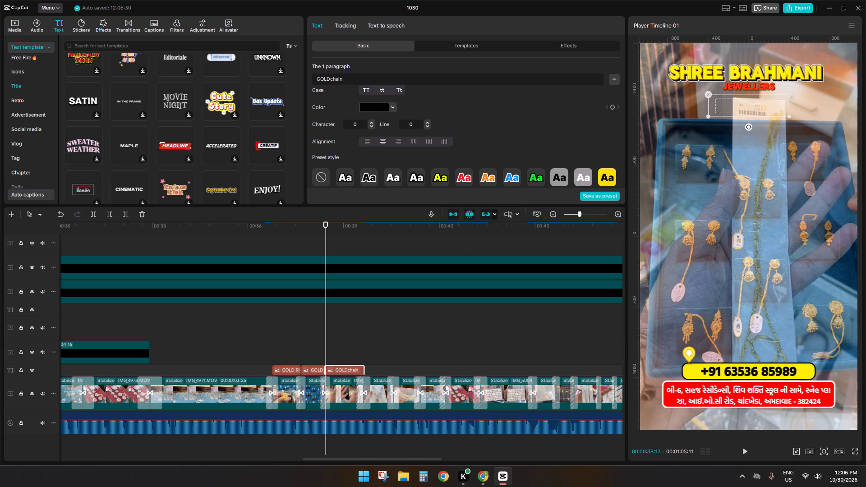
pyautogui.click(331, 78)
pyautogui.press('space')
pyautogui.click(364, 92)
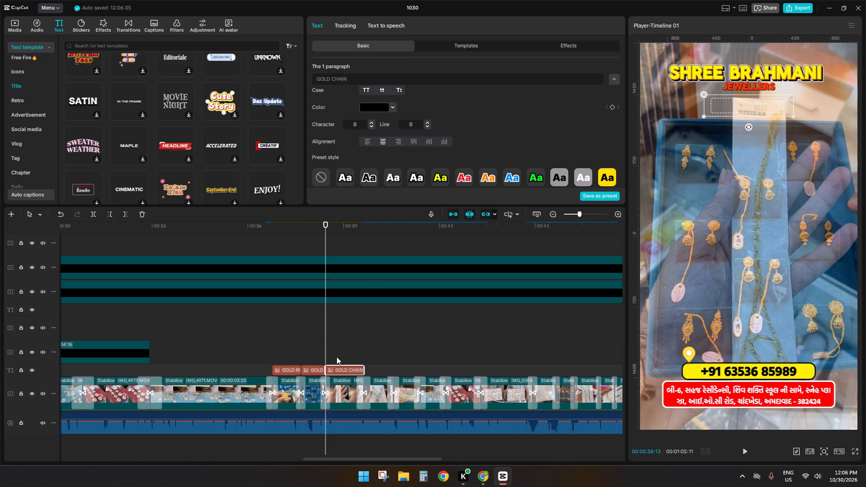
# Paste a copy of the GOLD CHAIN label directly after it and shorten the copy to the end of the silver necklace clip.
pyautogui.press('space')
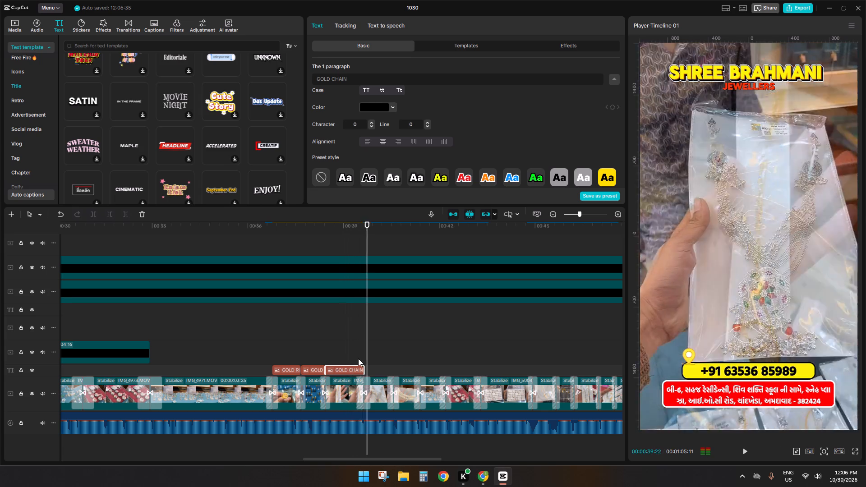
pyautogui.click(363, 353)
pyautogui.click(360, 371)
pyautogui.hotkey('ctrl', 'c')
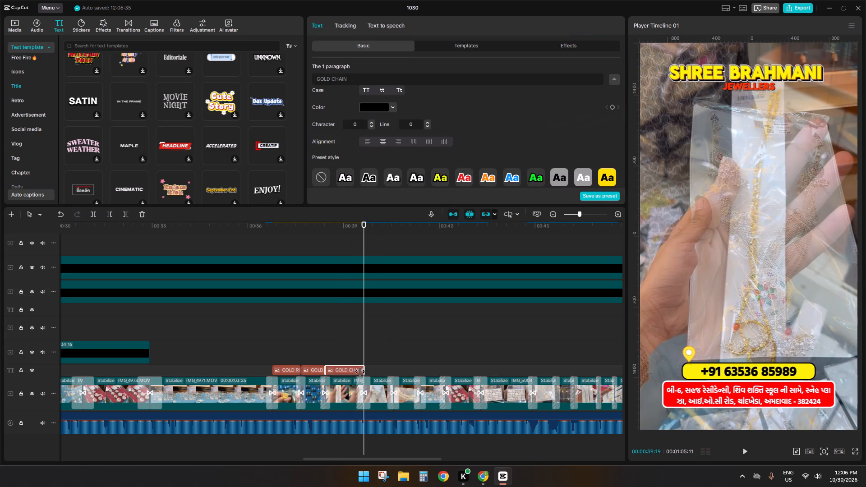
pyautogui.hotkey('ctrl', 'v')
pyautogui.press('space')
pyautogui.press('space')
pyautogui.moveTo(404, 367); pyautogui.dragTo(393, 370)
# Change the label over the silver necklace clip to CHANDIMA JUDA in uppercase, reusing chandima juda from the clipboard history.
pyautogui.moveTo(361, 82); pyautogui.dragTo(150, 71)
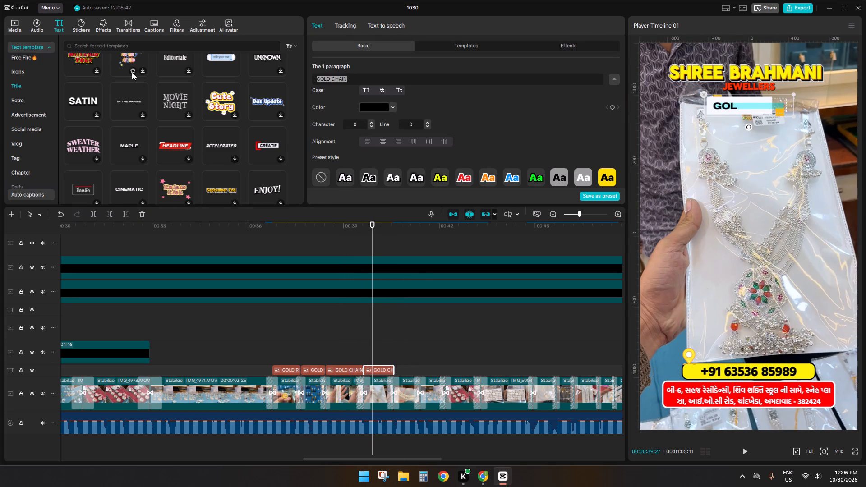
pyautogui.press('super+v')
pyautogui.click(756, 364)
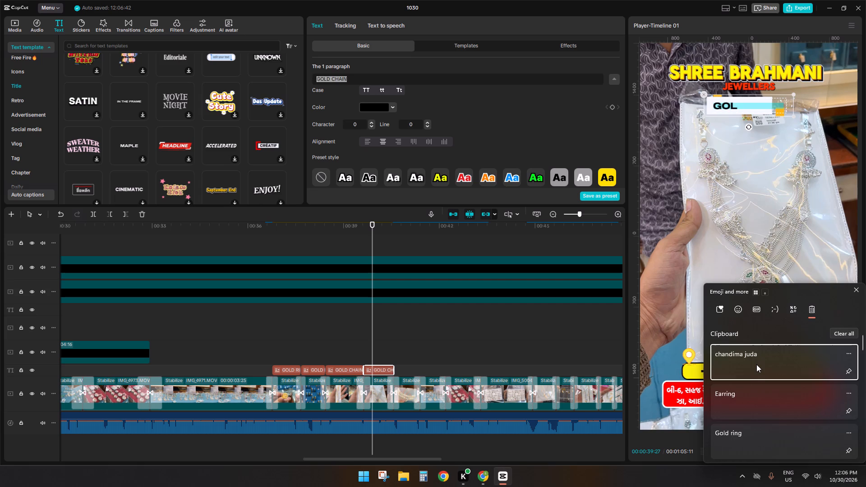
pyautogui.hotkey('ctrl', 'v')
pyautogui.click(368, 87)
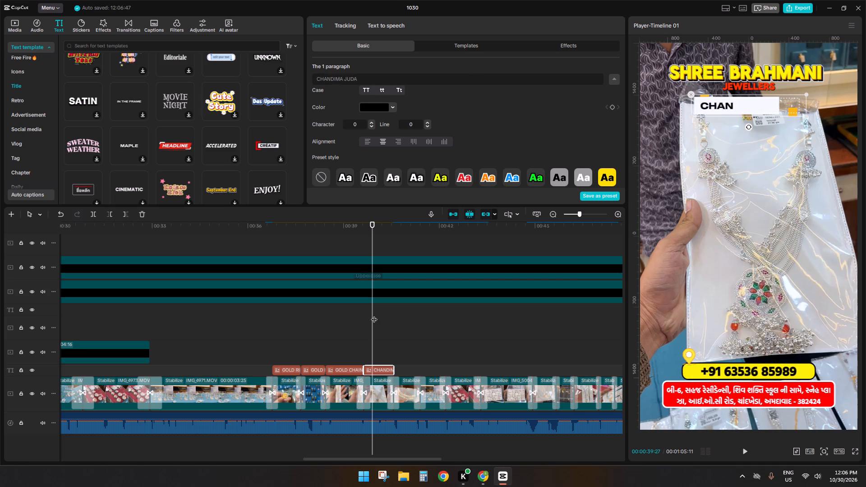
# Paste a copy of the CHANDIMA JUDA label directly after it, covering the silver anklet clip.
pyautogui.click(364, 346)
pyautogui.press('space')
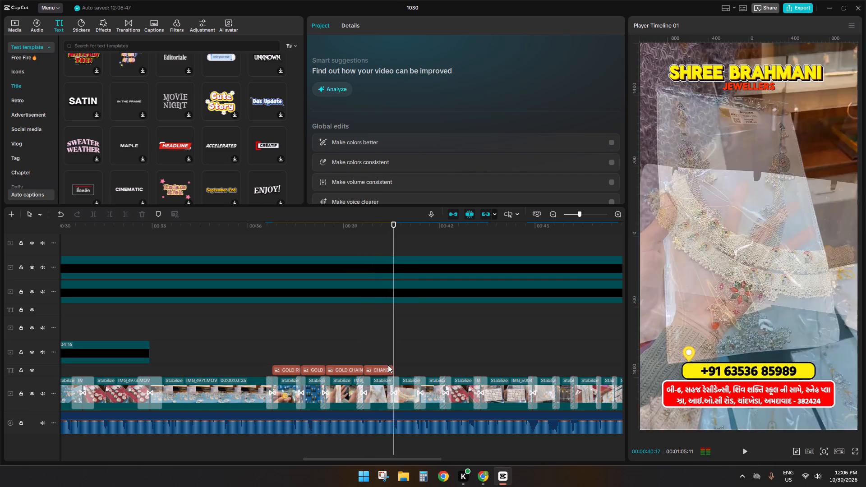
pyautogui.click(393, 358)
pyautogui.click(392, 368)
pyautogui.hotkey('ctrl', 'c')
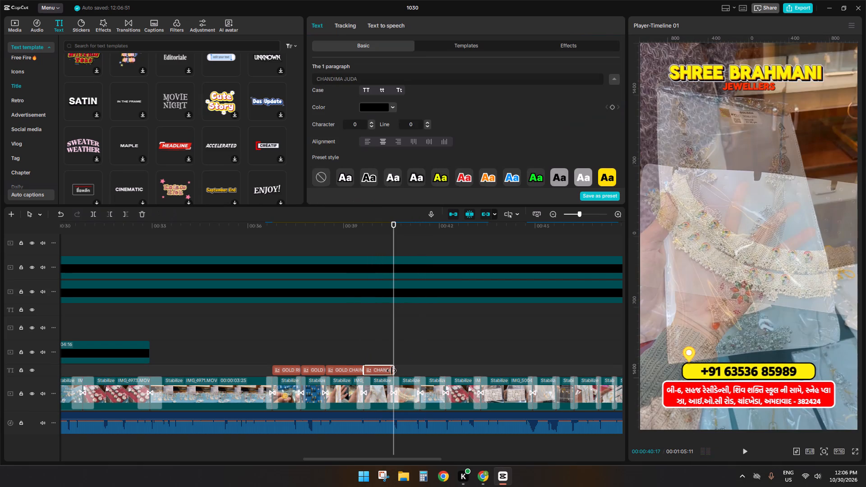
pyautogui.hotkey('ctrl', 'v')
pyautogui.press('space')
pyautogui.click(421, 368)
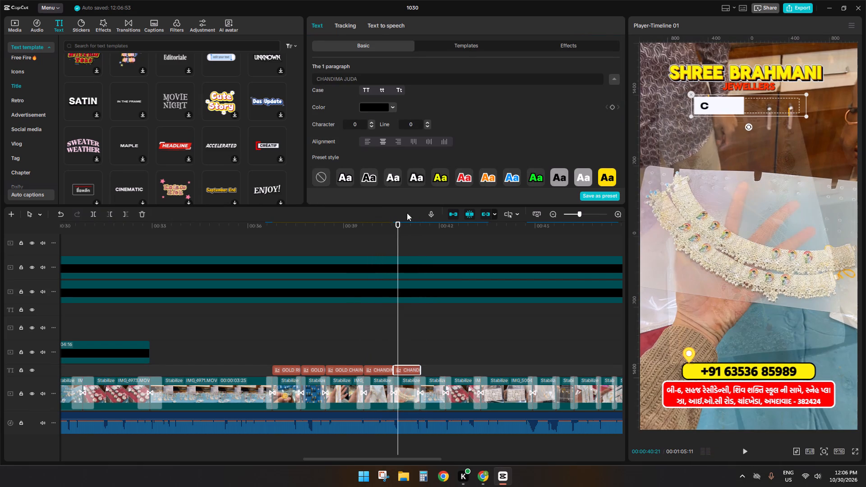
# Select the word JUDA in the new label and look through the clipboard history for the anklet wording.
pyautogui.moveTo(365, 77); pyautogui.dragTo(344, 79)
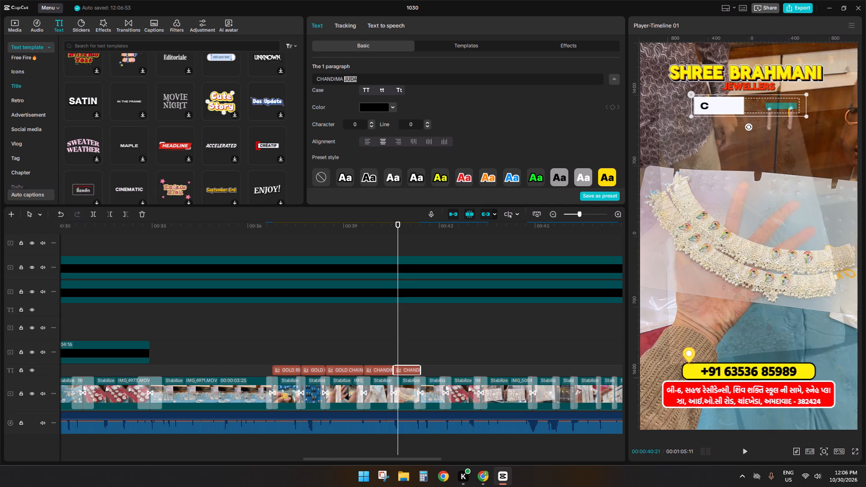
pyautogui.press('super+v')
pyautogui.scroll(-6, 746, 418)
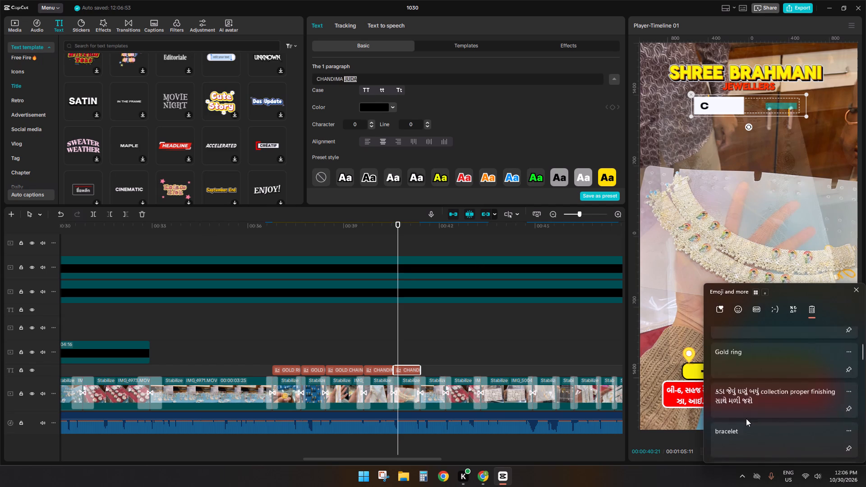
pyautogui.scroll(-12, 746, 418)
pyautogui.scroll(4, 744, 418)
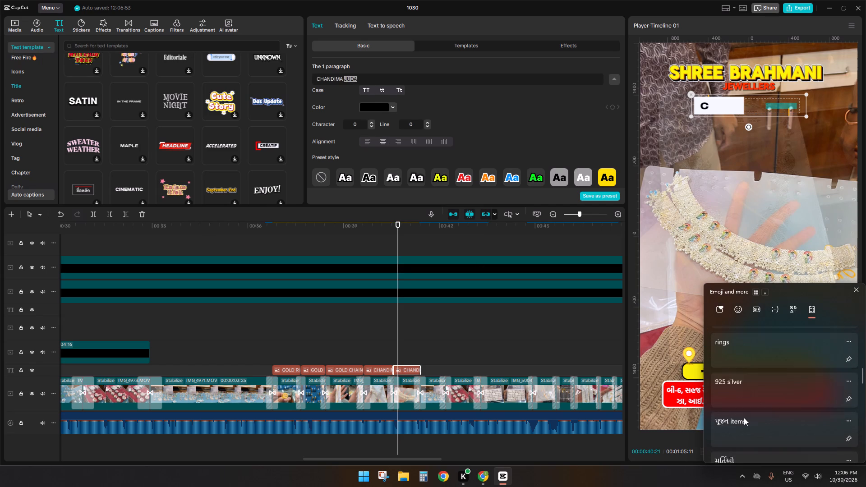
pyautogui.scroll(-4, 744, 418)
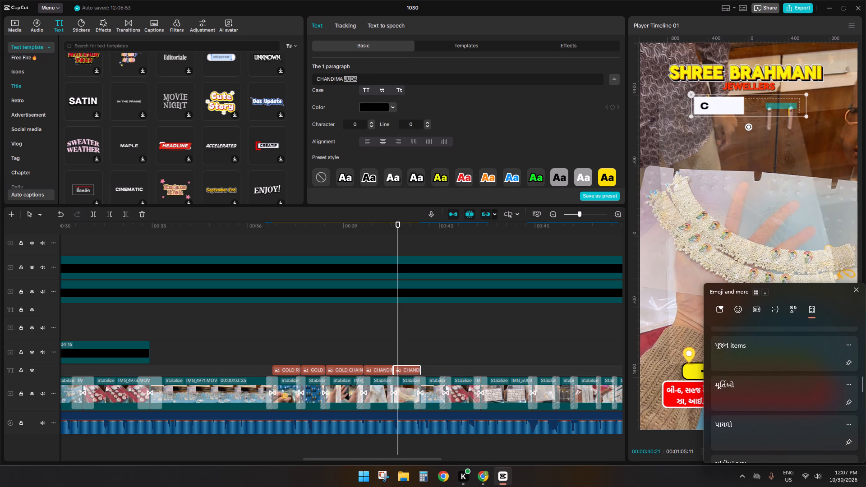
# Switch to Chrome, enter પાયલો from the clipboard history in the Gujarati-to-English translator and copy its romanised spelling payalo.
pyautogui.click(478, 478)
pyautogui.click(484, 472)
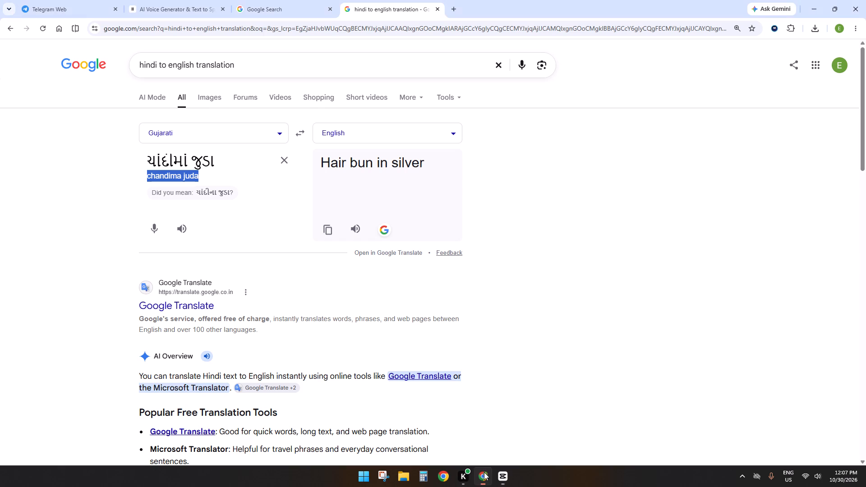
pyautogui.click(286, 163)
pyautogui.click(237, 166)
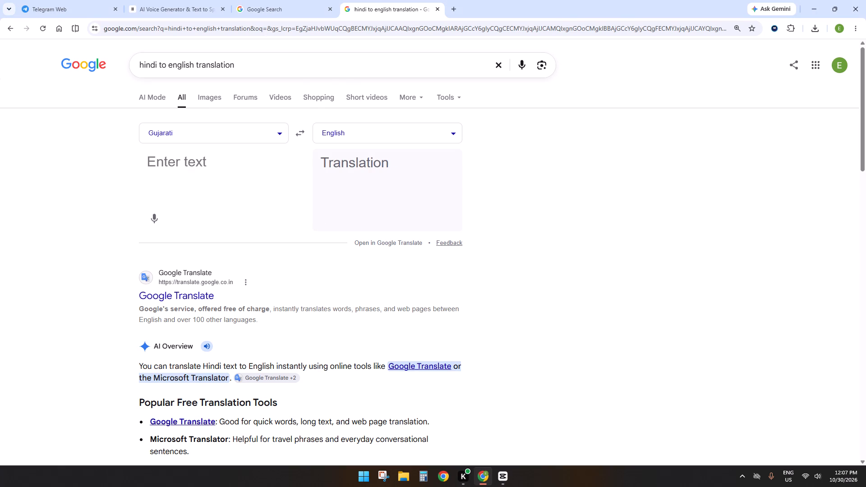
pyautogui.press('super+v')
pyautogui.scroll(-11, 250, 260)
pyautogui.scroll(-3, 230, 295)
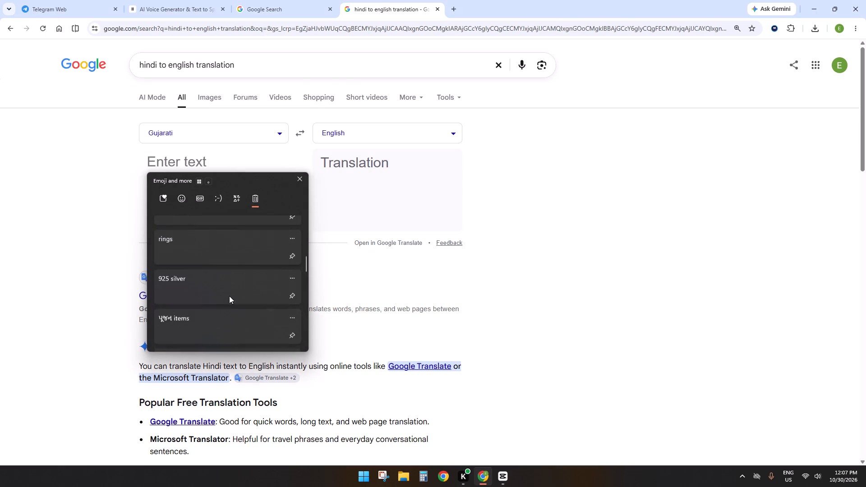
pyautogui.scroll(-3, 218, 300)
pyautogui.click(180, 333)
pyautogui.hotkey('ctrl', 'v')
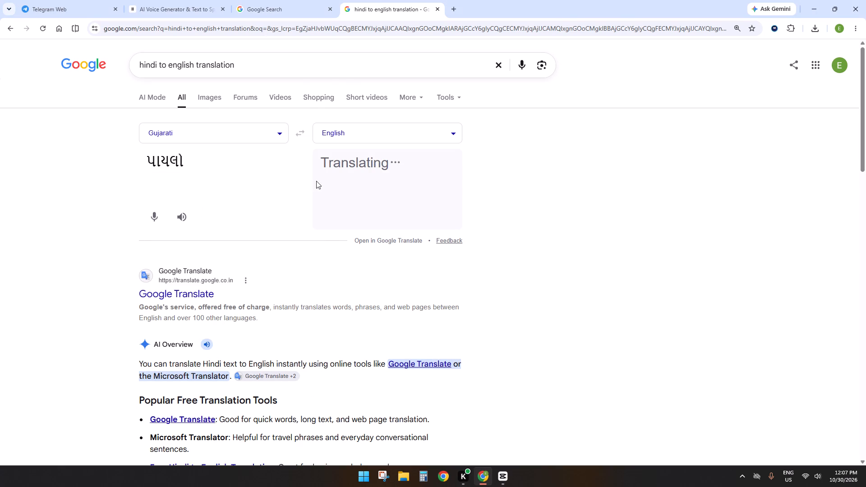
pyautogui.moveTo(172, 177); pyautogui.dragTo(162, 177)
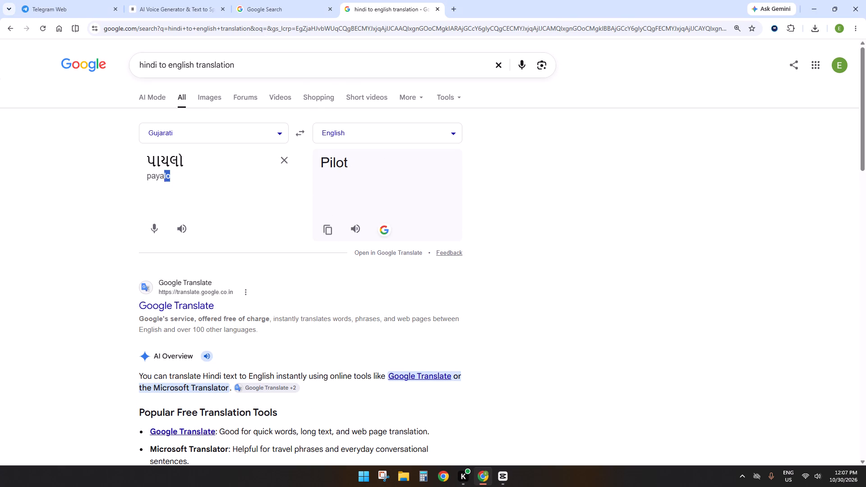
pyautogui.moveTo(162, 177); pyautogui.dragTo(145, 179)
pyautogui.hotkey('ctrl', 'c')
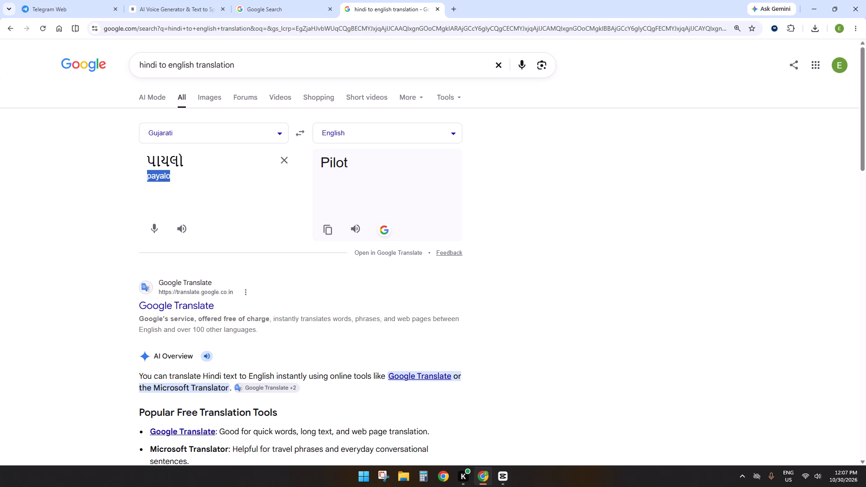
# Back in CapCut, replace JUDA with the copied word and make the label read CHANDIMA PAYALO in uppercase.
pyautogui.click(507, 481)
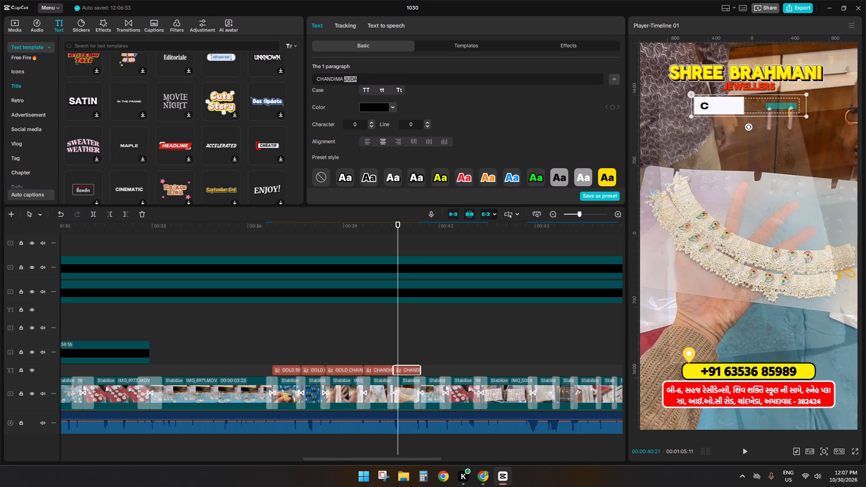
pyautogui.hotkey('ctrl', 'v')
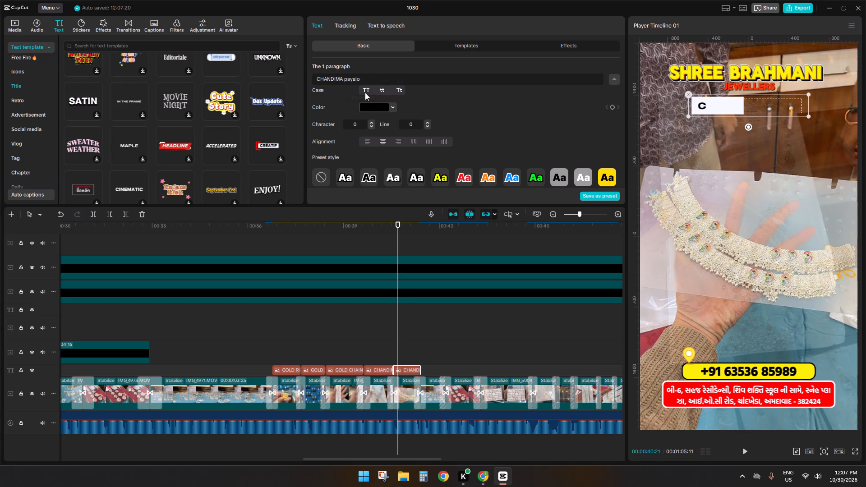
pyautogui.click(365, 92)
# Paste a copy of the CHANDIMA PAYALO label directly after it, covering the silver idols clip.
pyautogui.press('space')
pyautogui.click(419, 359)
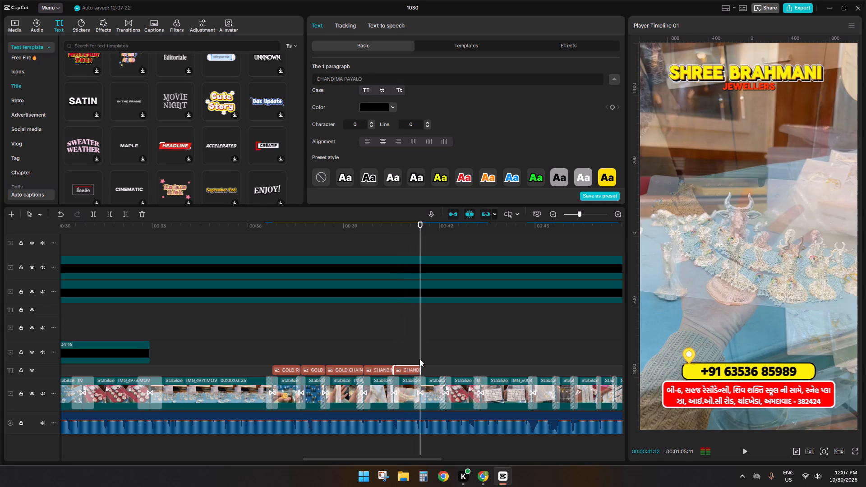
pyautogui.hotkey('ctrl', 'c')
pyautogui.hotkey('ctrl', 'v')
pyautogui.press('space')
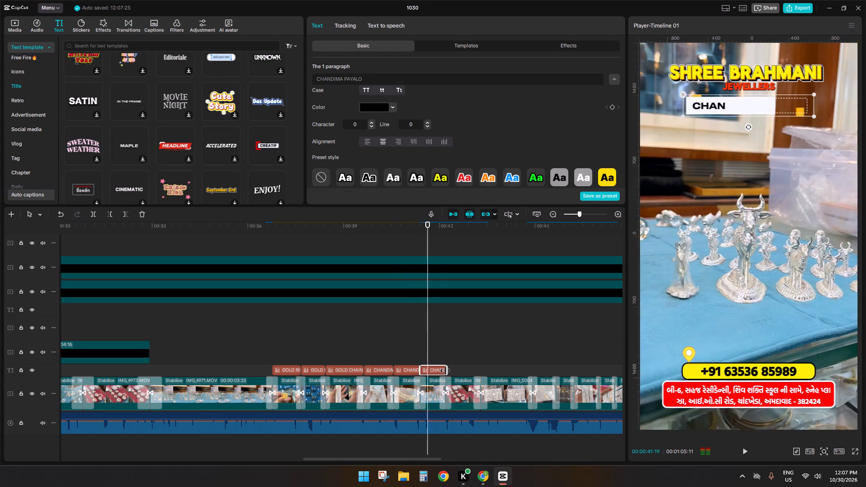
pyautogui.press('space')
pyautogui.click(445, 371)
# Change the text of the label over the silver idols clip to CHANDIMA MURTI in uppercase.
pyautogui.moveTo(369, 78); pyautogui.dragTo(353, 78)
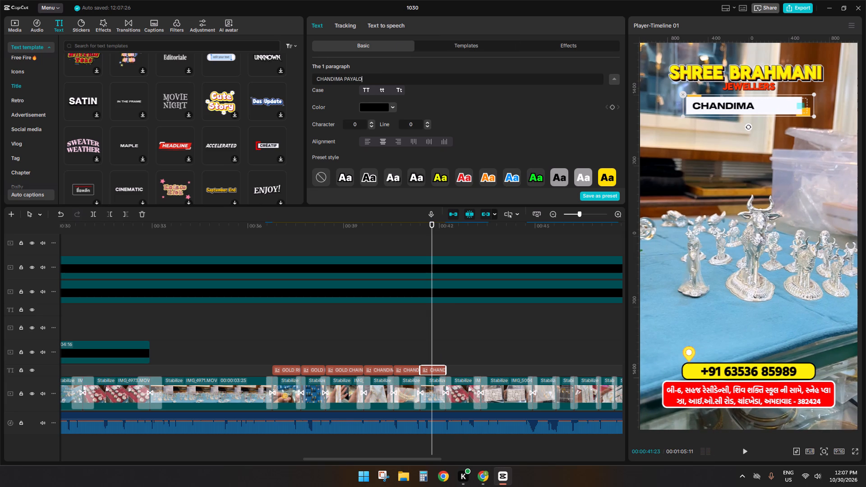
pyautogui.moveTo(353, 78); pyautogui.dragTo(345, 79)
pyautogui.write('murti')
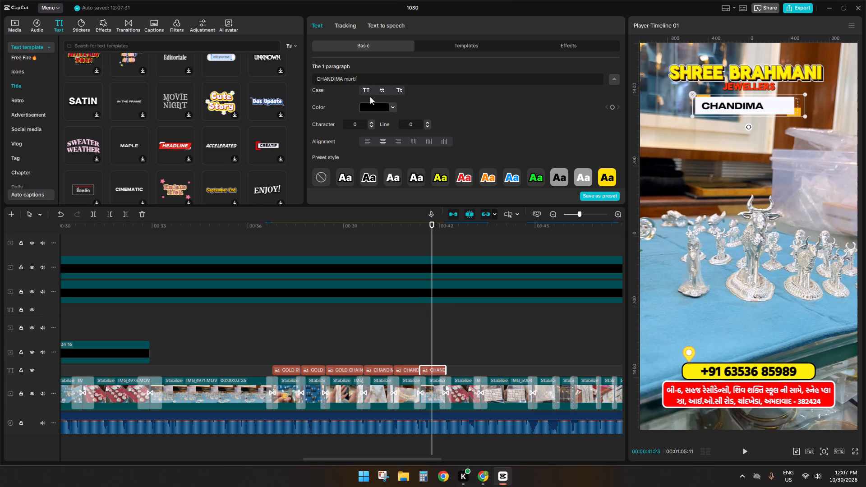
pyautogui.click(370, 94)
# Paste a copy of the CHANDIMA MURTI label directly after it and extend the copy to the end of the silver pooja items clip.
pyautogui.press('space')
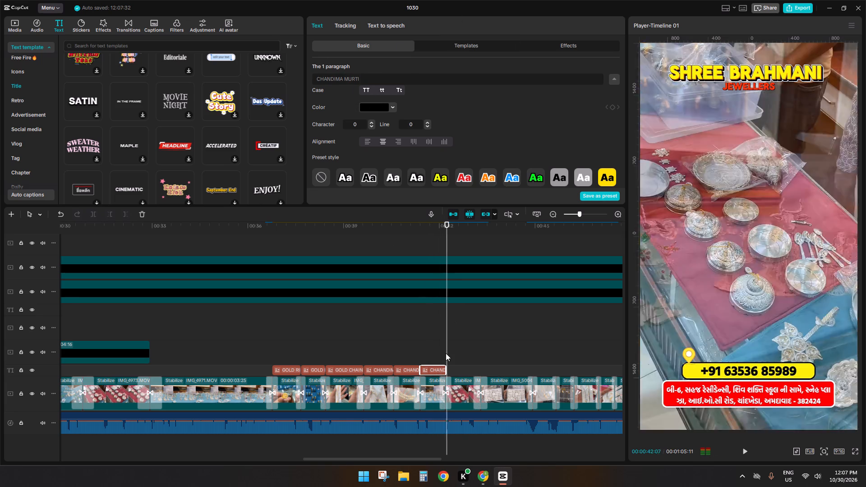
pyautogui.click(444, 354)
pyautogui.click(443, 369)
pyautogui.hotkey('ctrl', 'c')
pyautogui.hotkey('ctrl', 'v')
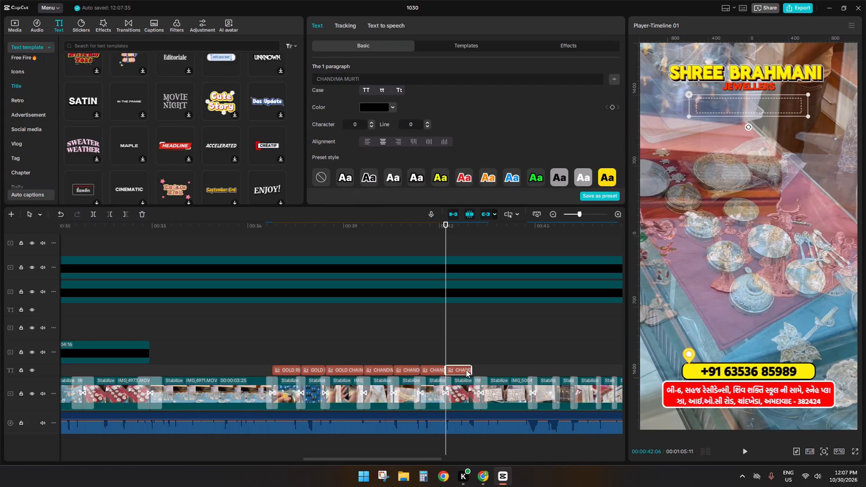
pyautogui.moveTo(472, 369); pyautogui.dragTo(479, 368)
# Replace MURTI in the new label with poojan itom.
pyautogui.moveTo(359, 80); pyautogui.dragTo(345, 78)
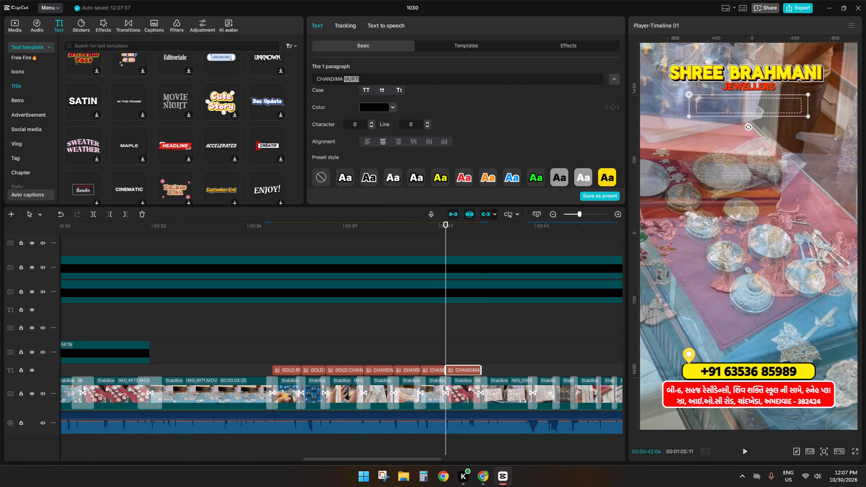
pyautogui.write('poojan itom')
pyautogui.press('e')
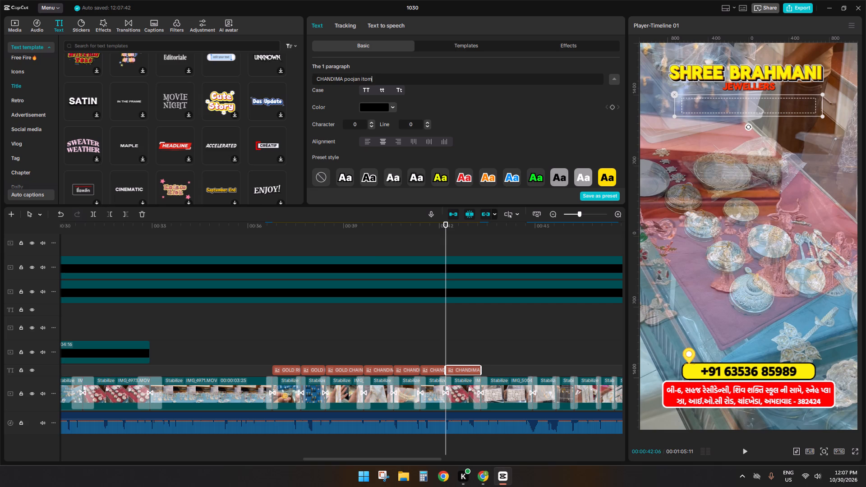
pyautogui.click(379, 76)
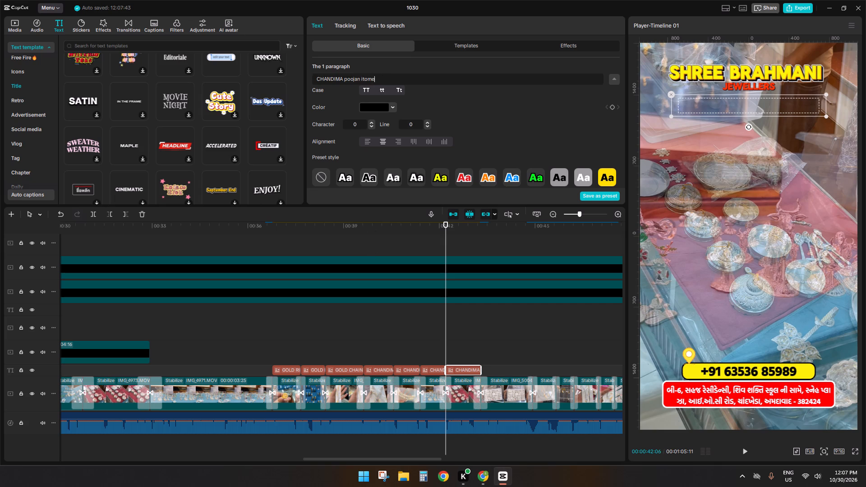
pyautogui.press('BackSpace')
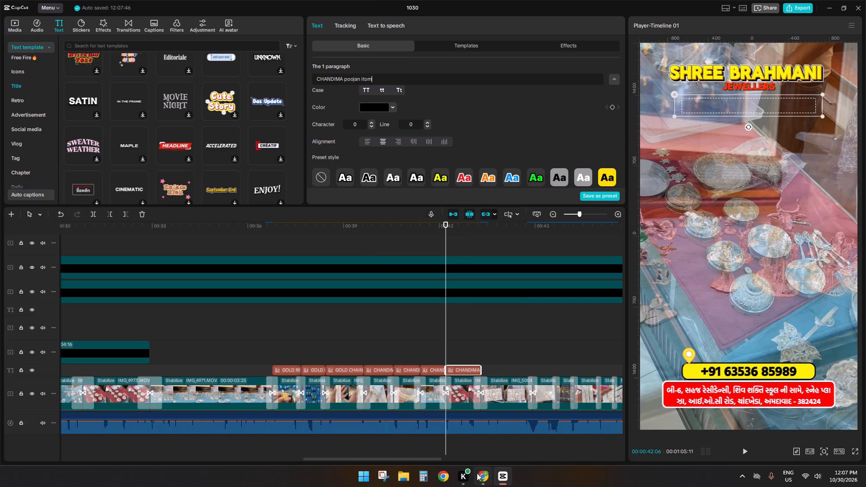
# Switch to Chrome, enter the Gujarati word for item phonetically as aaitam in the translator and copy the English translation Item.
pyautogui.click(477, 474)
pyautogui.click(281, 159)
pyautogui.click(274, 163)
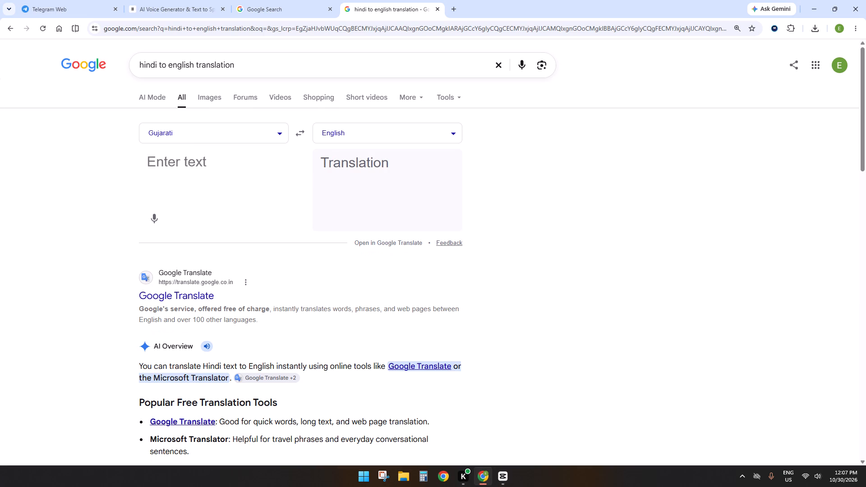
pyautogui.press('i')
pyautogui.press('t')
pyautogui.press('a')
pyautogui.press('m')
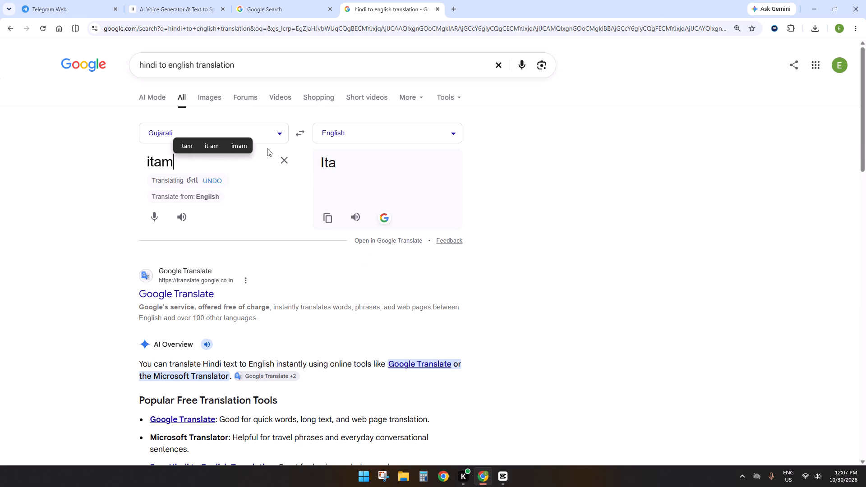
pyautogui.click(283, 160)
pyautogui.click(219, 166)
pyautogui.write('aait')
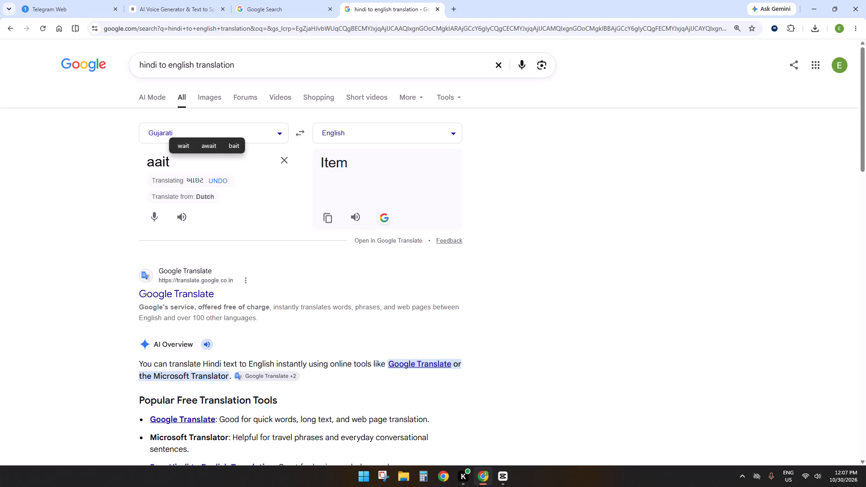
pyautogui.write('am')
pyautogui.click(198, 181)
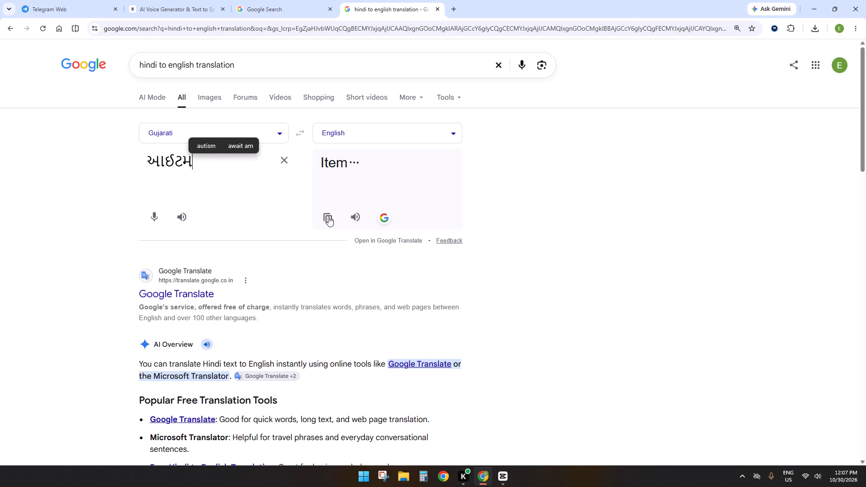
pyautogui.click(330, 230)
# Back in CapCut, replace the misspelled itom with the copied word so the label reads CHANDIMA poojan Item.
pyautogui.click(499, 475)
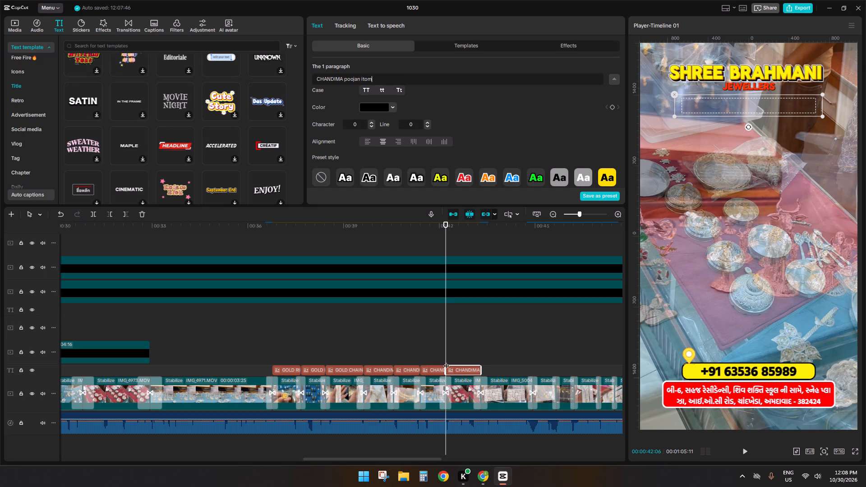
pyautogui.moveTo(376, 80); pyautogui.dragTo(362, 80)
pyautogui.hotkey('ctrl', 'v')
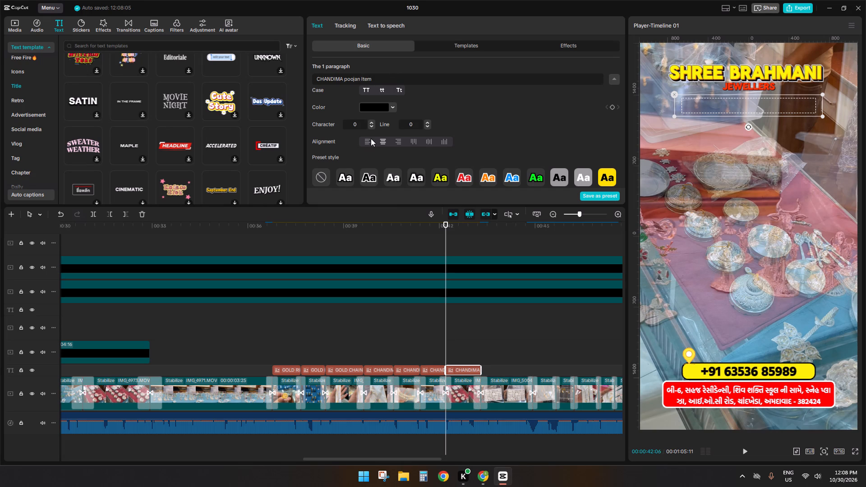
pyautogui.click(364, 92)
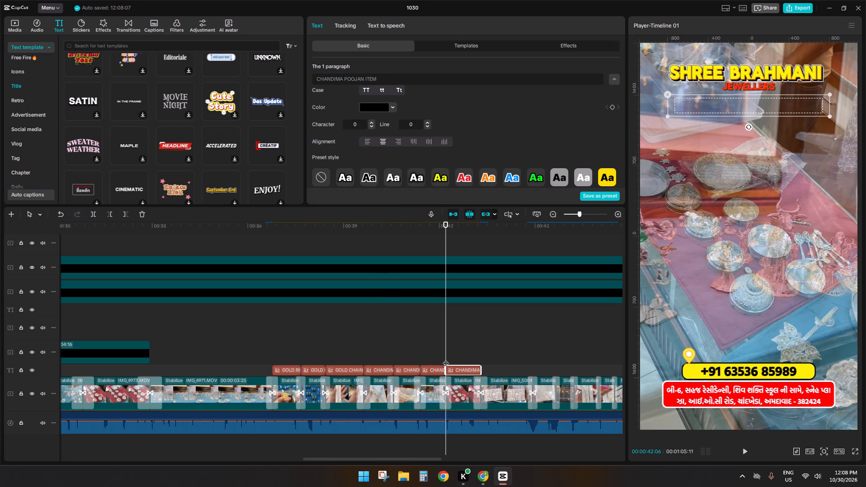
pyautogui.press('space')
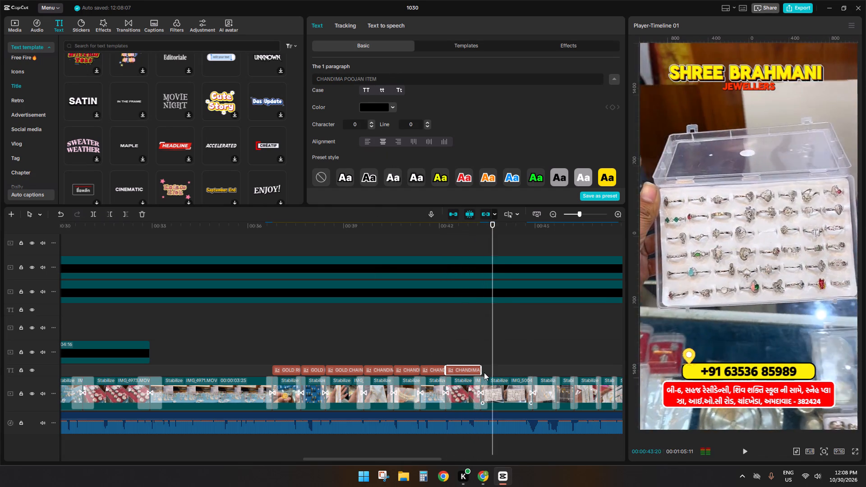
# Paste a copy of the CHANDIMA POOJAN ITEM label directly after it and extend the copy to the end of the ring box clip.
pyautogui.click(480, 349)
pyautogui.click(474, 372)
pyautogui.hotkey('ctrl', 'c')
pyautogui.hotkey('ctrl', 'v')
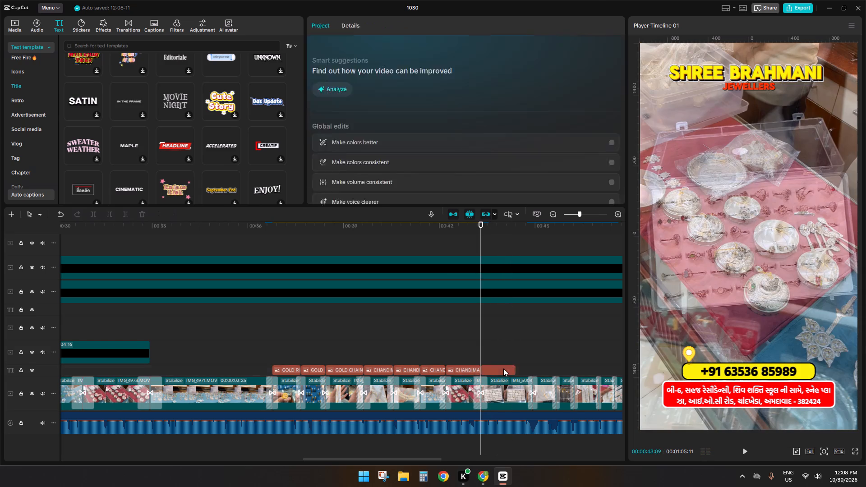
pyautogui.moveTo(515, 366); pyautogui.dragTo(532, 363)
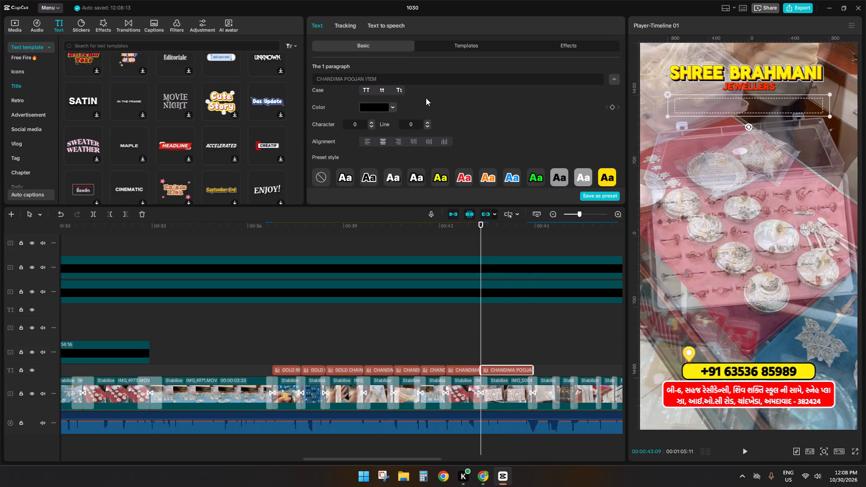
# Replace the new label's text with 925 silver from the clipboard history and make it all uppercase.
pyautogui.moveTo(388, 79); pyautogui.dragTo(51, 59)
pyautogui.press('super+v')
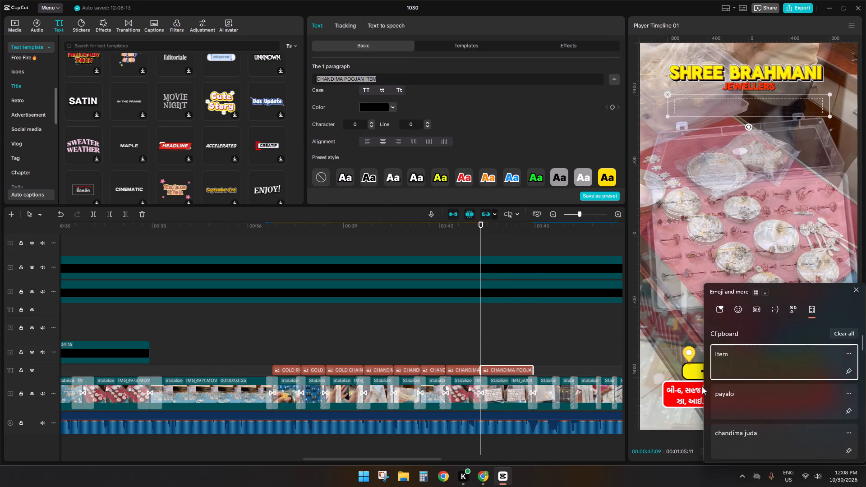
pyautogui.scroll(-15, 719, 406)
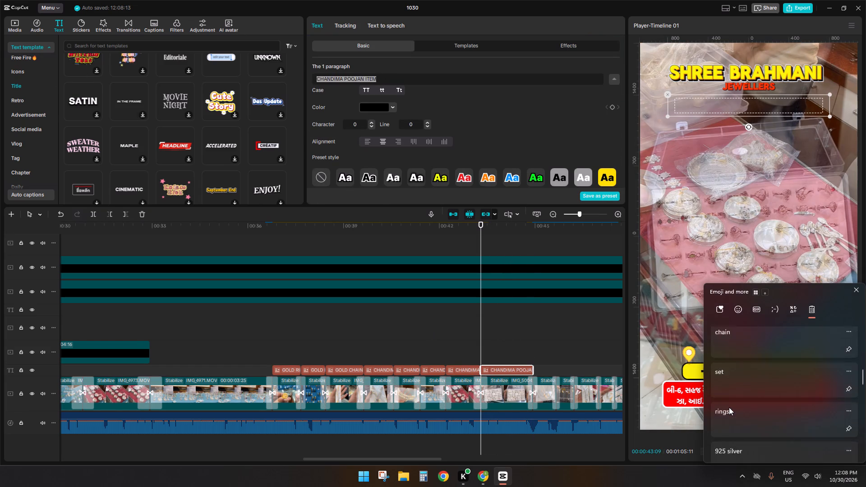
pyautogui.scroll(-2, 729, 407)
pyautogui.click(729, 407)
pyautogui.hotkey('ctrl', 'v')
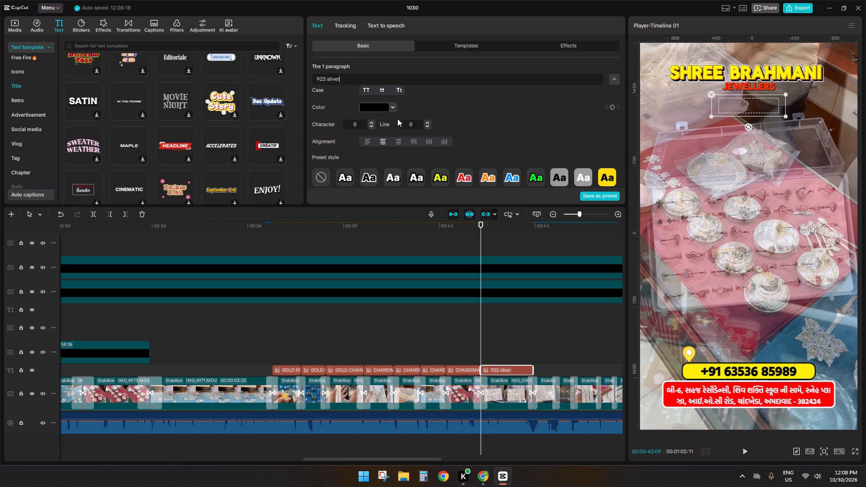
pyautogui.click(365, 92)
pyautogui.press('space')
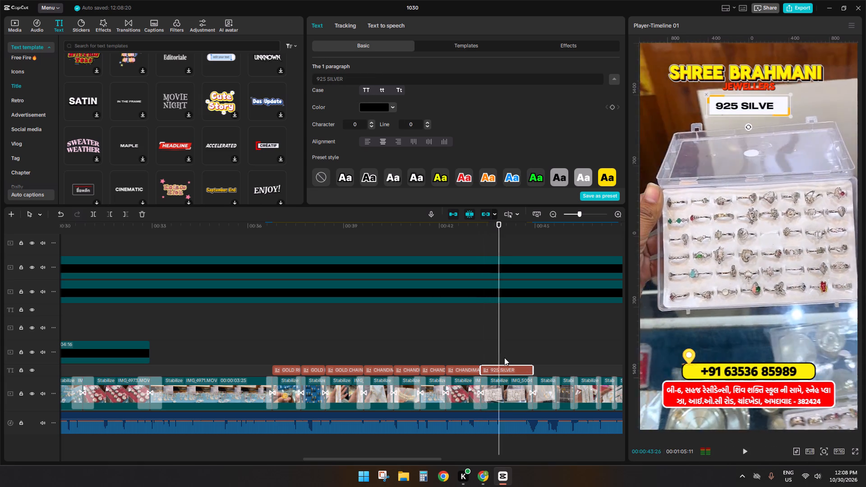
# Append ring to the 925 SILVER label and make the whole text uppercase.
pyautogui.press('space')
pyautogui.moveTo(409, 460); pyautogui.dragTo(447, 460)
pyautogui.click(346, 340)
pyautogui.press('space')
pyautogui.press('space')
pyautogui.click(360, 368)
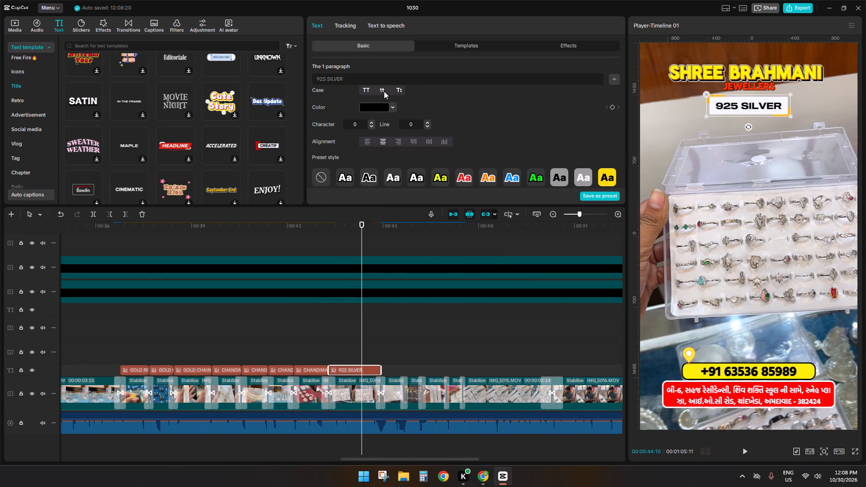
pyautogui.click(351, 82)
pyautogui.press('space')
pyautogui.write('ring')
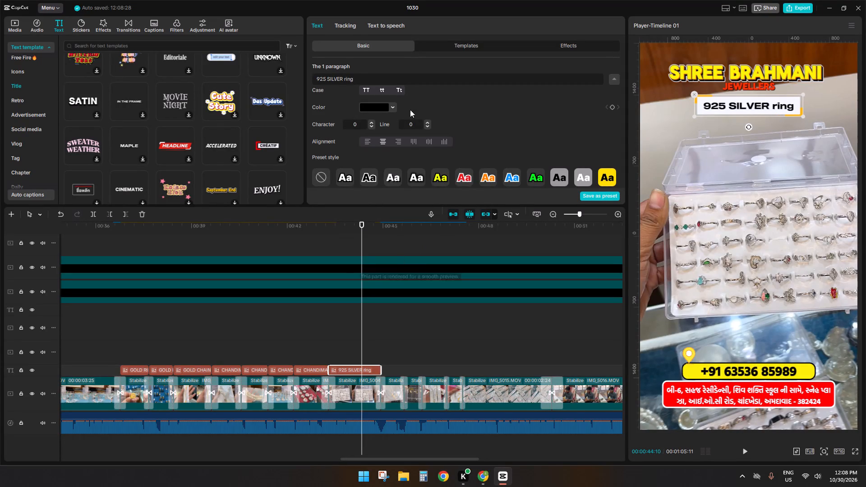
pyautogui.click(366, 92)
pyautogui.press('space')
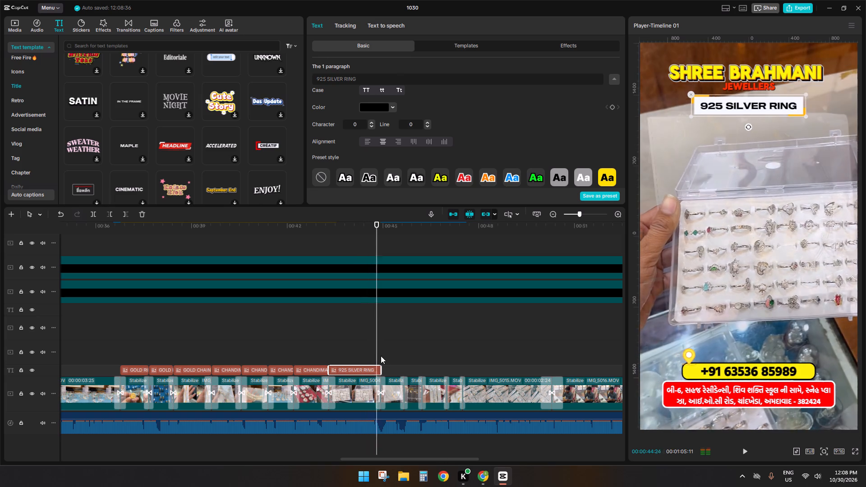
# Paste a copy of the 925 SILVER RING label directly after it and trim the copy to the end of the necklace clip.
pyautogui.click(381, 356)
pyautogui.click(374, 374)
pyautogui.hotkey('ctrl', 'c')
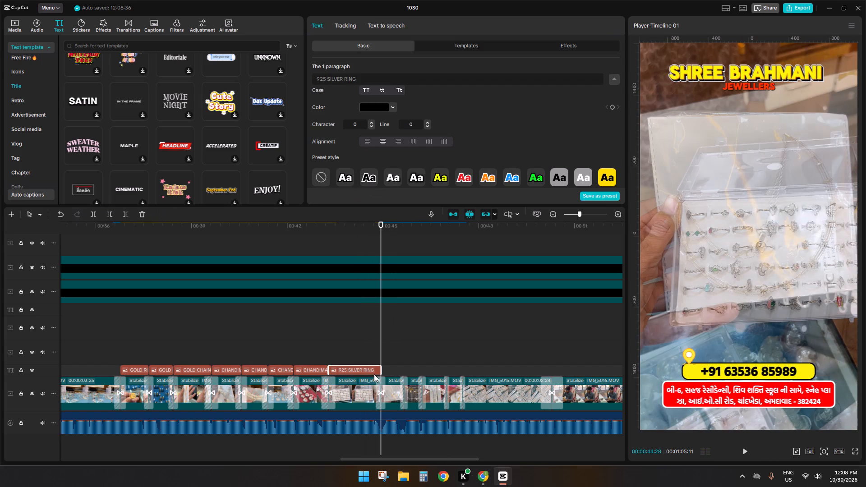
pyautogui.hotkey('ctrl', 'v')
pyautogui.press('space')
pyautogui.click(405, 361)
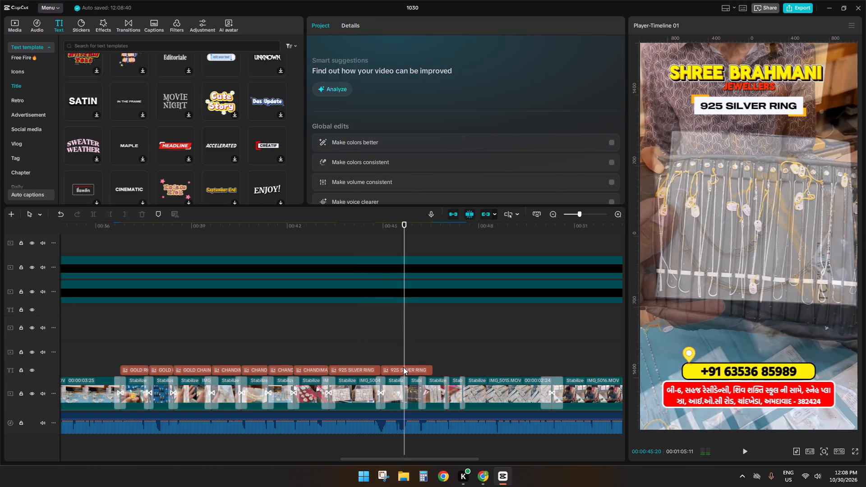
pyautogui.click(403, 367)
pyautogui.press('s')
pyautogui.press('d')
# Replace the necklace clip label's text with set from the clipboard history and make it uppercase.
pyautogui.click(397, 368)
pyautogui.click(395, 355)
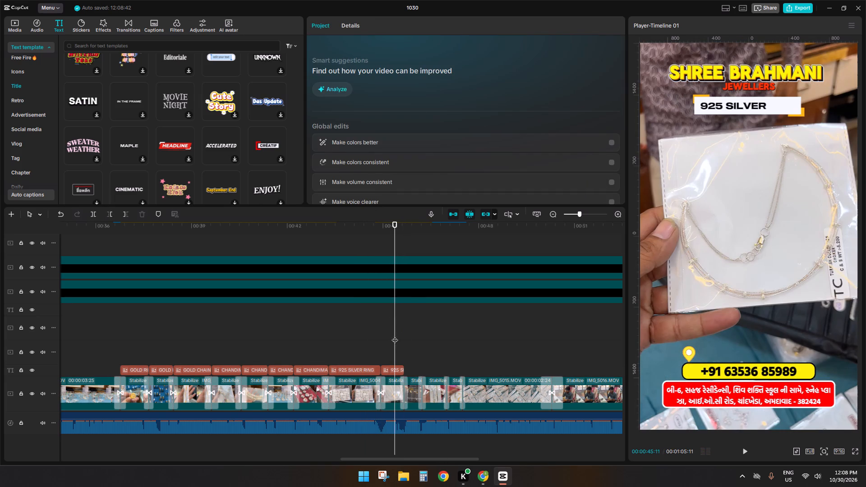
pyautogui.click(395, 365)
pyautogui.click(395, 367)
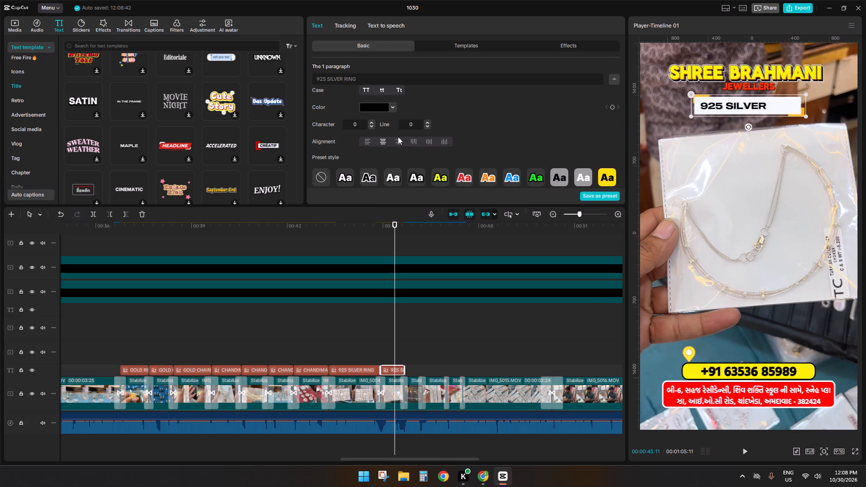
pyautogui.moveTo(363, 81); pyautogui.dragTo(234, 71)
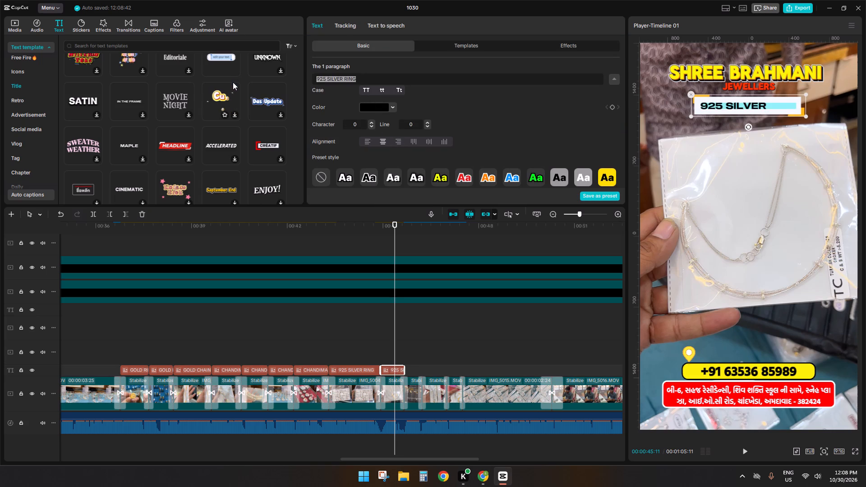
pyautogui.press('s')
pyautogui.press('e')
pyautogui.press('r')
pyautogui.moveTo(337, 78); pyautogui.dragTo(258, 77)
pyautogui.press('BackSpace')
pyautogui.press('super+v')
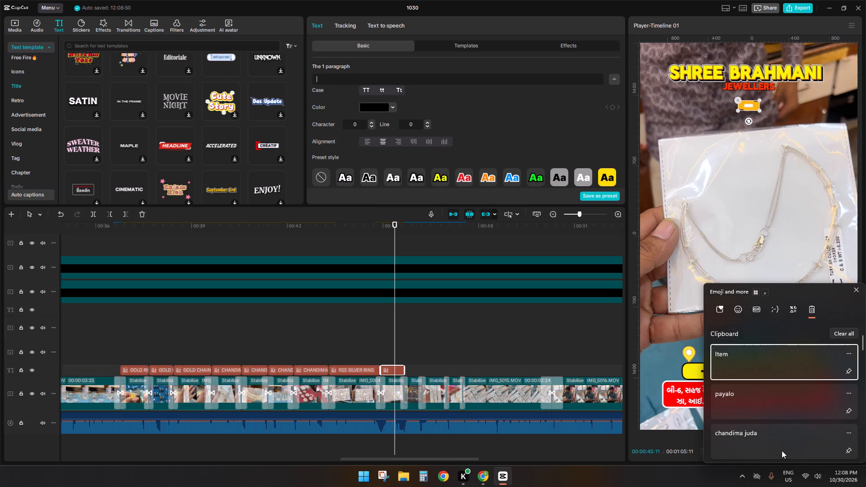
pyautogui.scroll(-14, 760, 443)
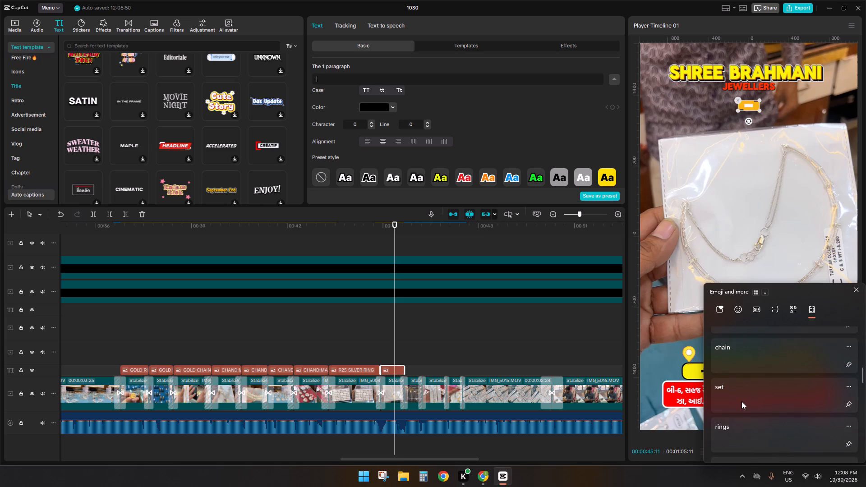
pyautogui.click(740, 397)
pyautogui.hotkey('ctrl', 'v')
pyautogui.click(365, 88)
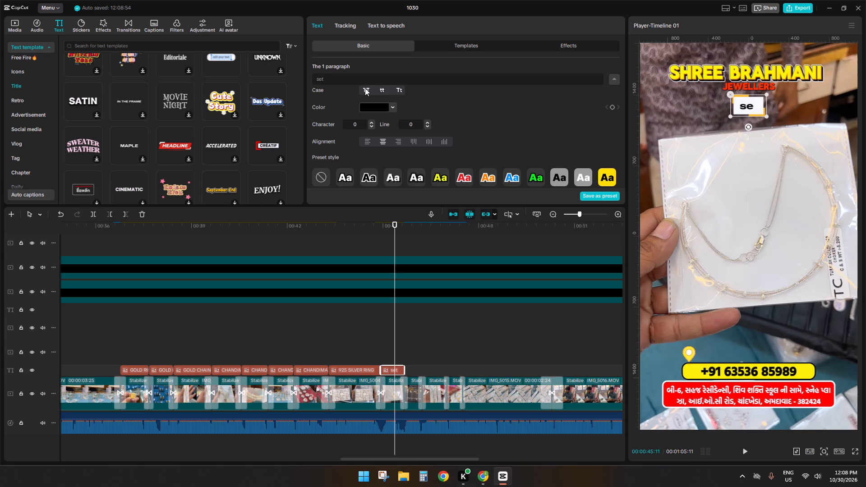
pyautogui.press('space')
# Paste a copy of the SET label directly after it and trim the copy to the end of the hanging chains clip.
pyautogui.tripleClick(401, 359)
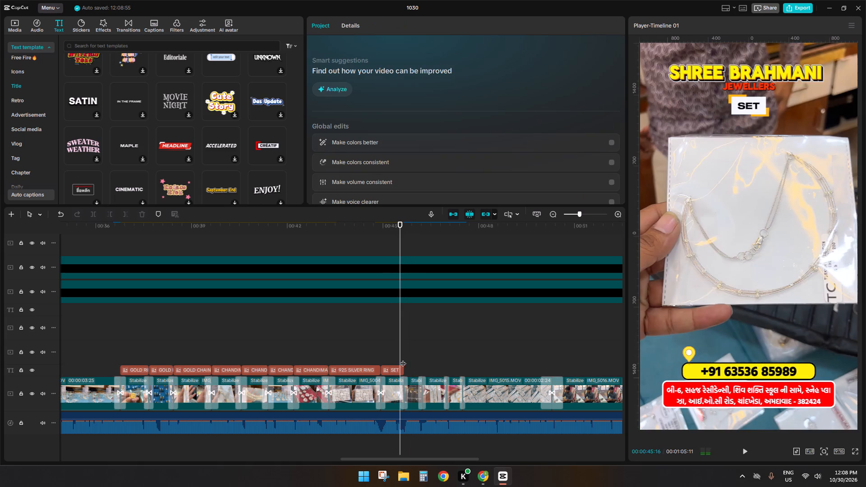
pyautogui.click(399, 367)
pyautogui.hotkey('ctrl', 'c')
pyautogui.hotkey('ctrl', 'v')
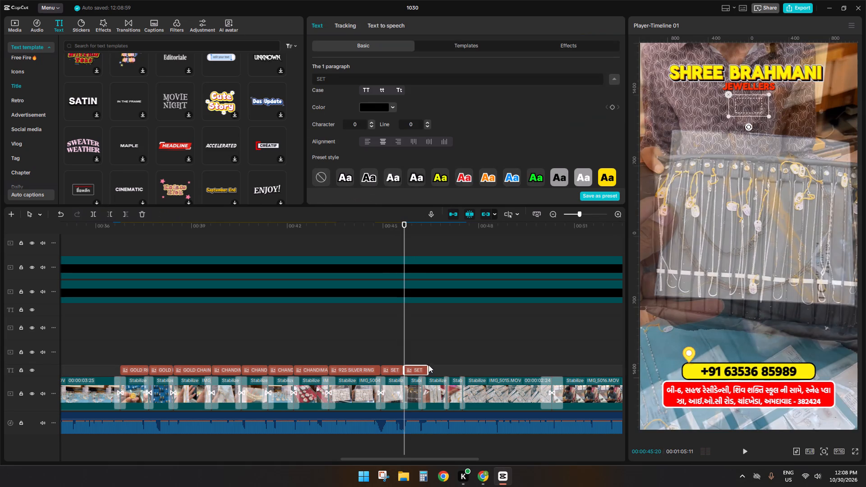
pyautogui.click(428, 365)
pyautogui.click(423, 360)
pyautogui.click(423, 370)
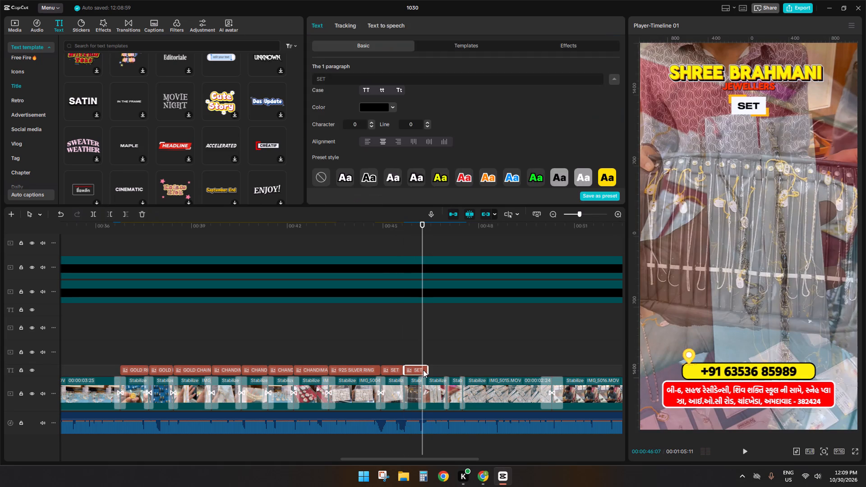
pyautogui.press('s')
pyautogui.press('d')
# Replace the hanging chains clip label's text with chain from the clipboard history and make it uppercase.
pyautogui.click(413, 370)
pyautogui.moveTo(350, 79); pyautogui.dragTo(230, 72)
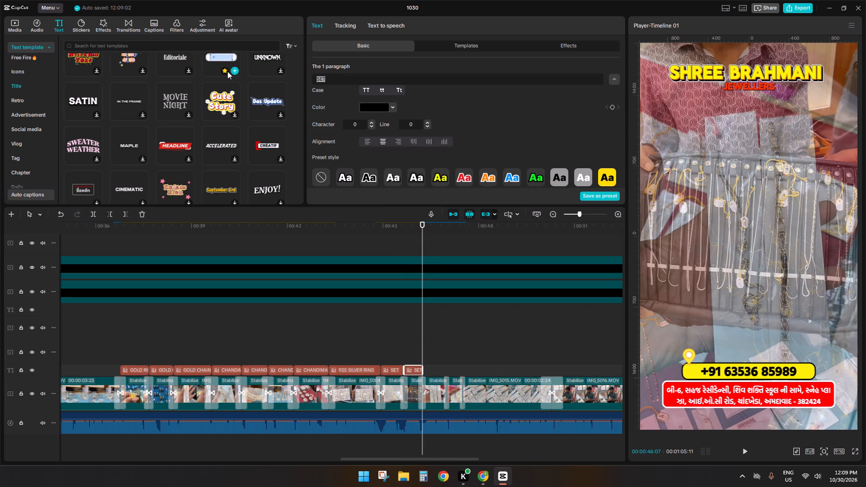
pyautogui.press('super+v')
pyautogui.scroll(-5, 750, 408)
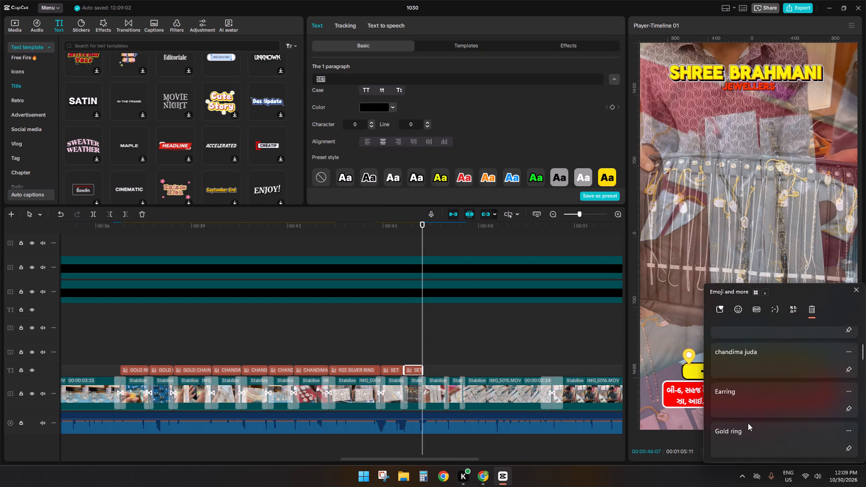
pyautogui.scroll(-6, 748, 423)
pyautogui.click(748, 423)
pyautogui.hotkey('ctrl', 'v')
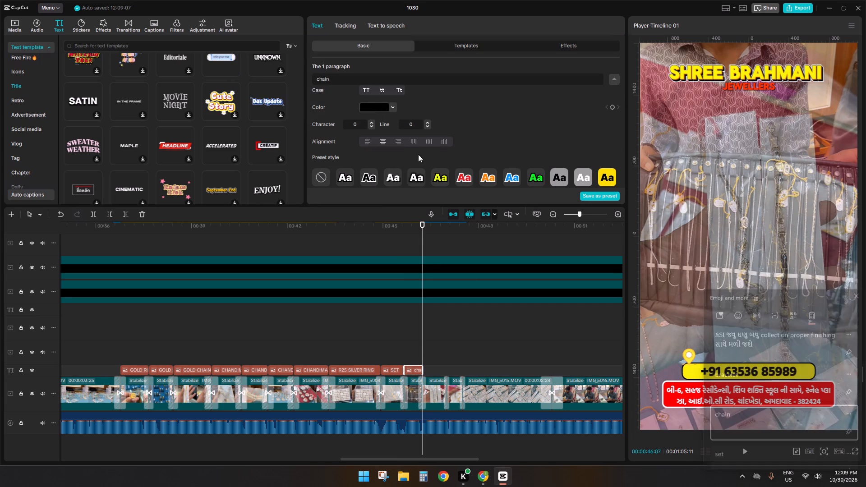
pyautogui.click(366, 90)
pyautogui.click(411, 360)
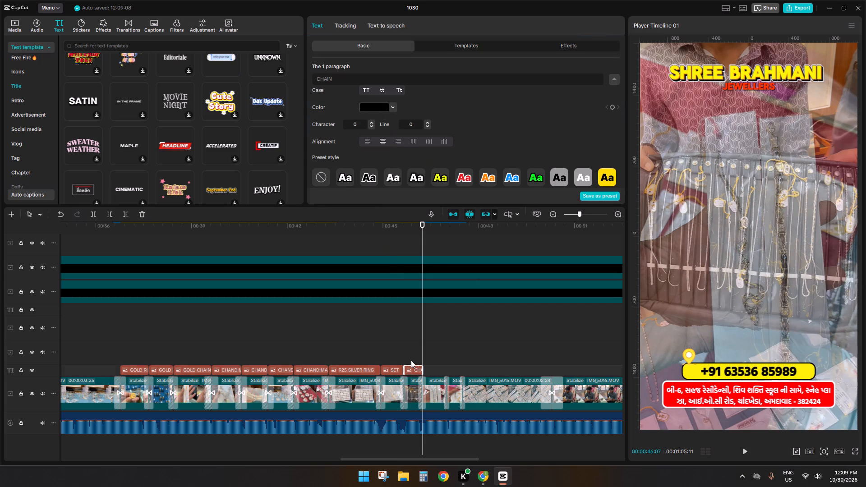
pyautogui.press('space')
pyautogui.press('space')
pyautogui.press('space')
# Paste a copy of the CHAIN label directly after it and extend the copy to the end of the first bracelet clip.
pyautogui.click(419, 355)
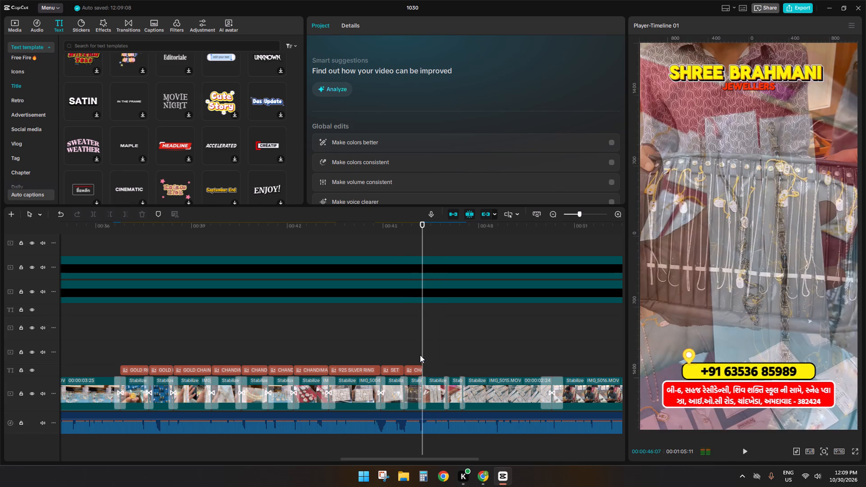
pyautogui.click(419, 369)
pyautogui.hotkey('ctrl', 'c')
pyautogui.hotkey('ctrl', 'v')
pyautogui.press('space')
pyautogui.moveTo(440, 371); pyautogui.dragTo(446, 369)
# Replace the copied CHAIN label's text with bracelet from the clipboard history and make it uppercase.
pyautogui.click(437, 368)
pyautogui.moveTo(350, 82); pyautogui.dragTo(224, 72)
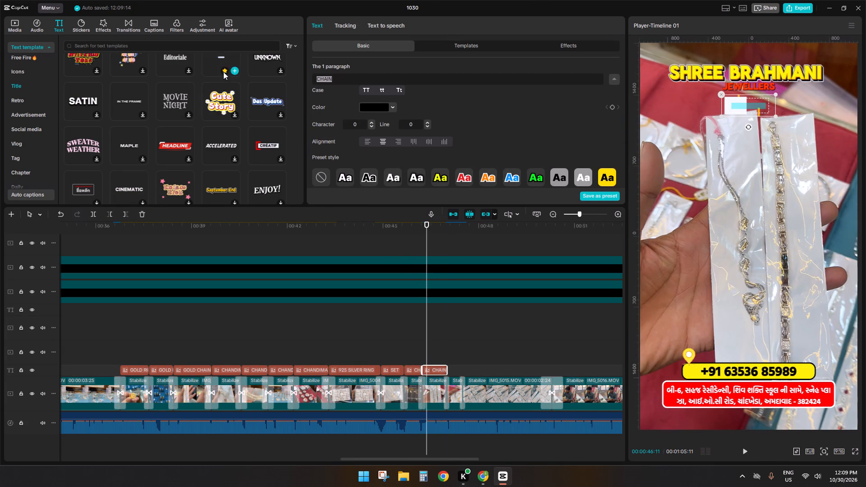
pyautogui.press('super+v')
pyautogui.scroll(-6, 747, 418)
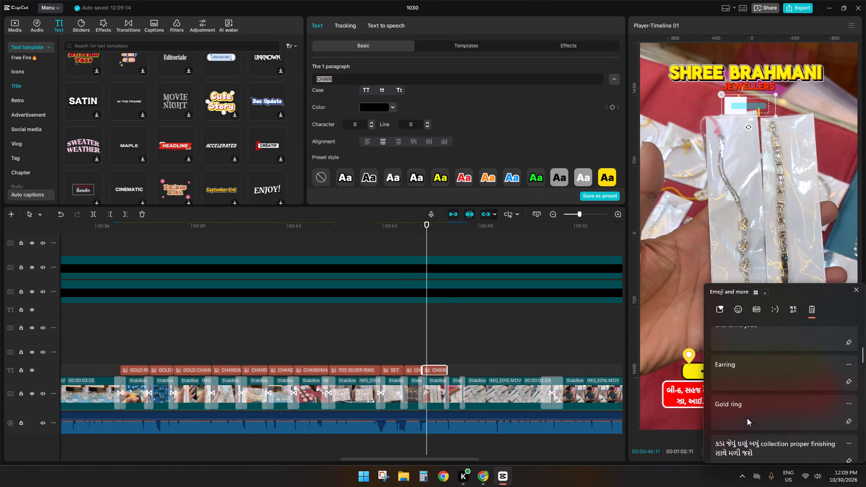
pyautogui.scroll(-3, 747, 418)
pyautogui.click(746, 418)
pyautogui.hotkey('ctrl', 'v')
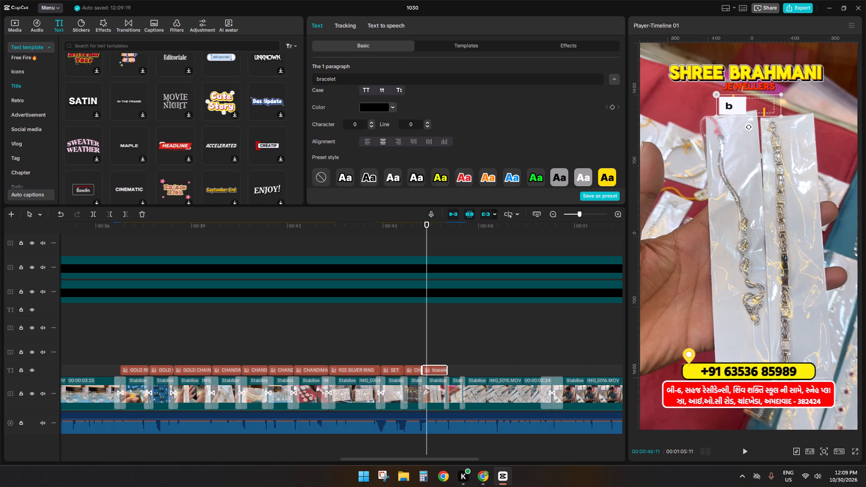
pyautogui.click(365, 92)
pyautogui.press('space')
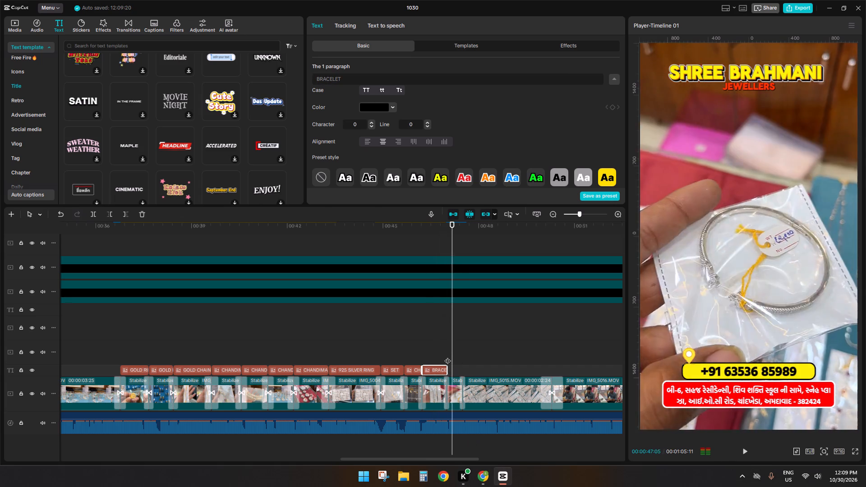
# Extend the BRACELET label over the second bracelet clip up to the start of the IMG_5015.MOV clip.
pyautogui.click(447, 356)
pyautogui.click(447, 371)
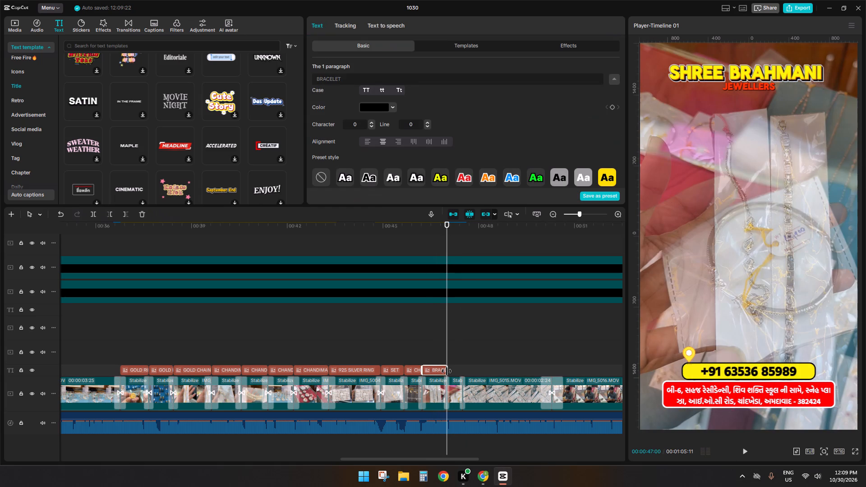
pyautogui.keyDown('ctrl'); pyautogui.moveTo(447, 371); pyautogui.dragTo(461, 371); pyautogui.keyUp('ctrl')
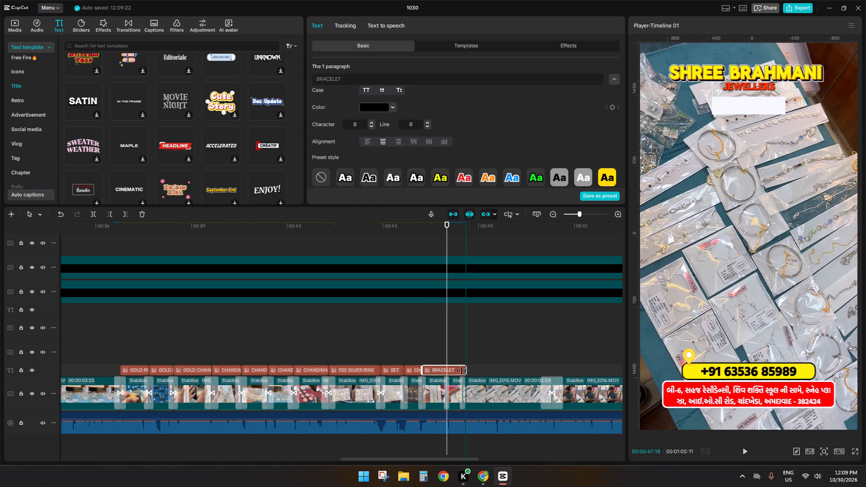
pyautogui.keyDown('ctrl'); pyautogui.moveTo(461, 371); pyautogui.dragTo(460, 372); pyautogui.keyUp('ctrl')
# Extend the BRACELET label's text to read bracelet & kada and make it uppercase.
pyautogui.click(350, 79)
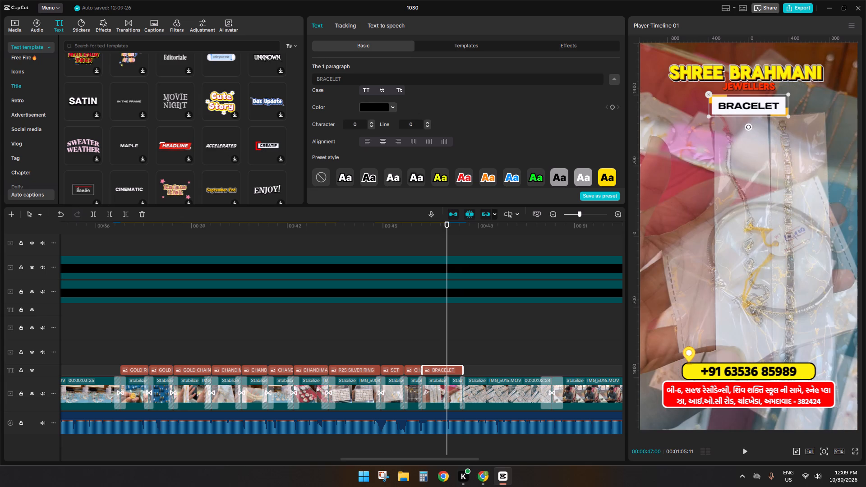
pyautogui.press('space')
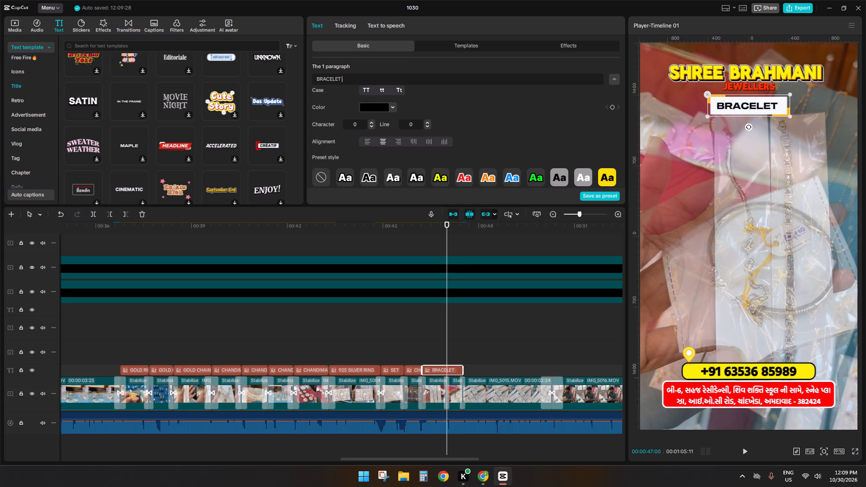
pyautogui.hotkey('shift', '&')
pyautogui.press('space')
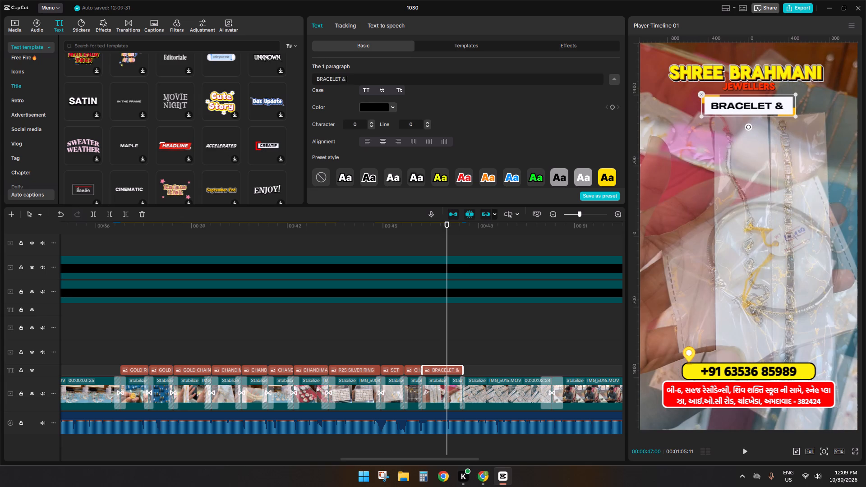
pyautogui.press('k')
pyautogui.write('ad')
pyautogui.press('a')
pyautogui.click(366, 89)
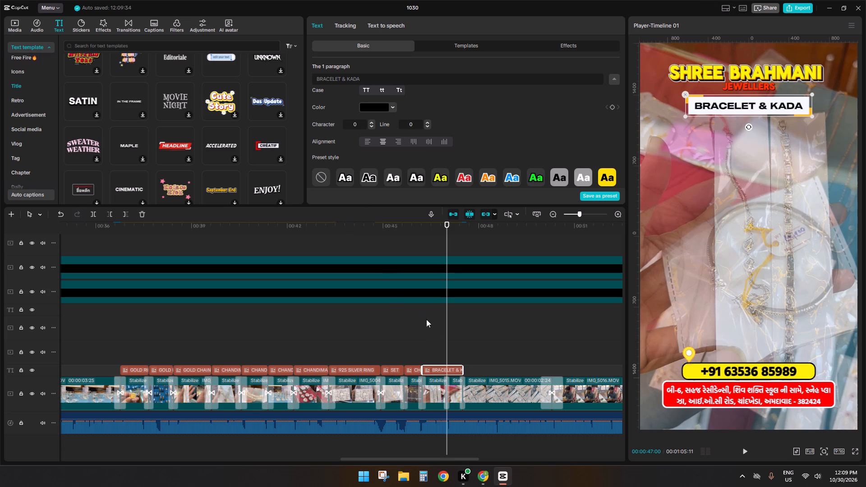
# Search the sticker library for call, with the playhead over the IMG_5016.MOV clip.
pyautogui.press('space')
pyautogui.keyDown('ctrl'); pyautogui.scroll(-3, 505, 384); pyautogui.keyUp('ctrl')
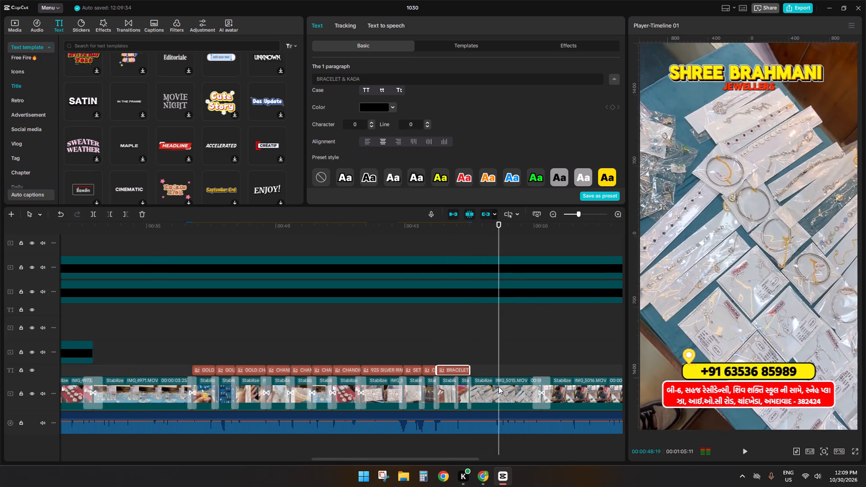
pyautogui.keyDown('ctrl'); pyautogui.scroll(-2, 498, 386); pyautogui.keyUp('ctrl')
pyautogui.moveTo(457, 460); pyautogui.dragTo(517, 450)
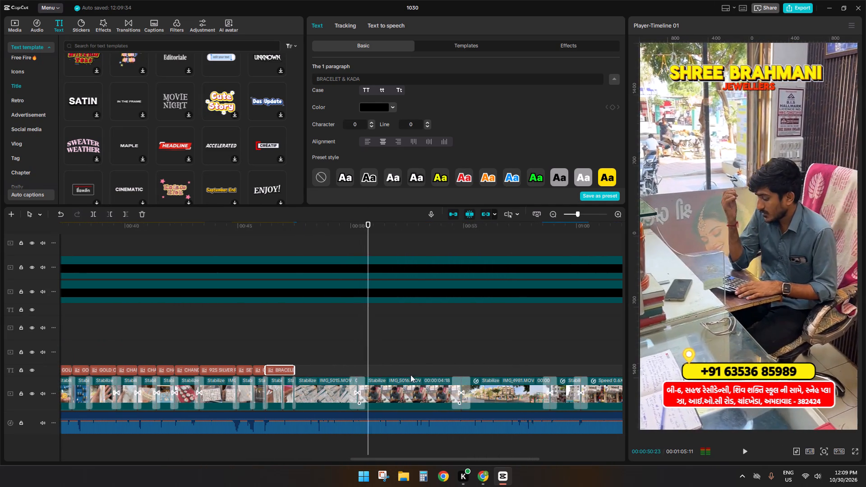
pyautogui.press('space')
pyautogui.click(15, 23)
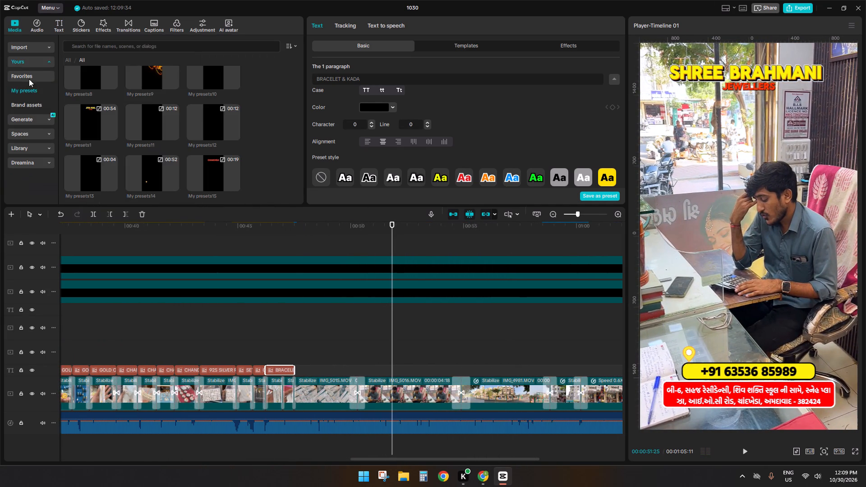
pyautogui.scroll(-5, 128, 137)
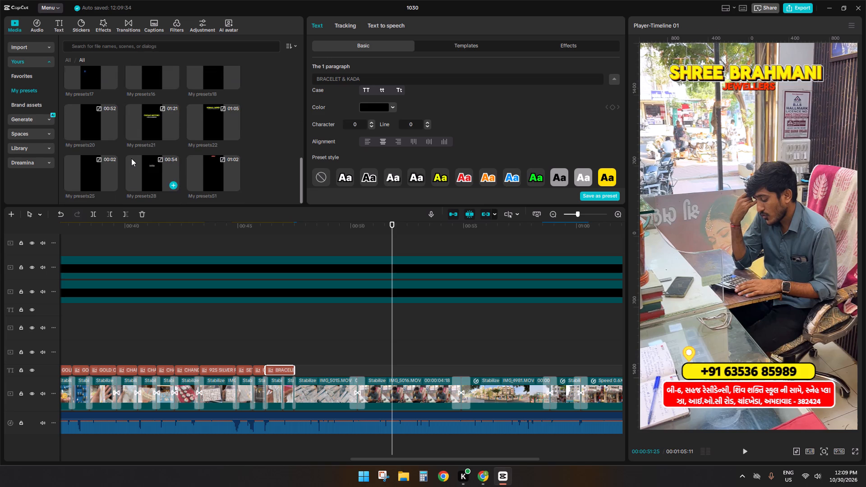
pyautogui.click(76, 26)
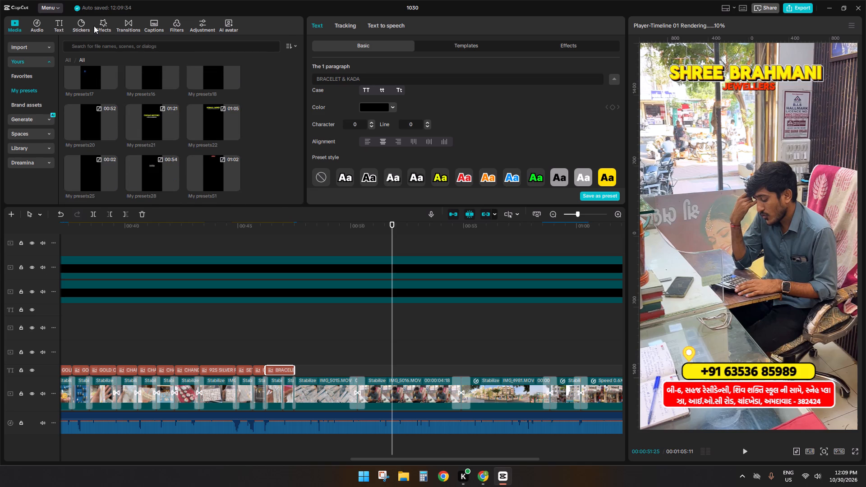
pyautogui.moveTo(96, 46); pyautogui.dragTo(0, 40)
pyautogui.write('call')
pyautogui.press('Return')
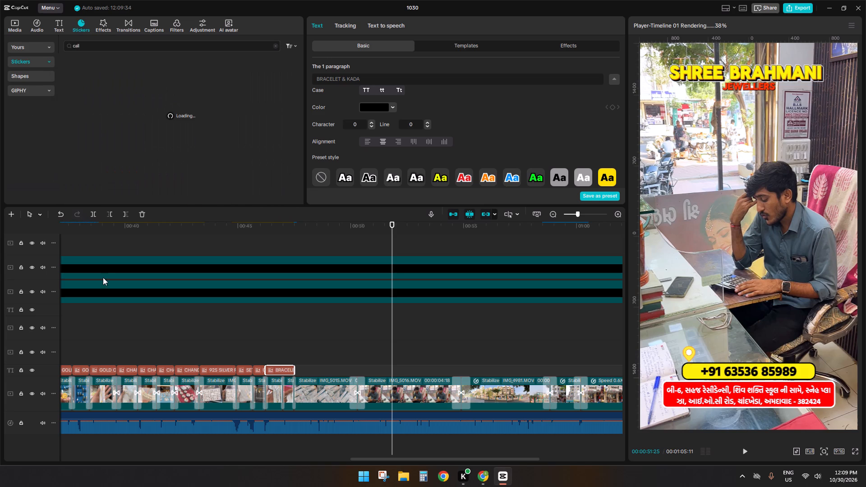
# Save the BRACELET & KADA label clip as a preset.
pyautogui.rightClick(275, 368)
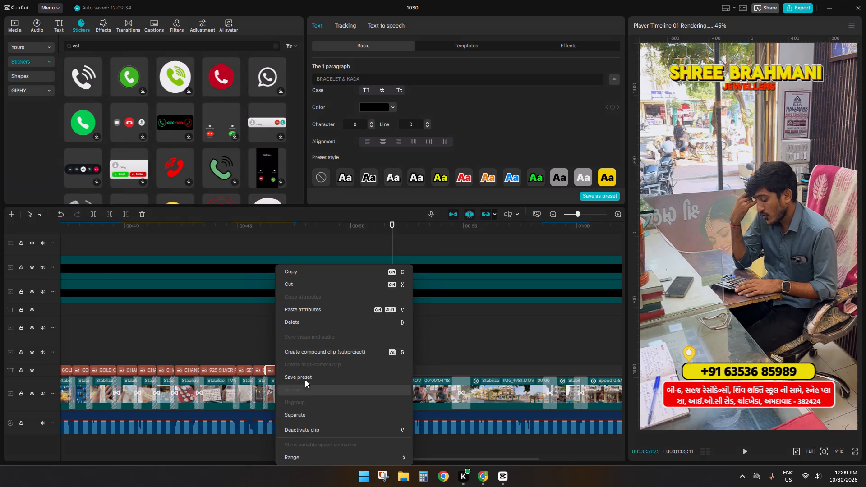
pyautogui.click(305, 376)
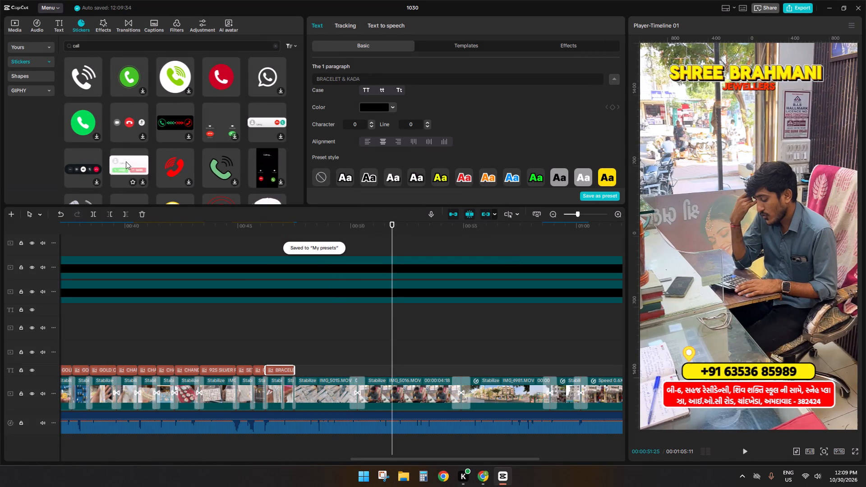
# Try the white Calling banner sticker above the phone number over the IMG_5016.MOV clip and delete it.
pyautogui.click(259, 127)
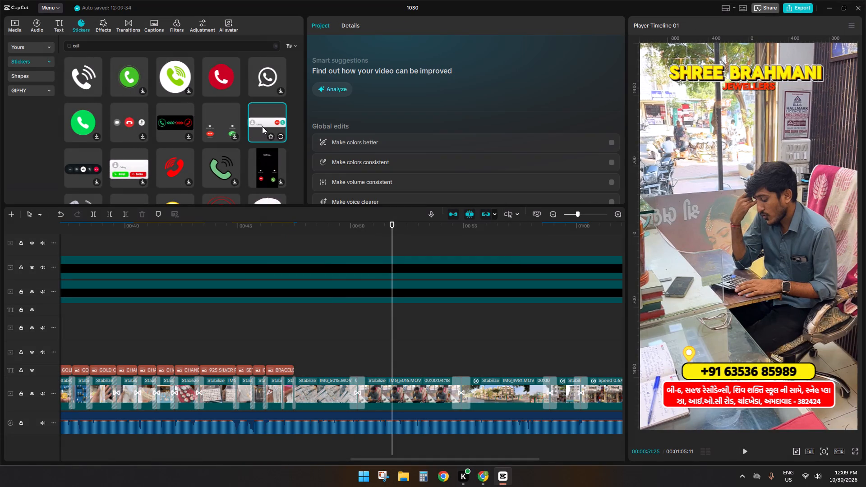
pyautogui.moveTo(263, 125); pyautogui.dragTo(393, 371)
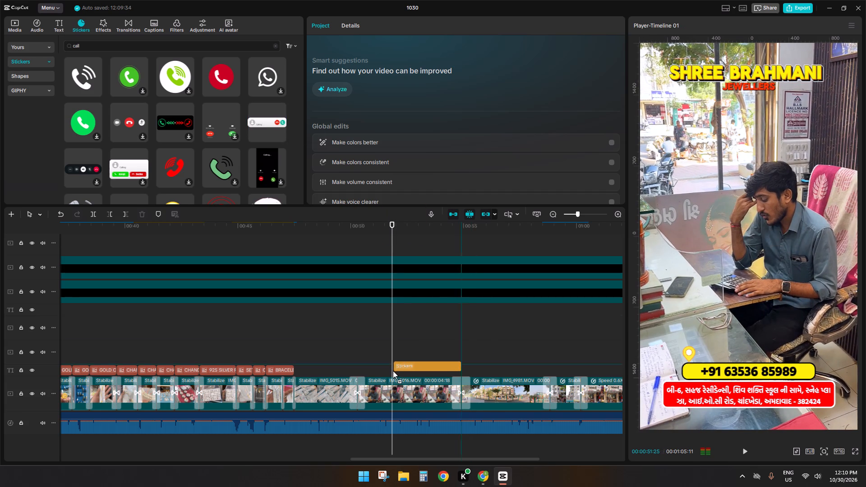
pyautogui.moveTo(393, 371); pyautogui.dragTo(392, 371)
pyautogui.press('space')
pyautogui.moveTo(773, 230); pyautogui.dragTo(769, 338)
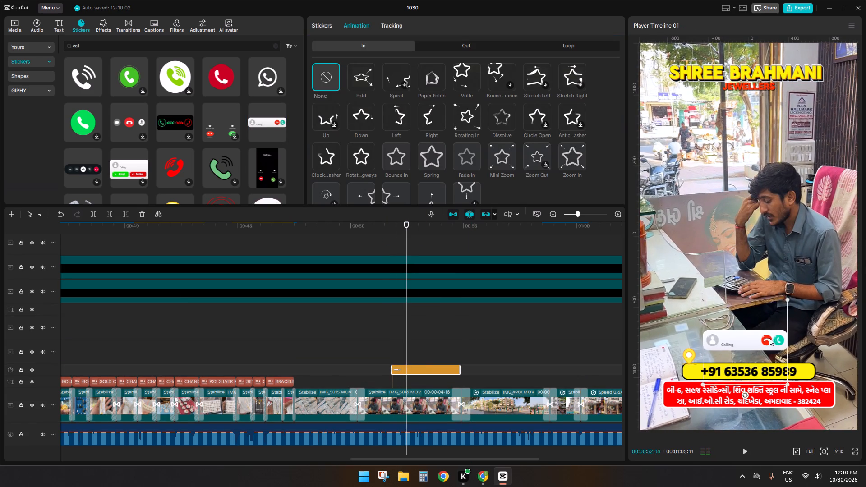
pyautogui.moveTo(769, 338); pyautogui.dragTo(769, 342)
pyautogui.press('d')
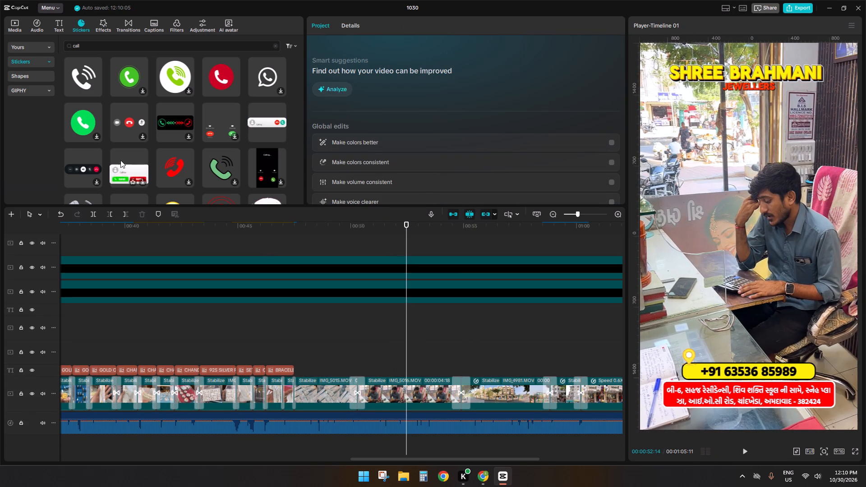
# Add the dark call-control bar sticker over the IMG_5016.MOV clip, starting at about 00:00:51:26.
pyautogui.scroll(-2, 120, 160)
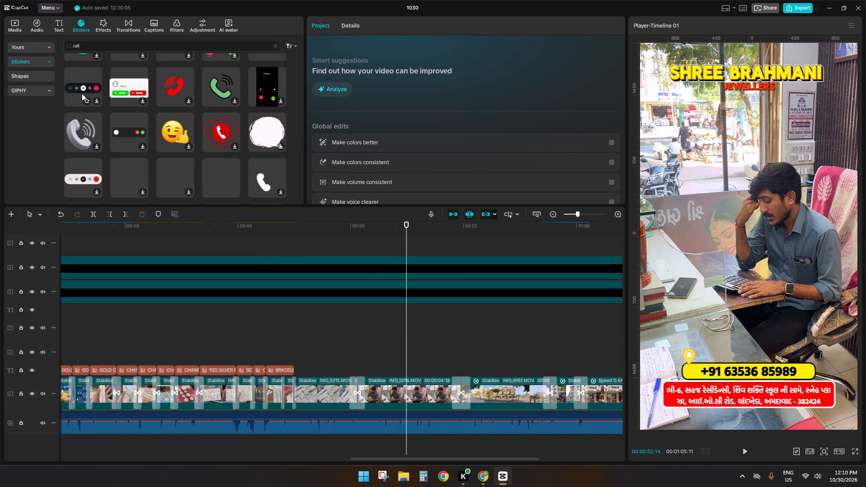
pyautogui.click(82, 93)
pyautogui.moveTo(82, 92); pyautogui.dragTo(385, 370)
pyautogui.click(376, 363)
pyautogui.press('space')
pyautogui.press('space')
pyautogui.click(393, 370)
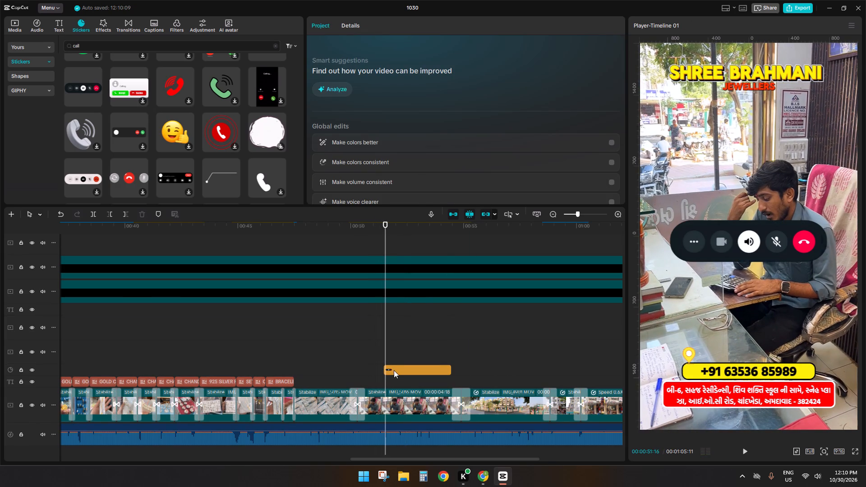
pyautogui.press('space')
pyautogui.press('space')
pyautogui.moveTo(393, 370); pyautogui.dragTo(404, 372)
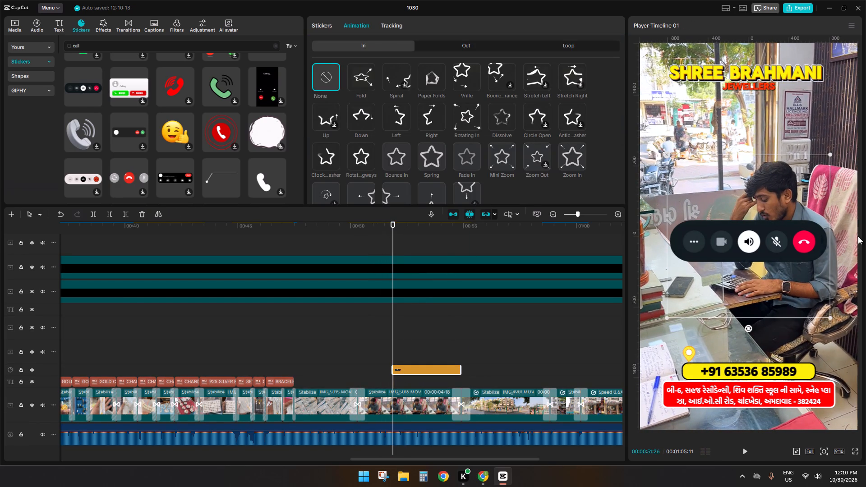
# Shrink the call-control bar sticker to about half size and centre it just above the phone number banner.
pyautogui.moveTo(829, 154); pyautogui.dragTo(764, 196)
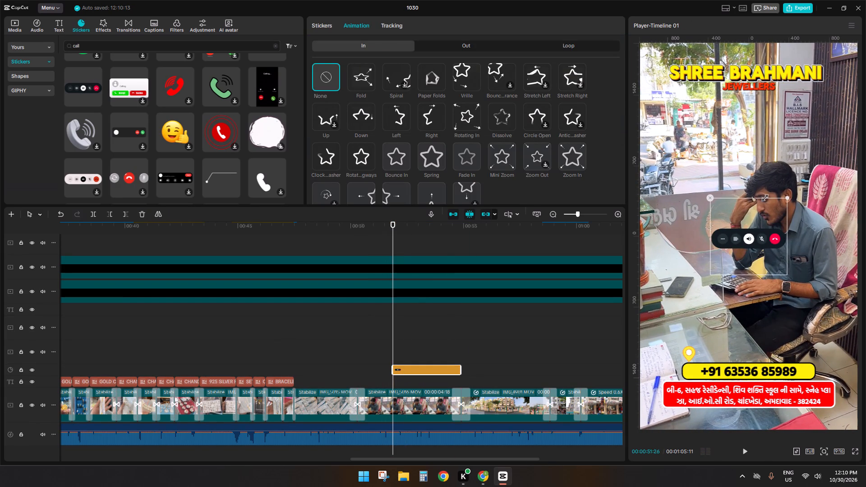
pyautogui.moveTo(764, 196); pyautogui.dragTo(765, 196)
pyautogui.moveTo(760, 230); pyautogui.dragTo(759, 97)
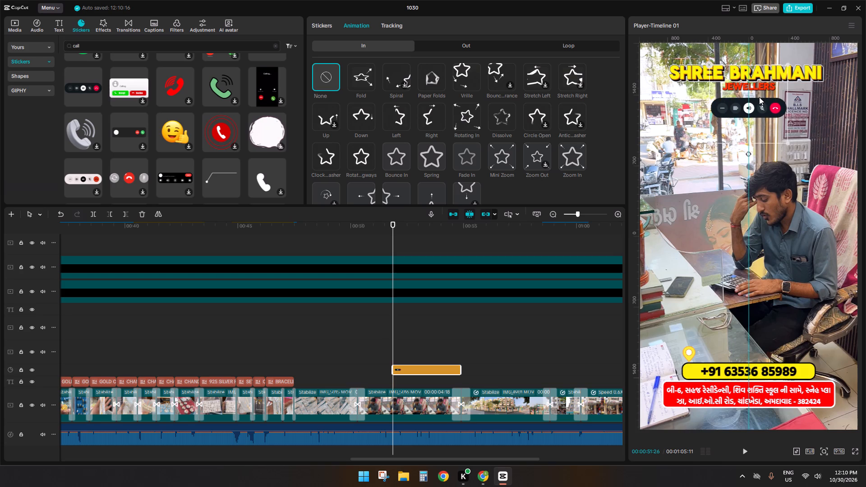
pyautogui.moveTo(759, 97); pyautogui.dragTo(764, 348)
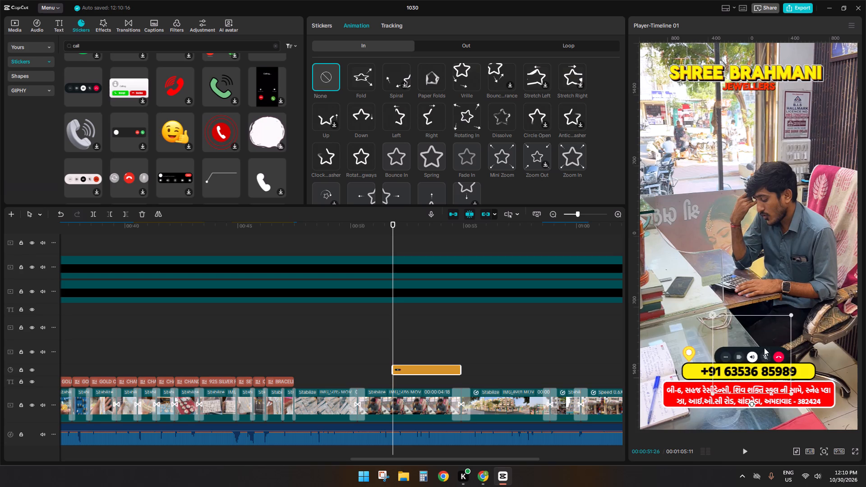
pyautogui.moveTo(764, 348); pyautogui.dragTo(759, 342)
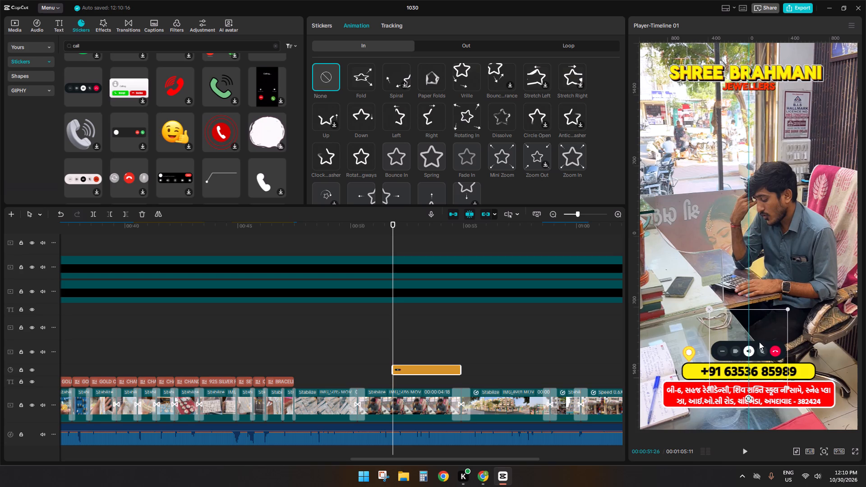
pyautogui.moveTo(759, 342); pyautogui.dragTo(760, 342)
pyautogui.press('space')
pyautogui.press('space')
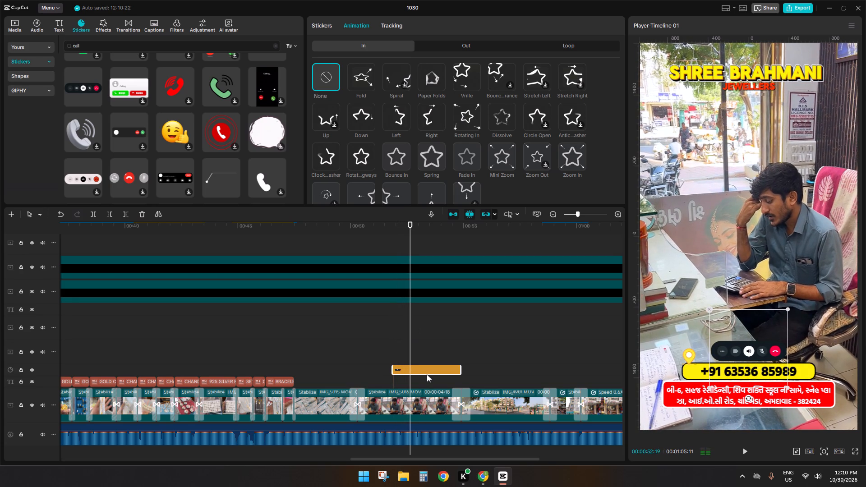
# Duplicate the call-control bar sticker onto a track above and extend both stickers to about 5 seconds, into the IMG_4981.MOV clip.
pyautogui.keyDown('alt'); pyautogui.moveTo(410, 367); pyautogui.dragTo(410, 356); pyautogui.keyUp('alt')
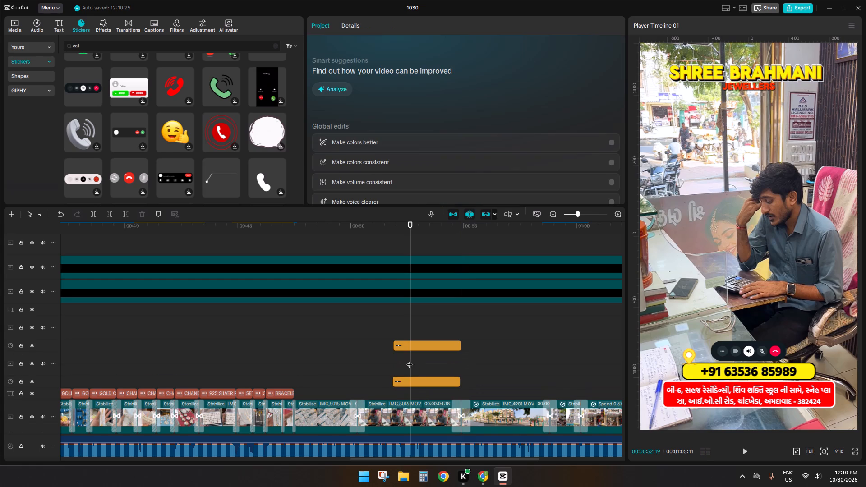
pyautogui.click(406, 346)
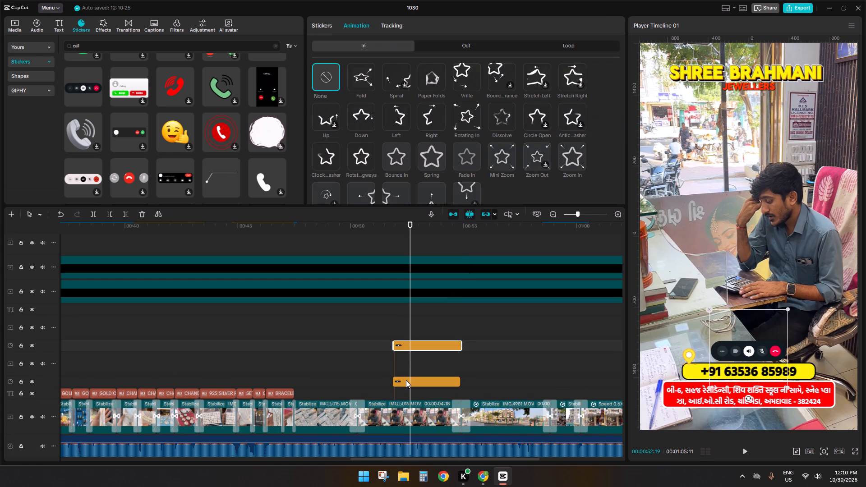
pyautogui.click(406, 380)
pyautogui.moveTo(431, 311); pyautogui.dragTo(456, 410)
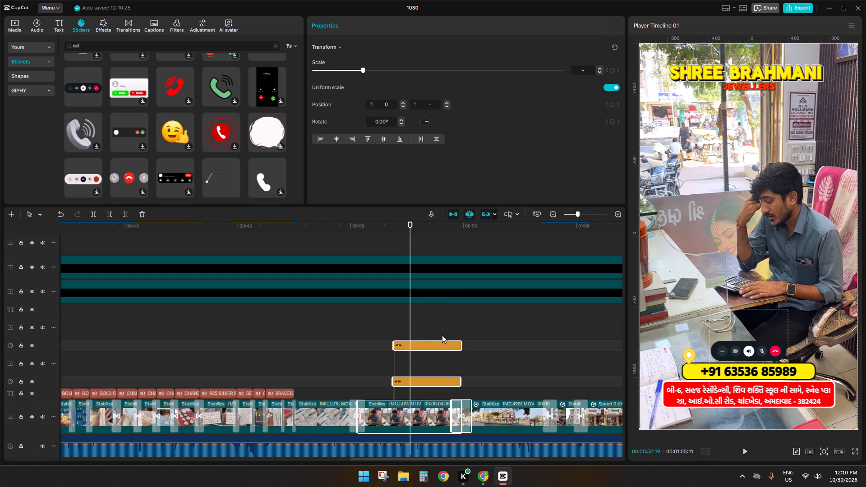
pyautogui.moveTo(440, 334); pyautogui.dragTo(451, 384)
pyautogui.moveTo(460, 378); pyautogui.dragTo(505, 378)
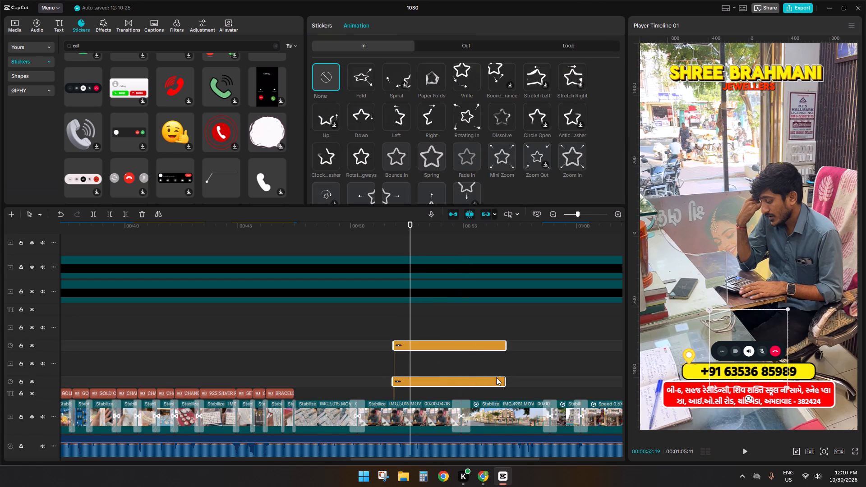
# Turn the lower call-control bar sticker into a compound clip.
pyautogui.click(451, 381)
pyautogui.hotkey('alt', 'g')
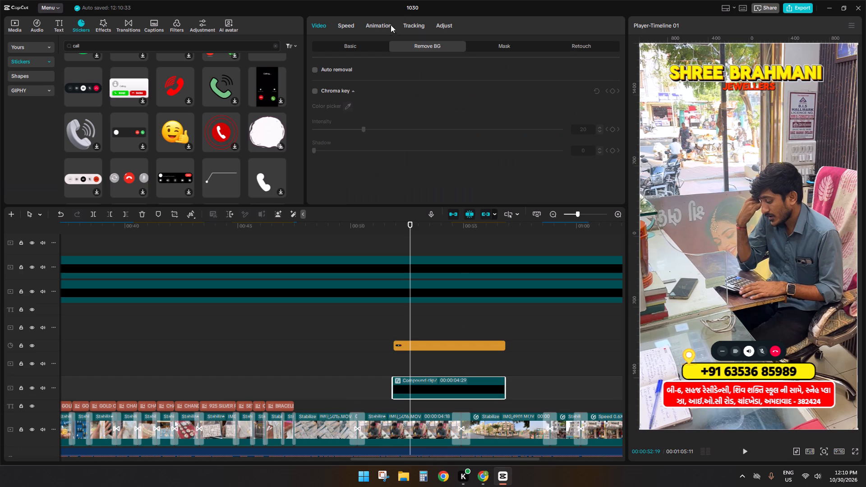
# Raise the start point of the Luma curve to the top for the call-control bar compound clip.
pyautogui.click(442, 28)
pyautogui.click(511, 46)
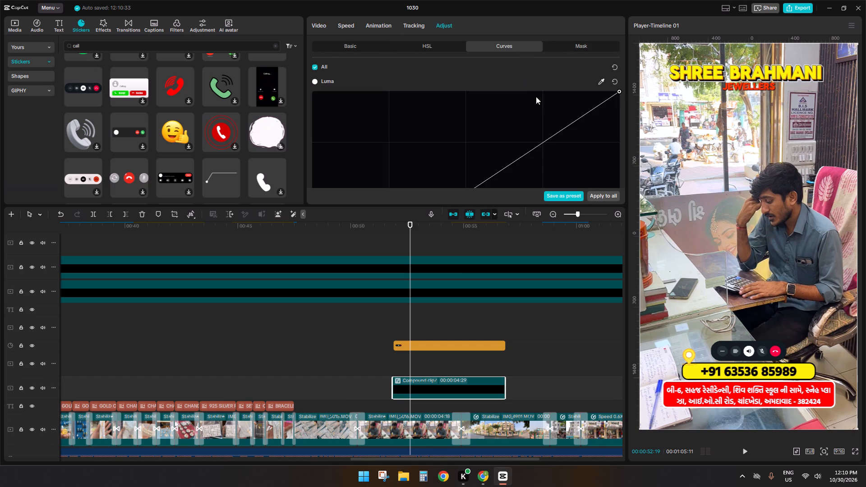
pyautogui.scroll(-3, 387, 123)
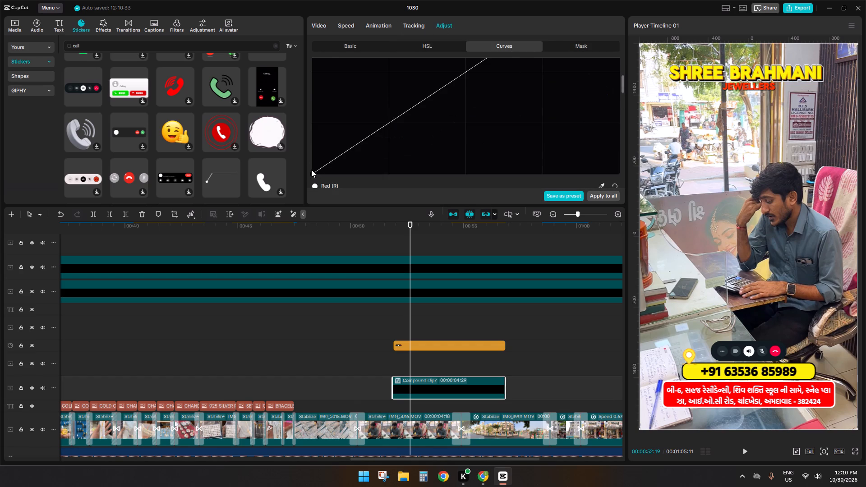
pyautogui.moveTo(311, 173); pyautogui.dragTo(296, 0)
# Lower the end points of the red, green and blue curves to the bottom for the compound clip.
pyautogui.scroll(-7, 490, 71)
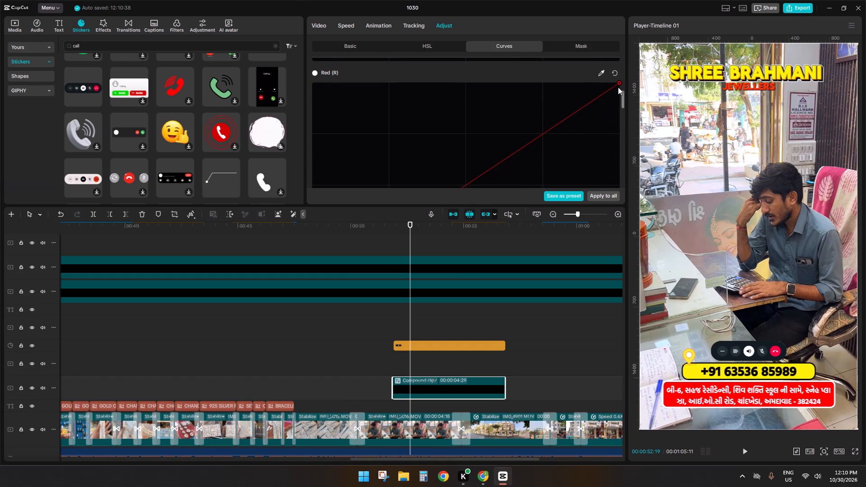
pyautogui.moveTo(617, 80); pyautogui.dragTo(616, 88)
pyautogui.moveTo(620, 99); pyautogui.dragTo(606, 311)
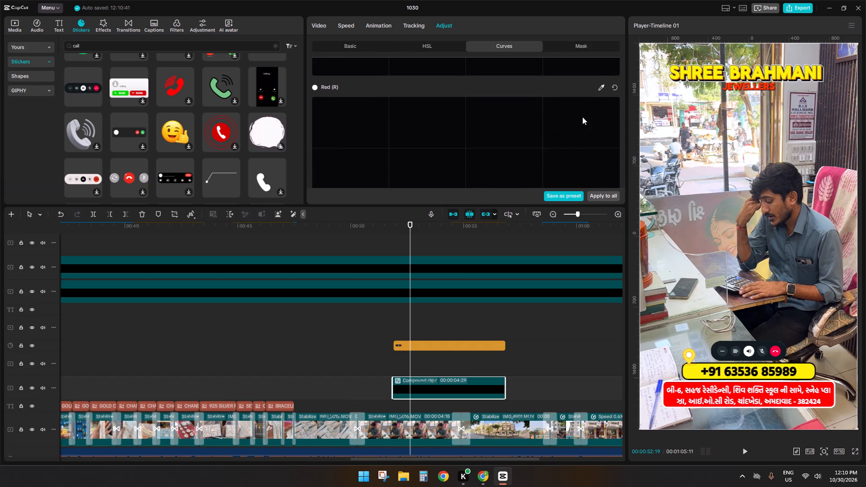
pyautogui.scroll(-19, 577, 94)
pyautogui.click(575, 114)
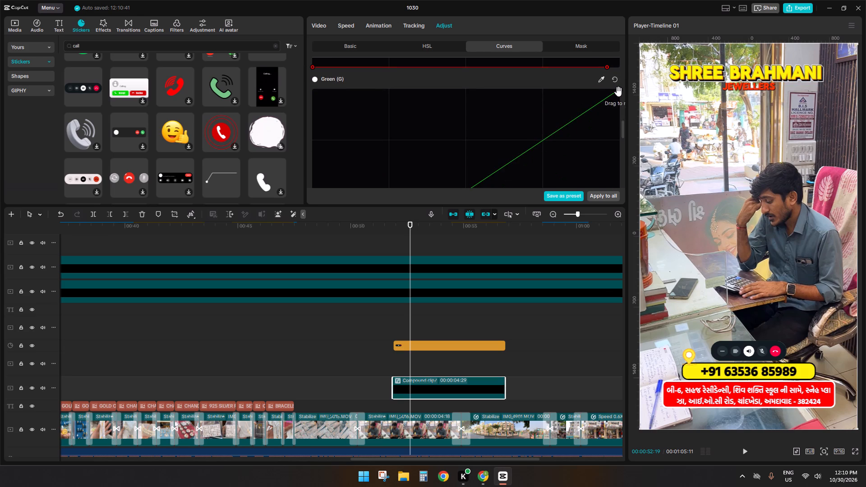
pyautogui.moveTo(618, 92); pyautogui.dragTo(596, 261)
pyautogui.scroll(-17, 567, 70)
pyautogui.scroll(1, 611, 84)
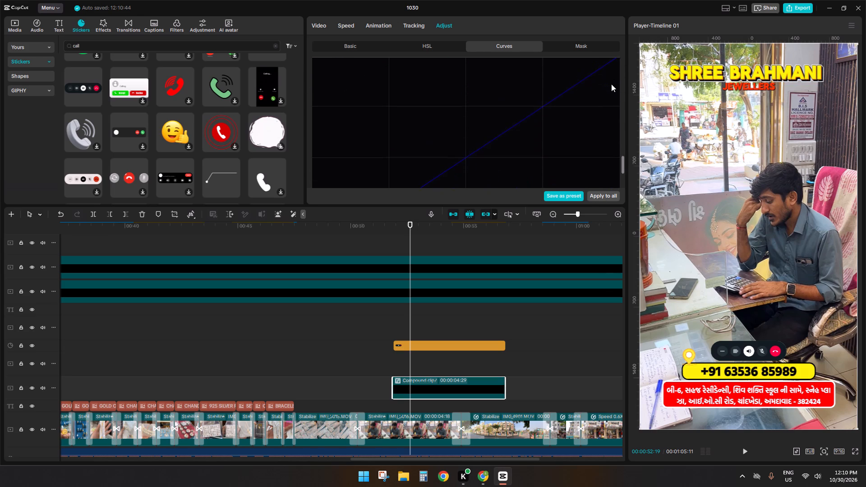
pyautogui.scroll(2, 611, 84)
pyautogui.moveTo(619, 77); pyautogui.dragTo(594, 200)
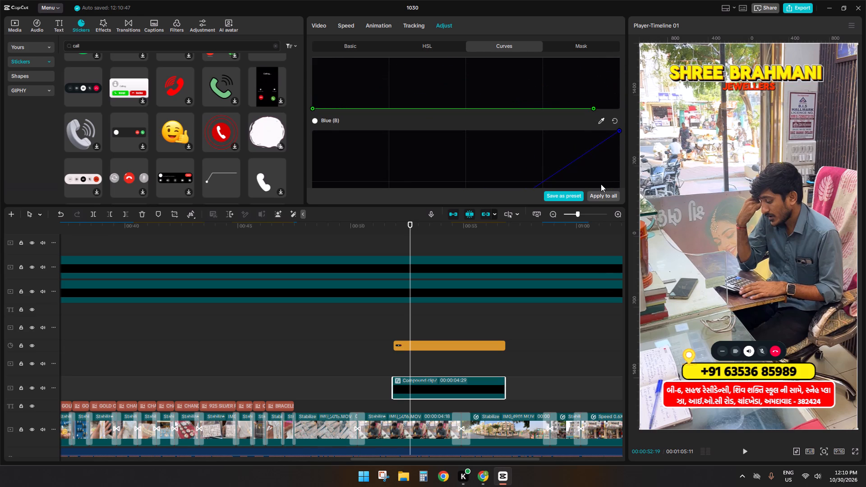
pyautogui.moveTo(618, 131); pyautogui.dragTo(591, 385)
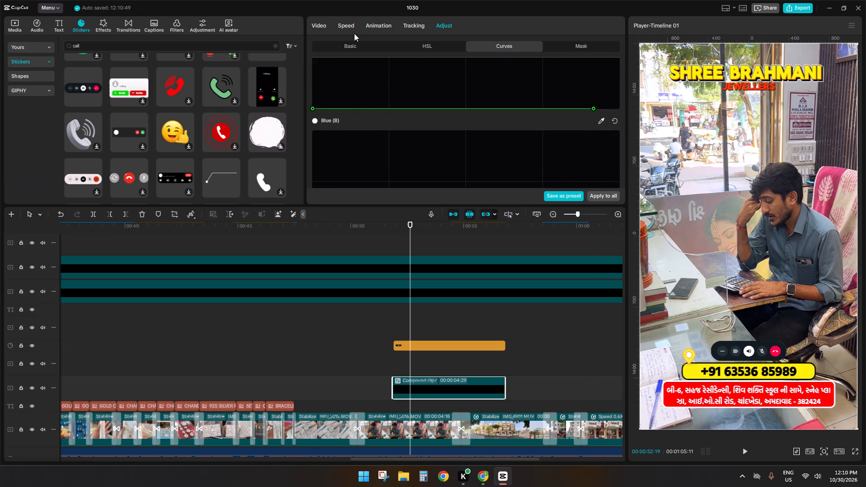
# Scale the compound clip to 106% and set its position to X -4, Y 68 to form an outline around the call-control bar.
pyautogui.click(318, 29)
pyautogui.click(328, 42)
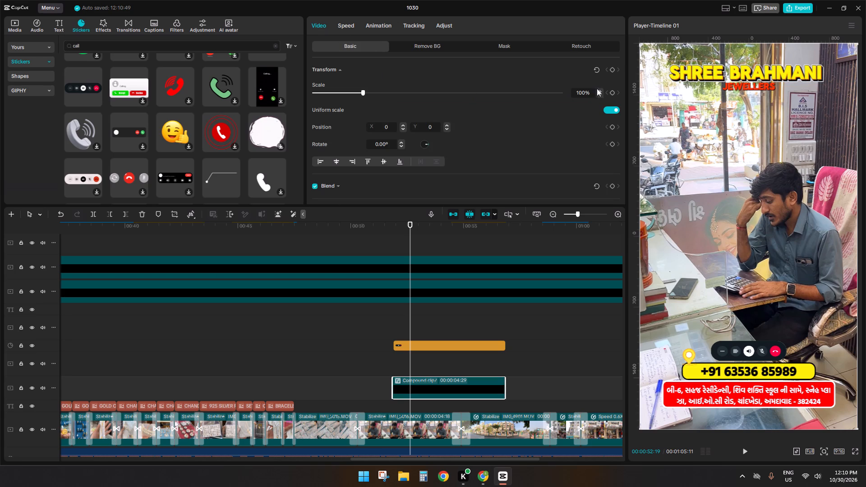
pyautogui.click(599, 92)
pyautogui.click(599, 92)
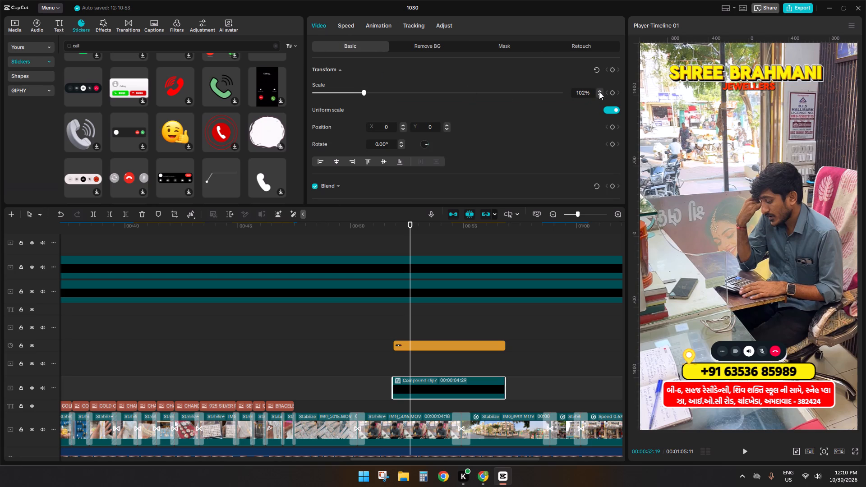
pyautogui.tripleClick(446, 125)
pyautogui.doubleClick(446, 125)
pyautogui.tripleClick(404, 129)
pyautogui.click(404, 129)
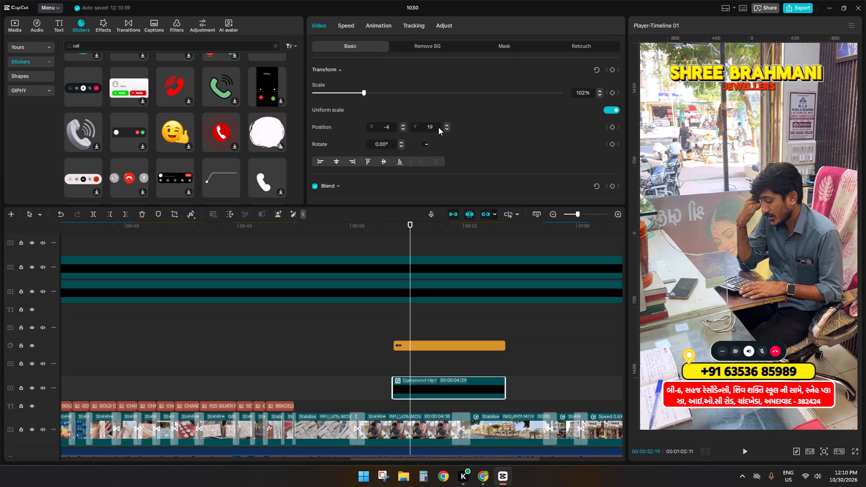
pyautogui.tripleClick(599, 91)
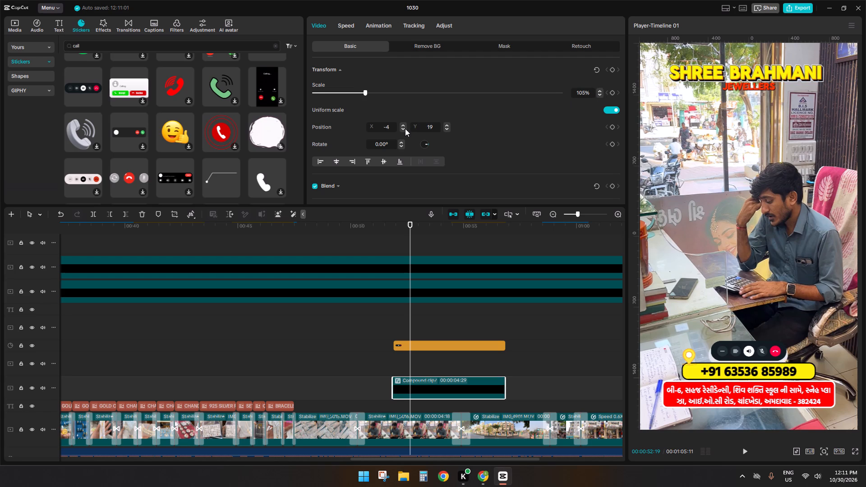
pyautogui.click(446, 125)
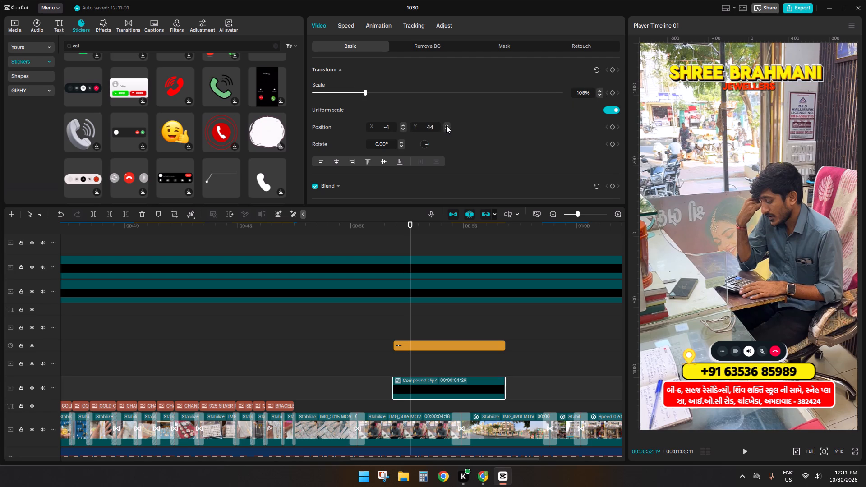
pyautogui.tripleClick(446, 125)
pyautogui.tripleClick(446, 125)
pyautogui.tripleClick(446, 125)
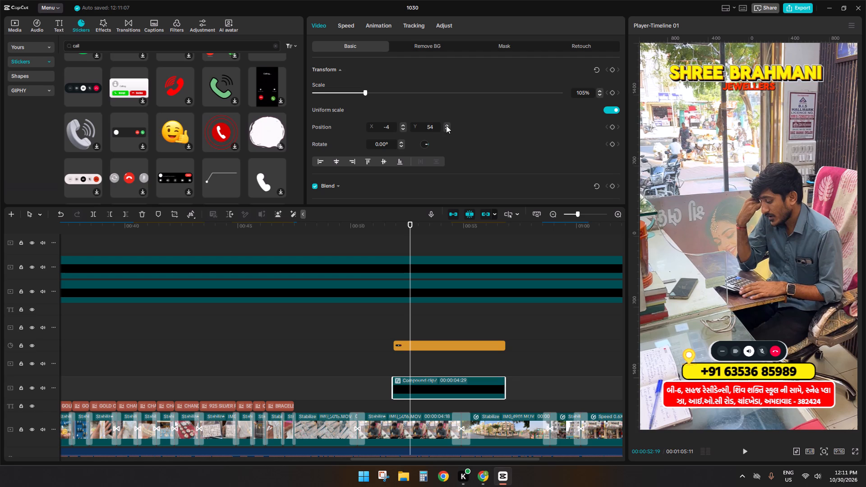
pyautogui.doubleClick(446, 125)
pyautogui.doubleClick(446, 127)
pyautogui.click(598, 92)
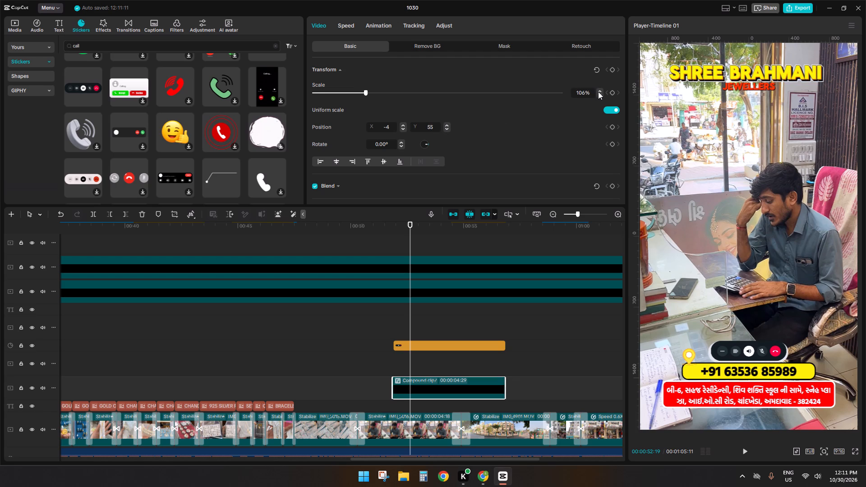
pyautogui.click(447, 124)
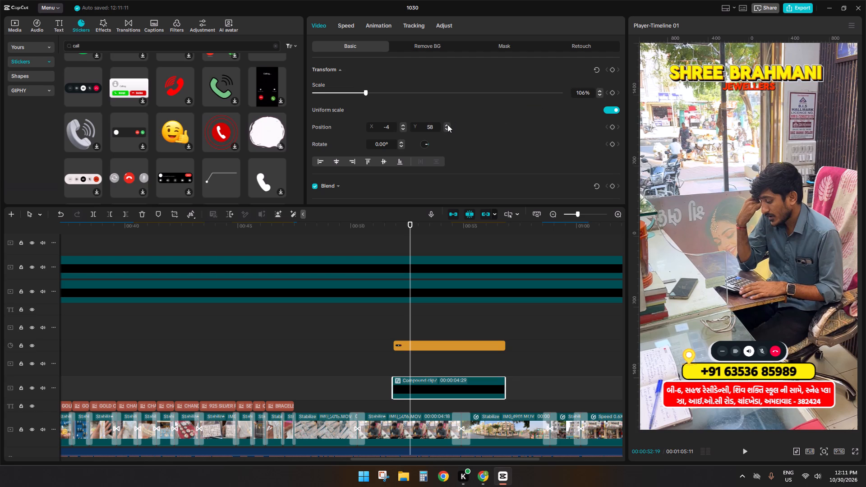
pyautogui.doubleClick(447, 124)
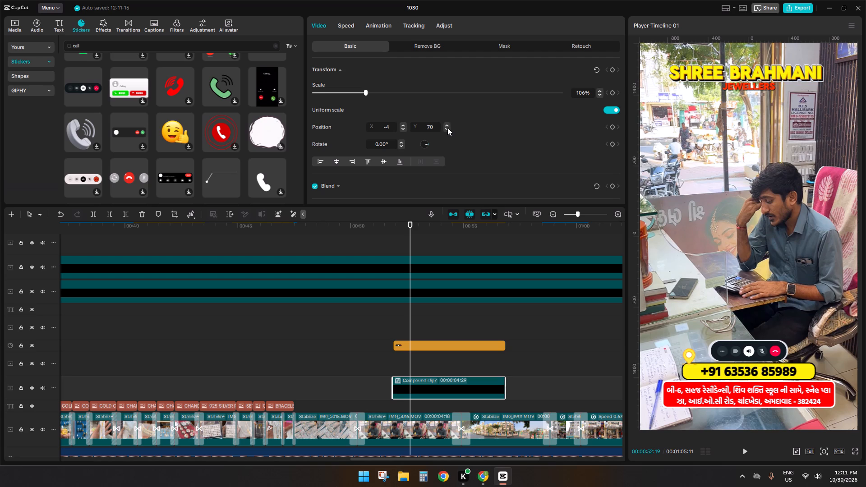
pyautogui.doubleClick(447, 129)
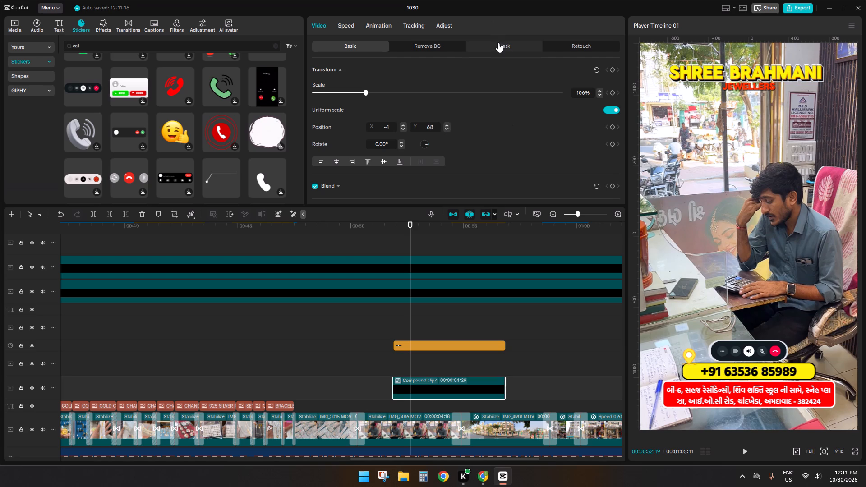
# Add a rectangle mask to the compound clip and move it down so it surrounds the call-control bar.
pyautogui.click(498, 42)
pyautogui.click(315, 84)
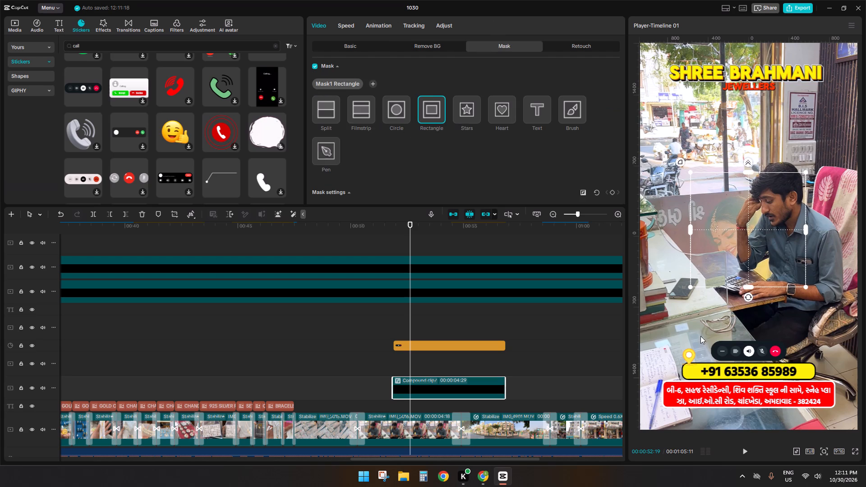
pyautogui.moveTo(728, 261); pyautogui.dragTo(732, 361)
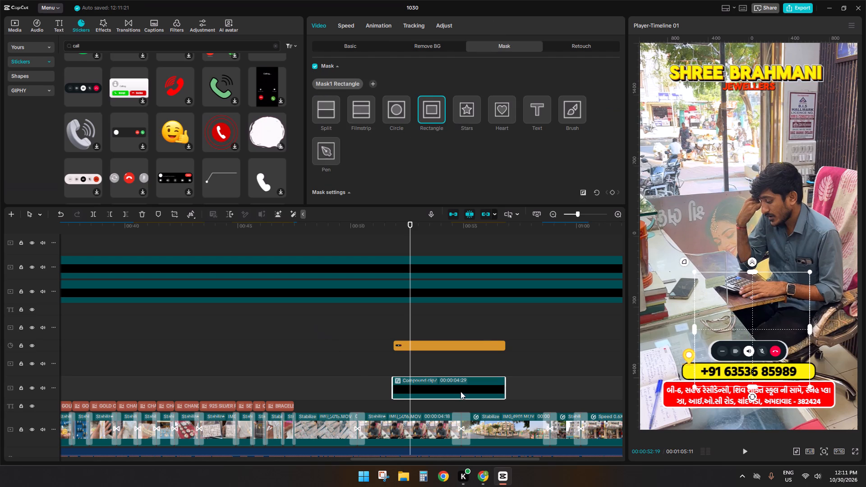
# Combine the call-control bar sticker and its outline clip into one compound clip.
pyautogui.moveTo(392, 331); pyautogui.dragTo(425, 389)
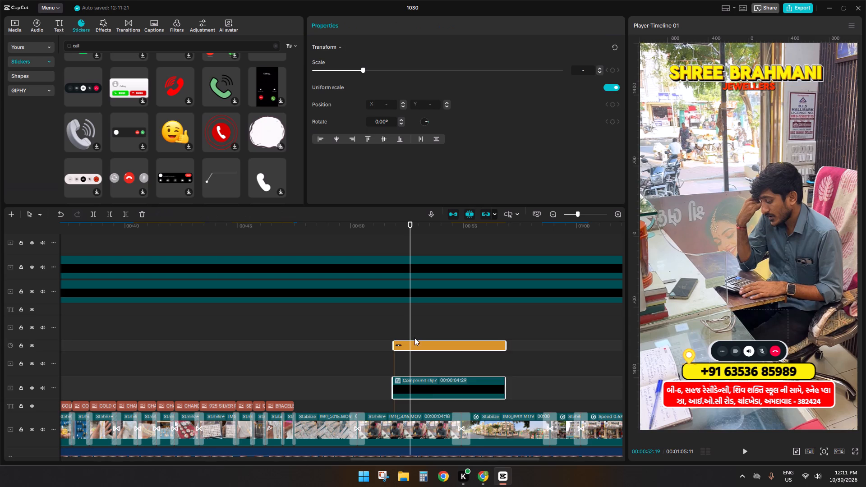
pyautogui.hotkey('alt', 'g')
# Apply the Flip entrance animation to the combined call-control bar clip and preview it.
pyautogui.click(379, 26)
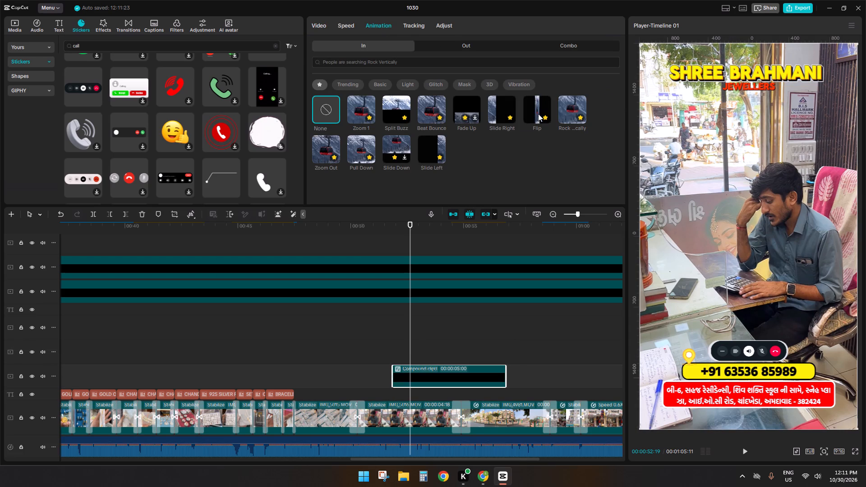
pyautogui.click(568, 111)
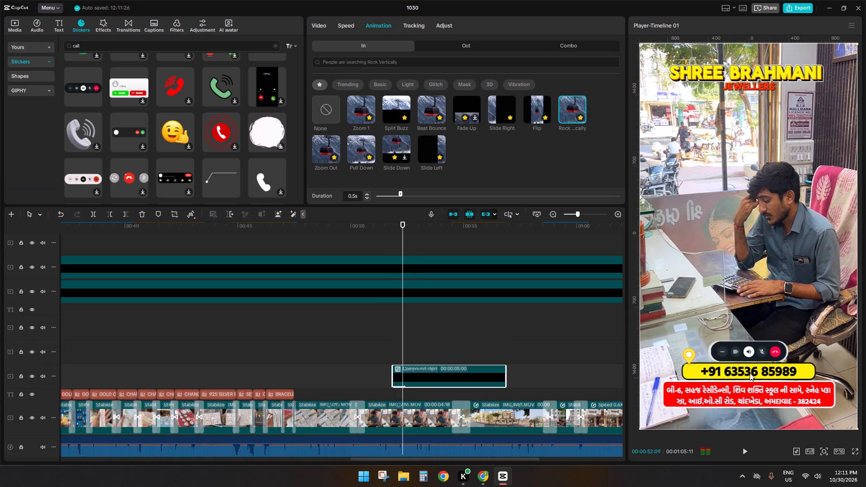
pyautogui.click(539, 106)
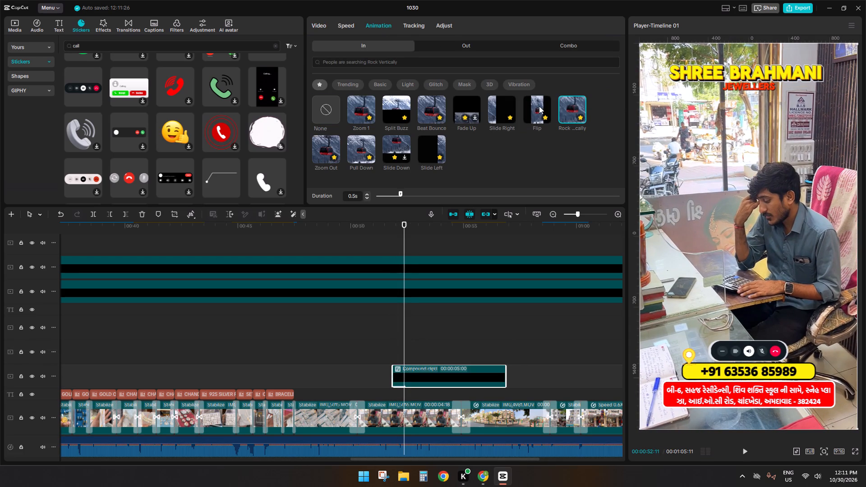
pyautogui.press('space')
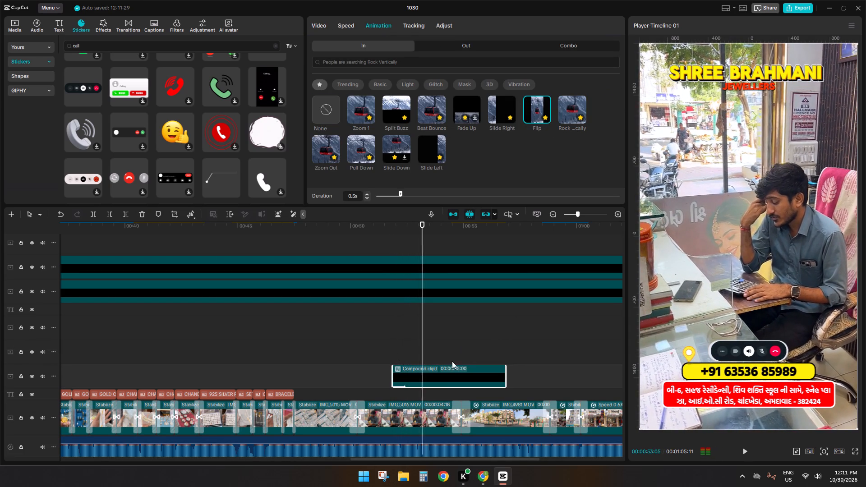
pyautogui.press('space')
# Cut the combined call-control bar clip at 00:00:54:27, remove the part after it and play back the result.
pyautogui.click(461, 360)
pyautogui.click(464, 373)
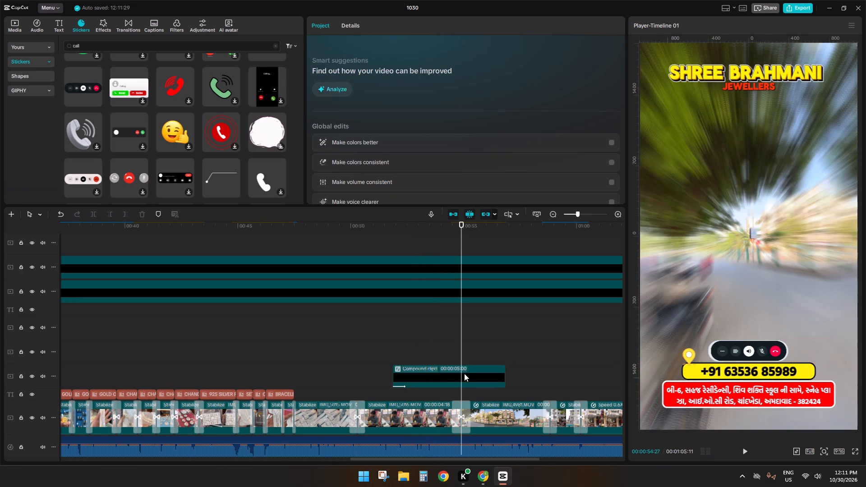
pyautogui.write('sd')
pyautogui.click(415, 340)
pyautogui.press('space')
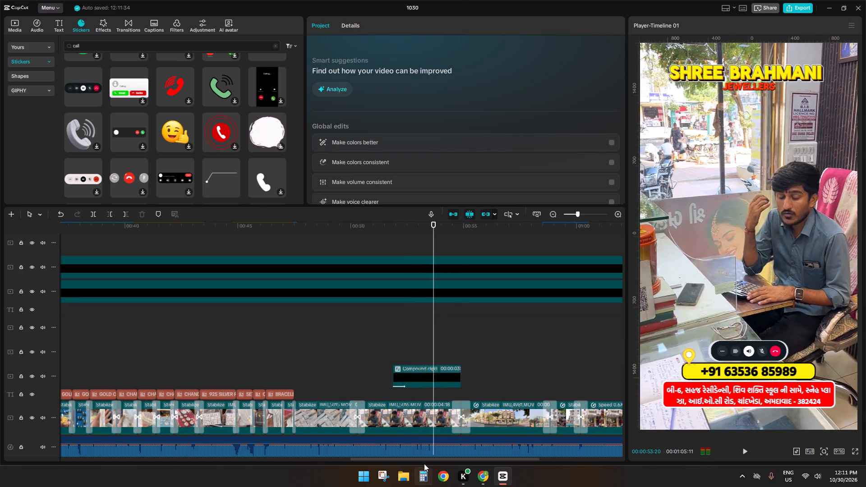
# Place the My presets25 SHARE preset over the IMG_4978.MOV clip, starting at about 00:01:03:20, and preview it.
pyautogui.moveTo(420, 460); pyautogui.dragTo(493, 453)
pyautogui.click(381, 359)
pyautogui.press('space')
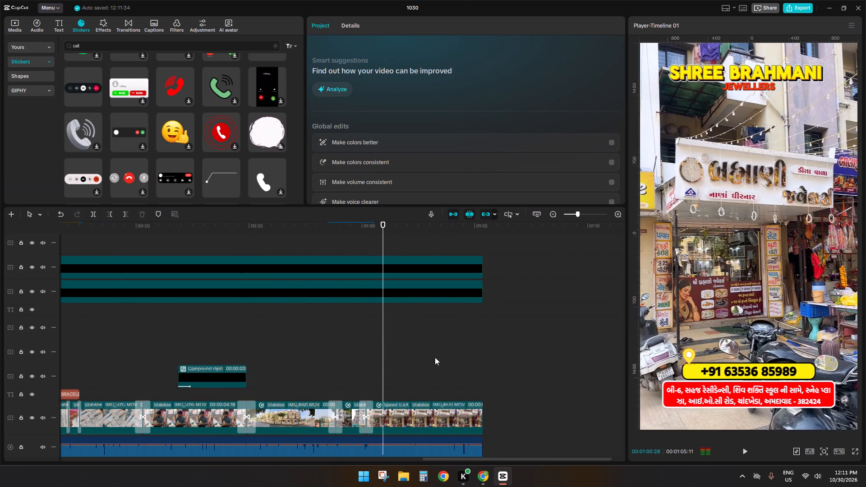
pyautogui.click(14, 28)
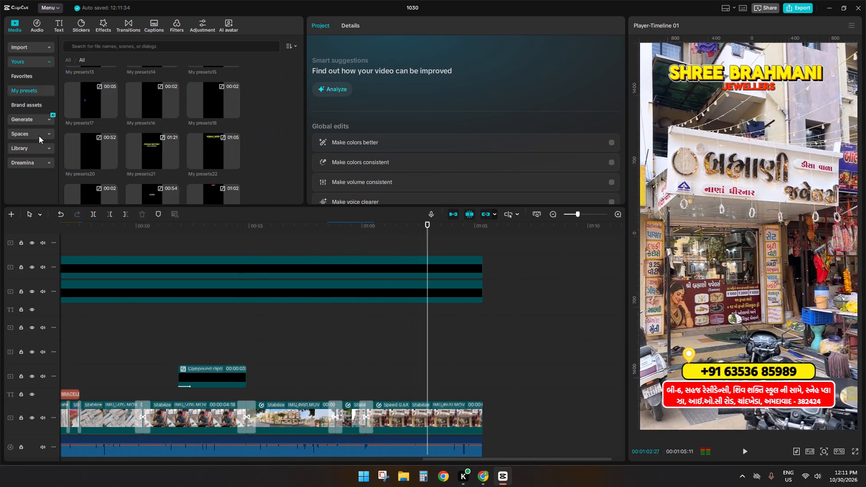
pyautogui.press('space')
pyautogui.scroll(-2, 188, 130)
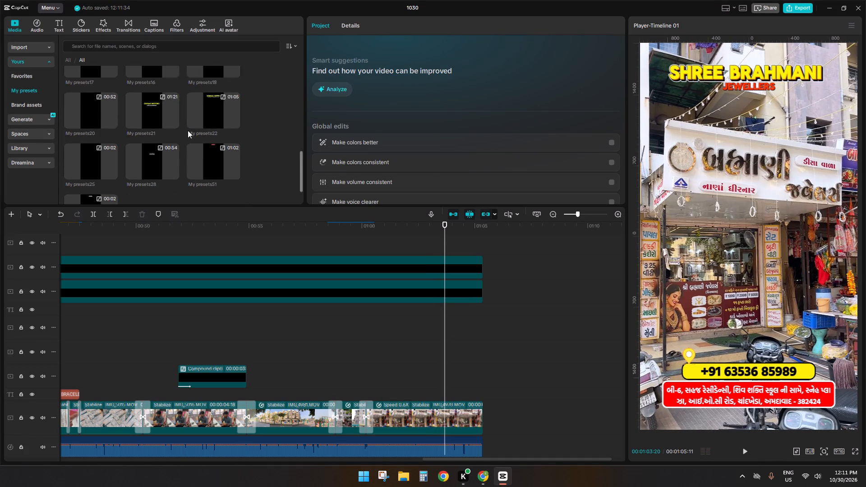
pyautogui.scroll(-7, 188, 130)
pyautogui.click(86, 129)
pyautogui.moveTo(86, 129); pyautogui.dragTo(444, 390)
pyautogui.press('space')
pyautogui.moveTo(458, 266); pyautogui.dragTo(460, 404)
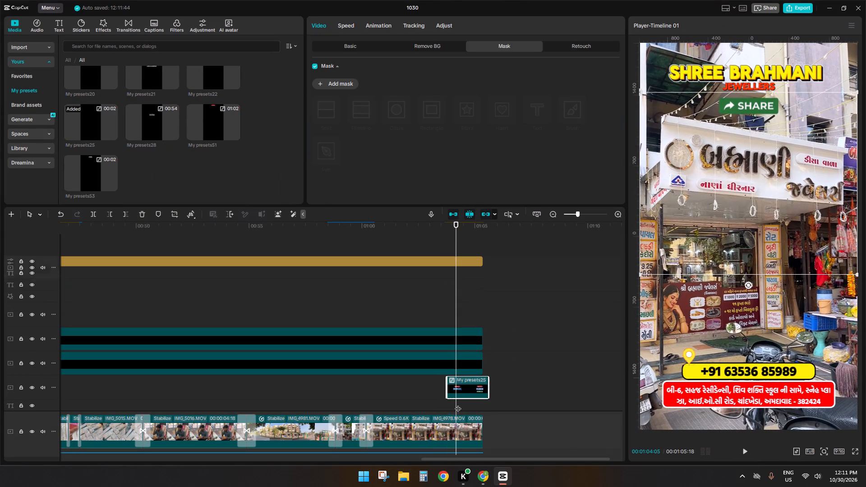
pyautogui.click(437, 402)
pyautogui.press('space')
pyautogui.press('space')
# Trim the end of the My presets25 clip to 00:01:05:11, in line with the end of the main video.
pyautogui.click(477, 400)
pyautogui.click(483, 388)
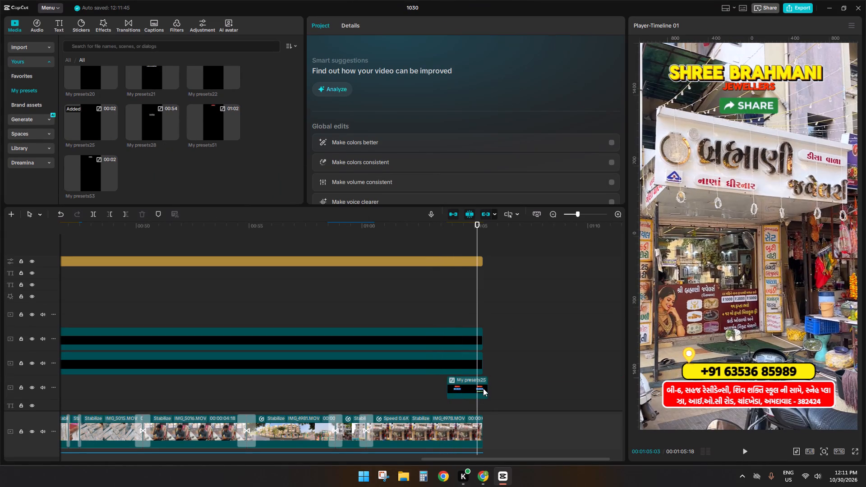
pyautogui.moveTo(477, 307); pyautogui.dragTo(482, 307)
pyautogui.press('s')
pyautogui.press('d')
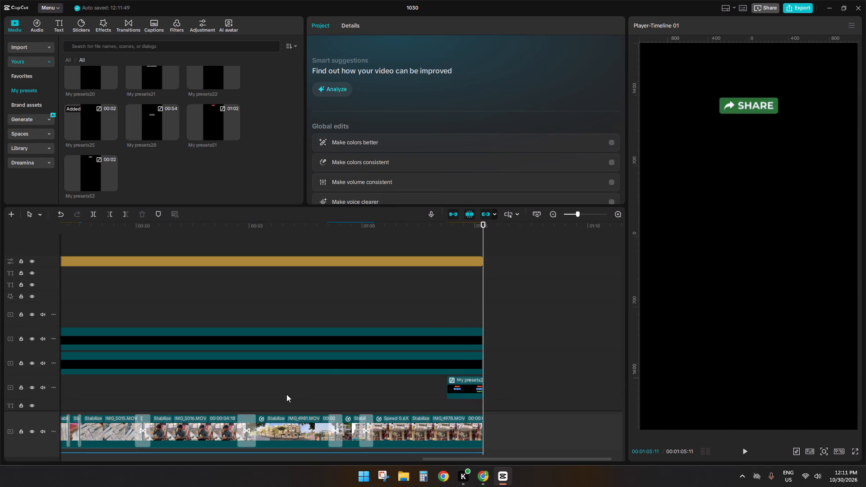
# Delete the Compound clip8 call-control bar clip above the IMG_5016.MOV clip.
pyautogui.scroll(-5, 286, 394)
pyautogui.scroll(-6, 355, 388)
pyautogui.click(175, 333)
pyautogui.click(201, 353)
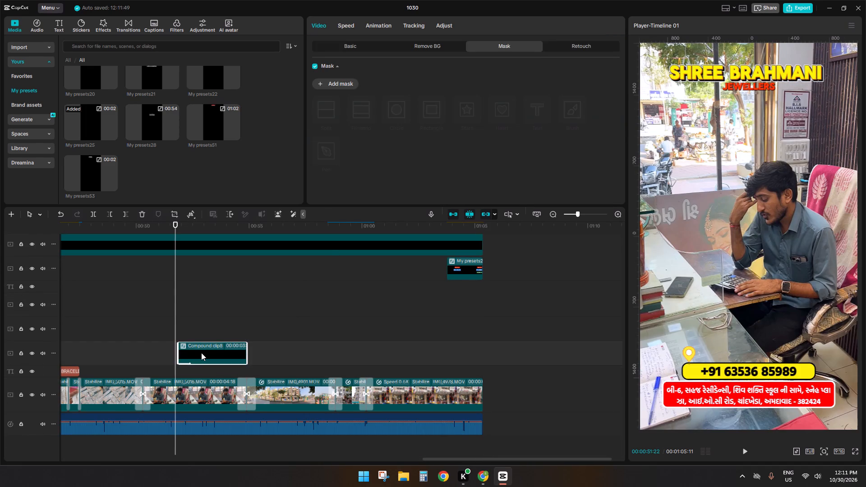
pyautogui.press('d')
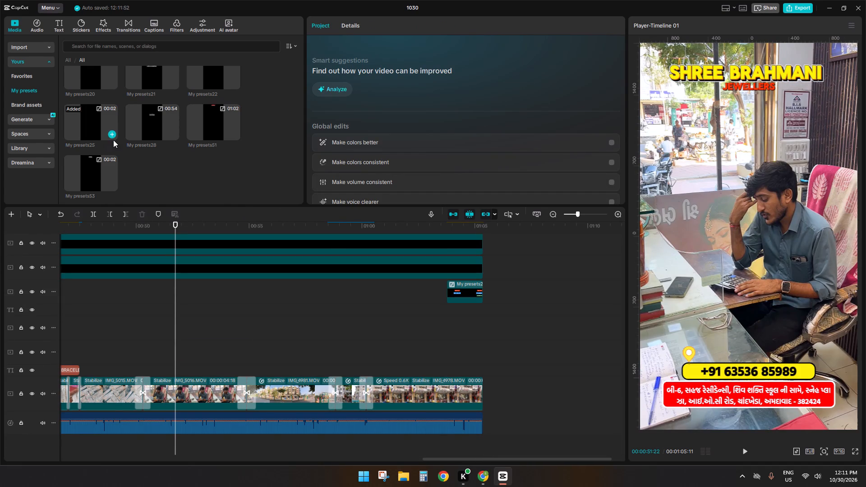
# Place the My presets18 woman-with-phone preset above the IMG_5016.MOV clip at about 00:00:52 and ungroup it into its sticker.
pyautogui.scroll(2, 113, 140)
pyautogui.click(208, 112)
pyautogui.moveTo(207, 107); pyautogui.dragTo(240, 335)
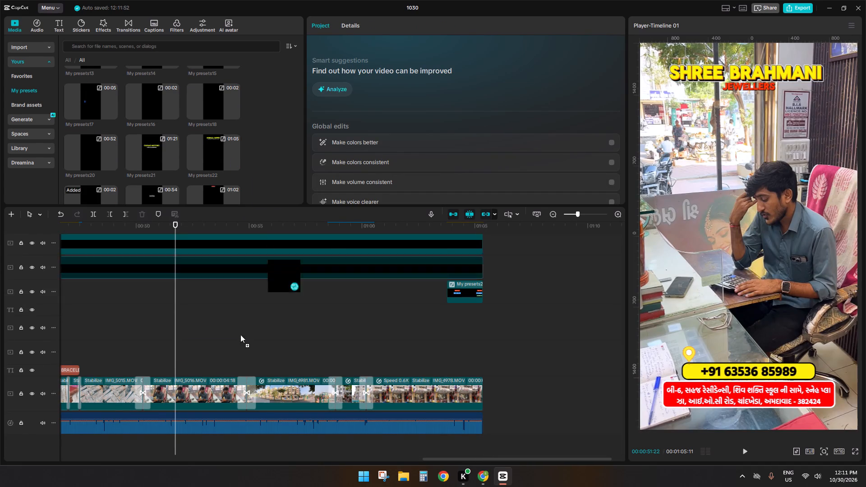
pyautogui.moveTo(240, 335); pyautogui.dragTo(183, 375)
pyautogui.press('space')
pyautogui.click(193, 381)
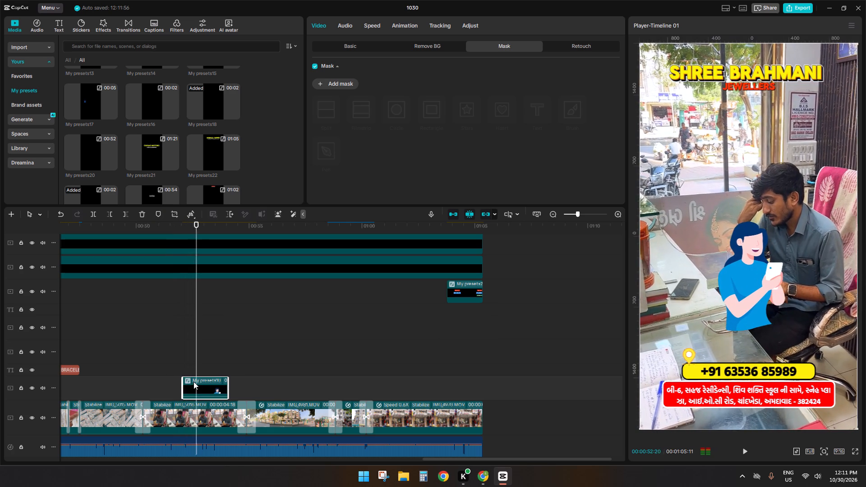
pyautogui.rightClick(193, 381)
pyautogui.click(220, 252)
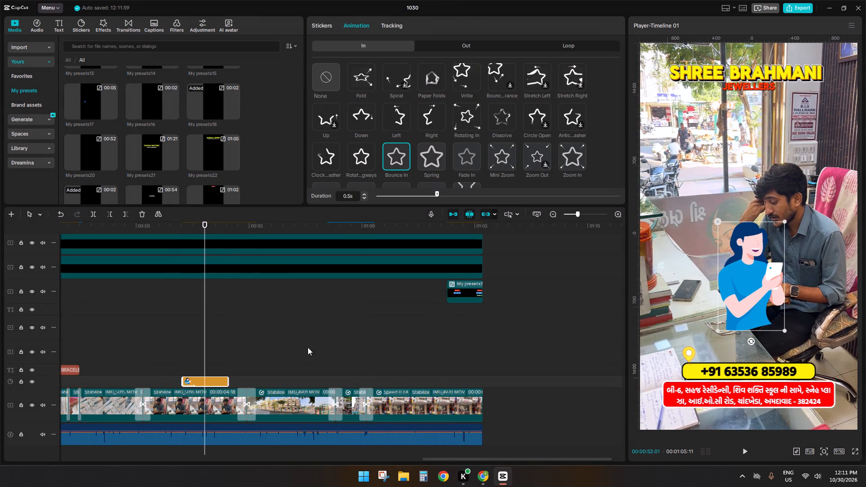
# Extend the woman-with-phone sticker's end to about 00:00:55 and move it down in the frame, closer to the phone number.
pyautogui.moveTo(229, 380); pyautogui.dragTo(249, 380)
pyautogui.click(249, 380)
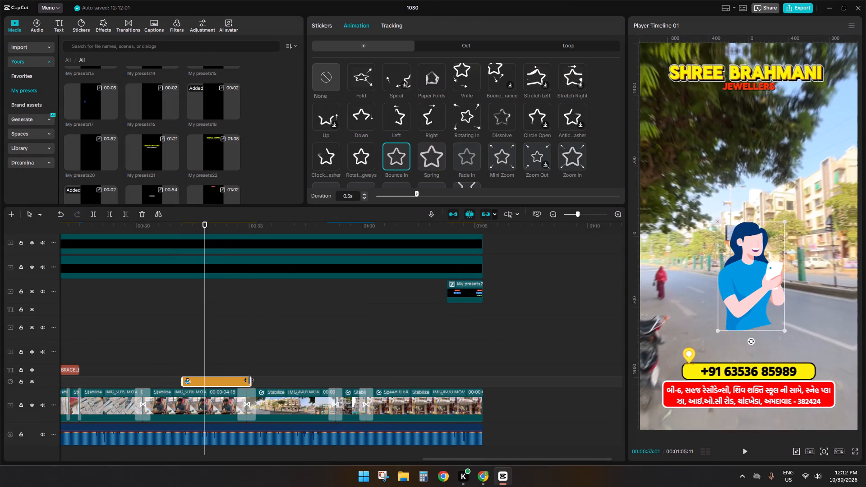
pyautogui.moveTo(742, 276); pyautogui.dragTo(741, 344)
pyautogui.press('space')
# Play the reel from its beginning and check the titles, labels, banners and effects.
pyautogui.keyDown('ctrl'); pyautogui.scroll(-10, 313, 363); pyautogui.keyUp('ctrl')
pyautogui.keyDown('ctrl'); pyautogui.click(260, 340); pyautogui.keyUp('ctrl')
pyautogui.moveTo(260, 340); pyautogui.dragTo(0, 329)
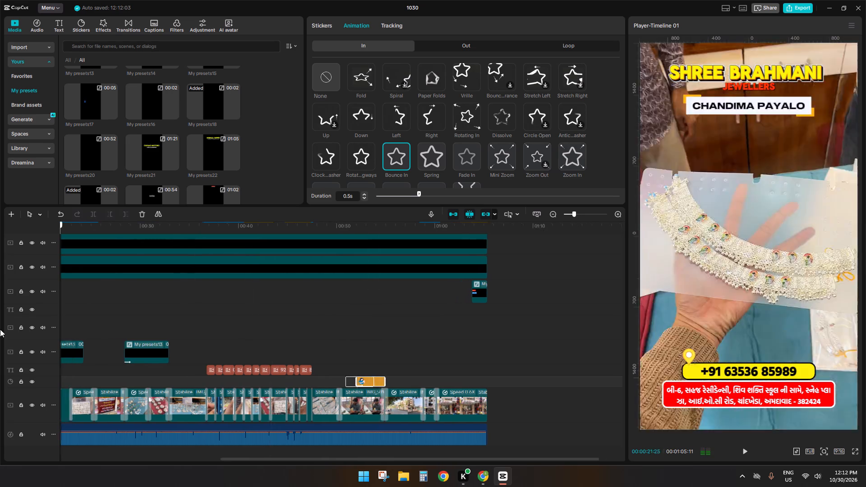
pyautogui.moveTo(0, 329); pyautogui.dragTo(0, 328)
pyautogui.keyDown('ctrl'); pyautogui.scroll(-4, 216, 344); pyautogui.keyUp('ctrl')
pyautogui.press('space')
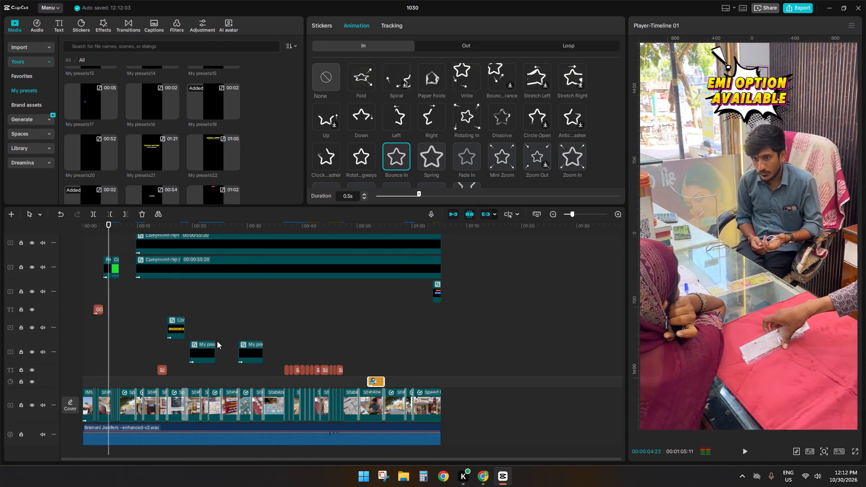
pyautogui.keyDown('ctrl'); pyautogui.scroll(12, 226, 316); pyautogui.keyUp('ctrl')
pyautogui.keyDown('ctrl'); pyautogui.scroll(-1, 93, 322); pyautogui.keyUp('ctrl')
pyautogui.keyDown('ctrl'); pyautogui.scroll(1, 93, 322); pyautogui.keyUp('ctrl')
pyautogui.click(75, 348)
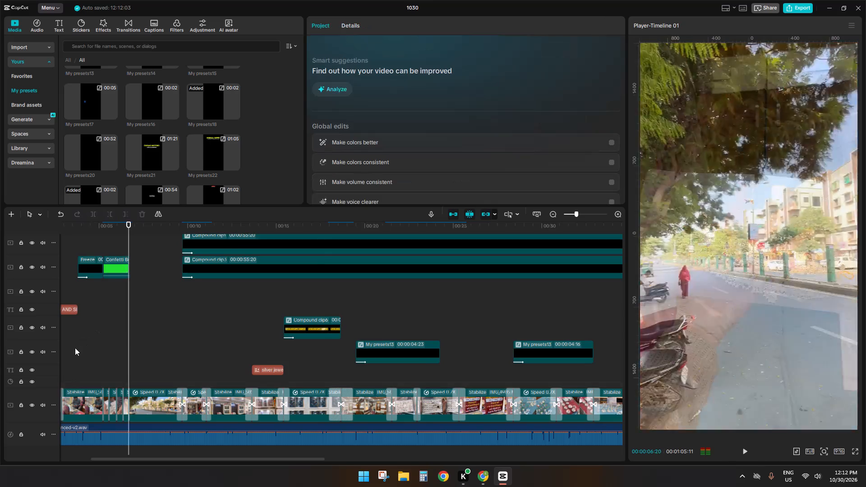
pyautogui.moveTo(75, 348); pyautogui.dragTo(0, 352)
pyautogui.press('space')
pyautogui.click(120, 327)
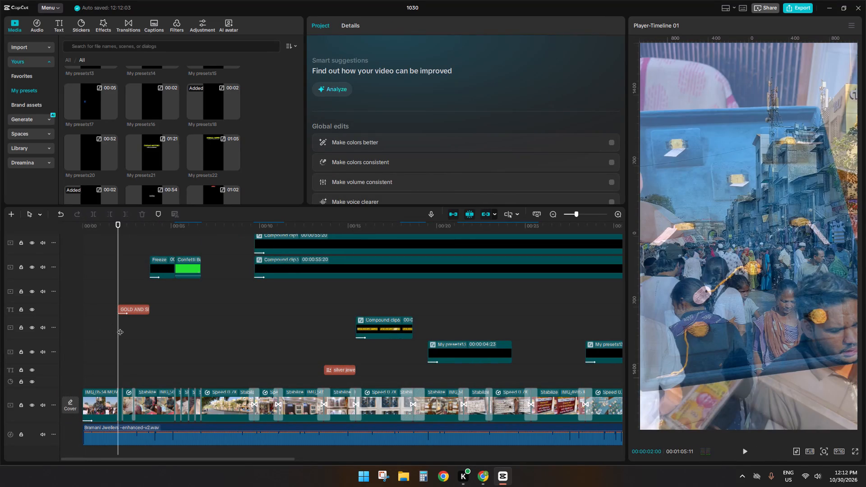
pyautogui.press('space')
pyautogui.keyDown('ctrl'); pyautogui.scroll(4, 149, 338); pyautogui.keyUp('ctrl')
pyautogui.keyDown('ctrl'); pyautogui.scroll(-9, 163, 335); pyautogui.keyUp('ctrl')
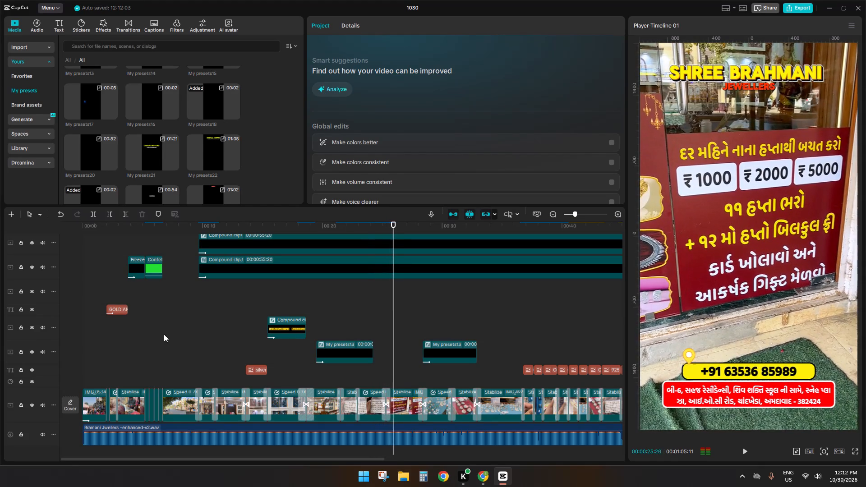
# In the first My presets13 banner, insert a space in the second line so the word reads ફ્રી માં.
pyautogui.click(367, 337)
pyautogui.press('space')
pyautogui.press('space')
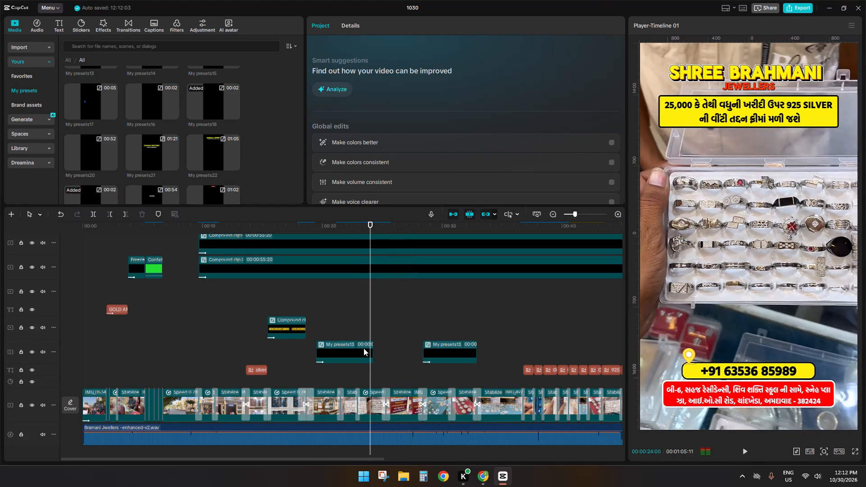
pyautogui.doubleClick(364, 348)
pyautogui.click(161, 313)
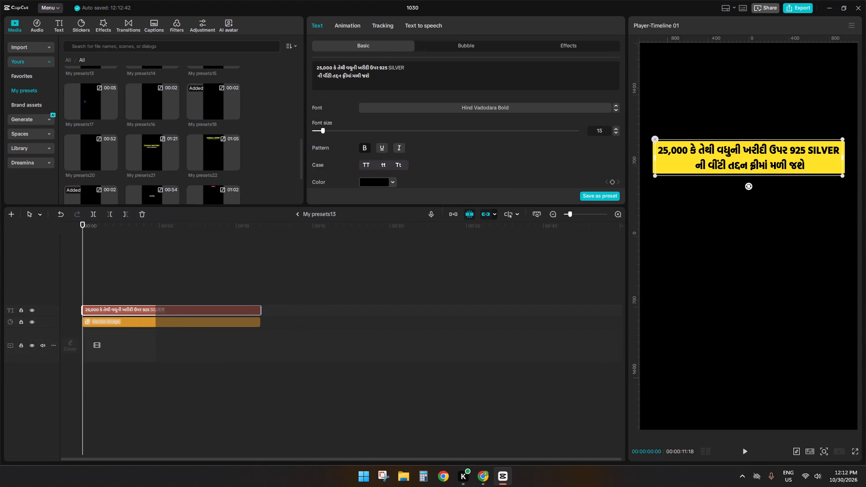
pyautogui.click(347, 78)
pyautogui.press('space')
pyautogui.click(294, 216)
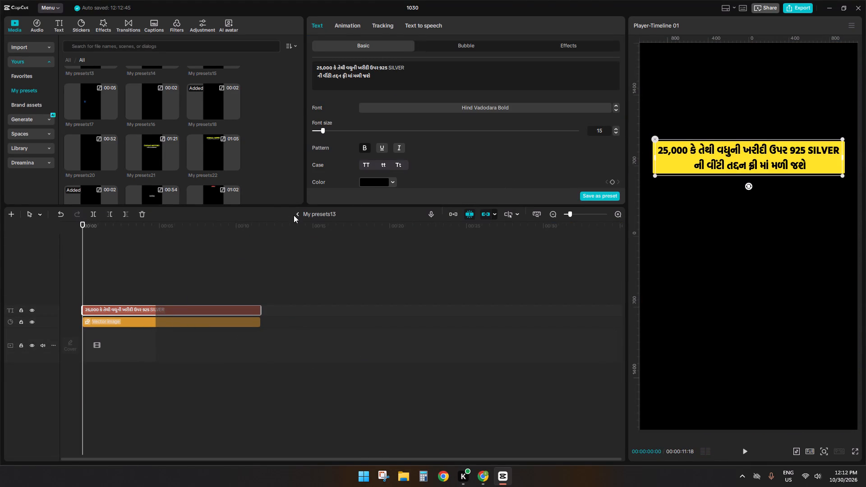
pyautogui.click(294, 215)
# Copy the confetti clip to 00:00:22:29, put it on the track above the first My presets13 clip and trim its end to that clip's end.
pyautogui.keyDown('ctrl'); pyautogui.scroll(-3, 304, 360); pyautogui.keyUp('ctrl')
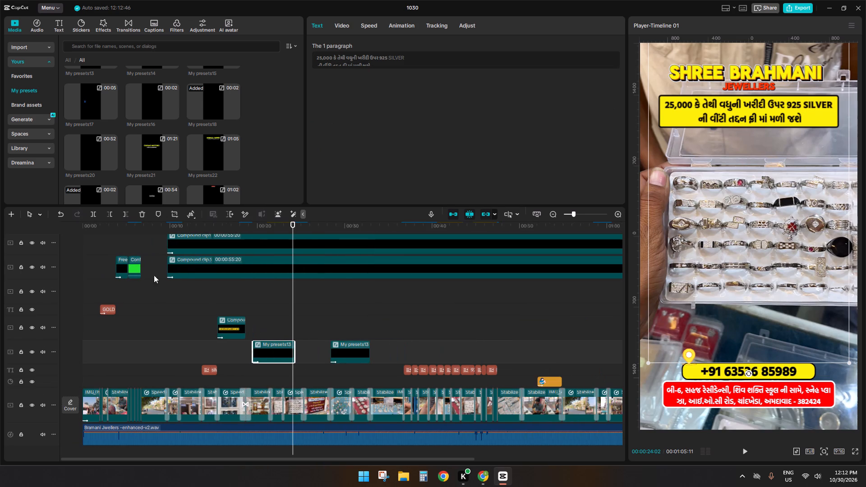
pyautogui.click(134, 269)
pyautogui.hotkey('ctrl', 'c')
pyautogui.click(269, 323)
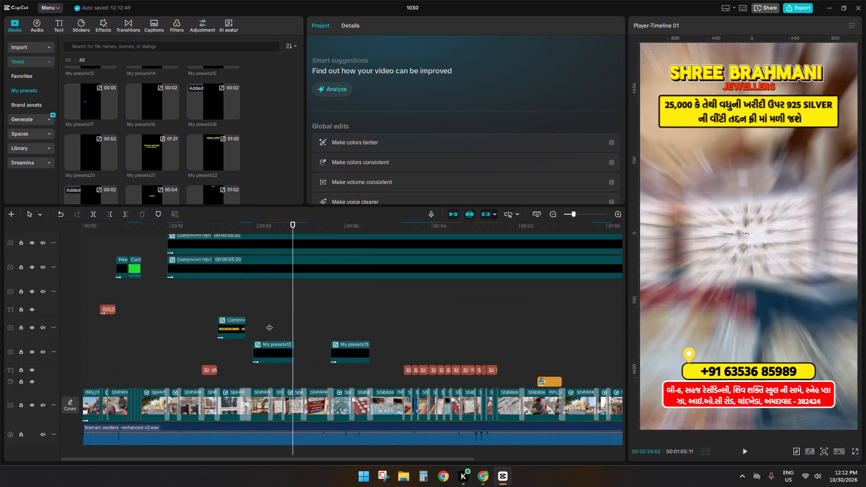
pyautogui.press('space')
pyautogui.click(274, 331)
pyautogui.click(274, 331)
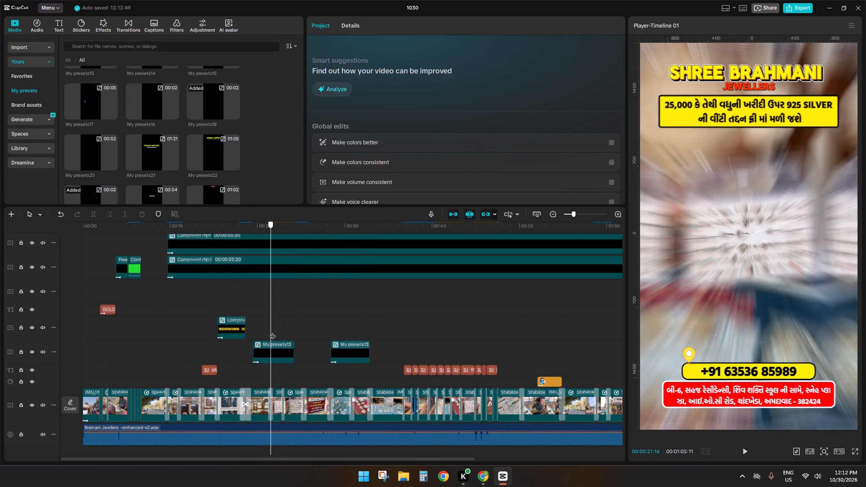
pyautogui.press('space')
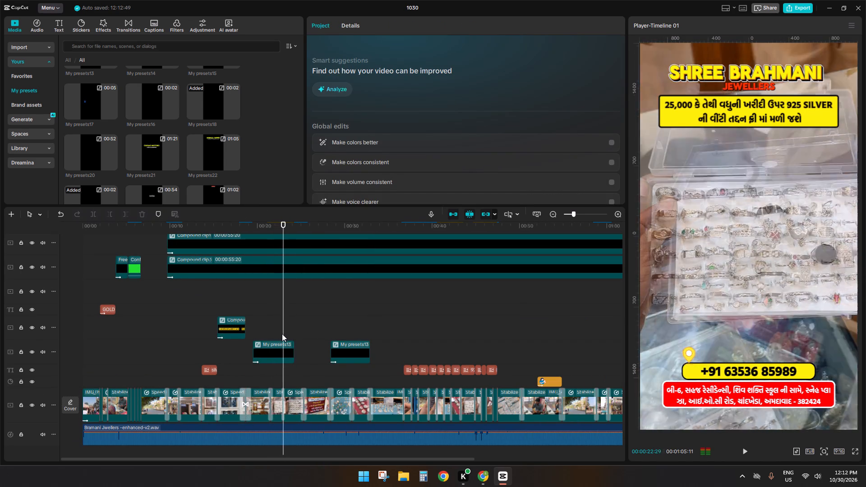
pyautogui.press('space')
pyautogui.doubleClick(282, 334)
pyautogui.hotkey('ctrl', 'v')
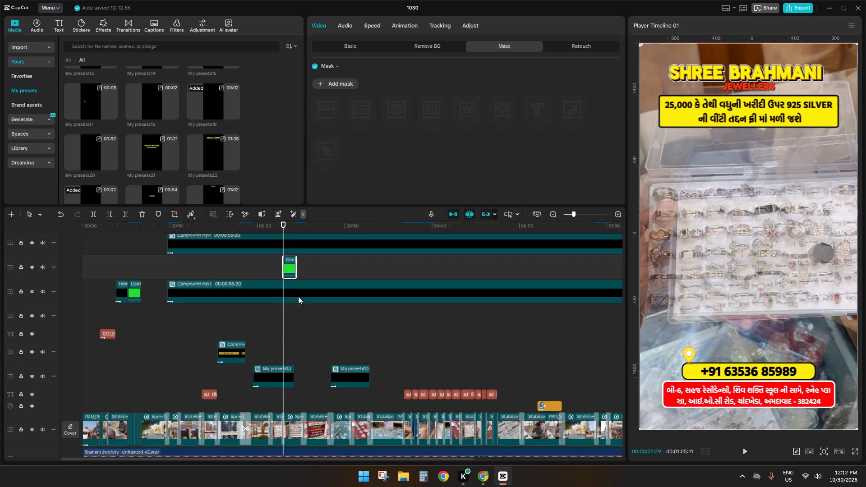
pyautogui.moveTo(290, 273); pyautogui.dragTo(290, 360)
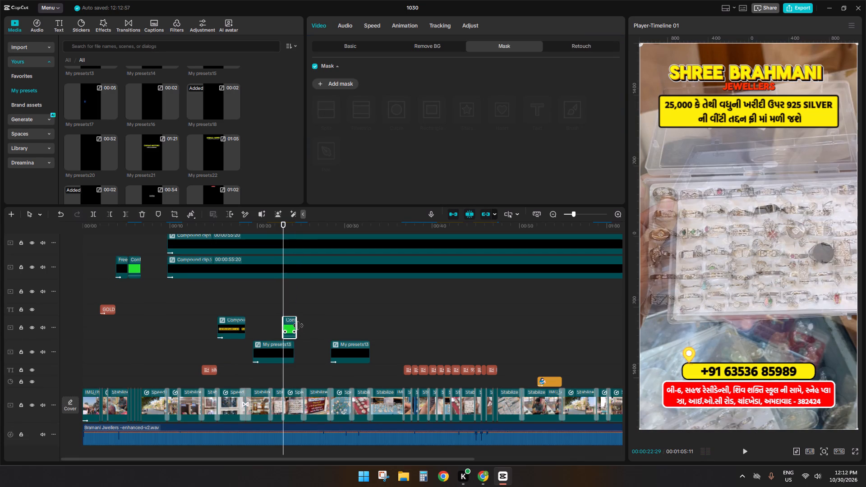
pyautogui.moveTo(298, 326); pyautogui.dragTo(293, 329)
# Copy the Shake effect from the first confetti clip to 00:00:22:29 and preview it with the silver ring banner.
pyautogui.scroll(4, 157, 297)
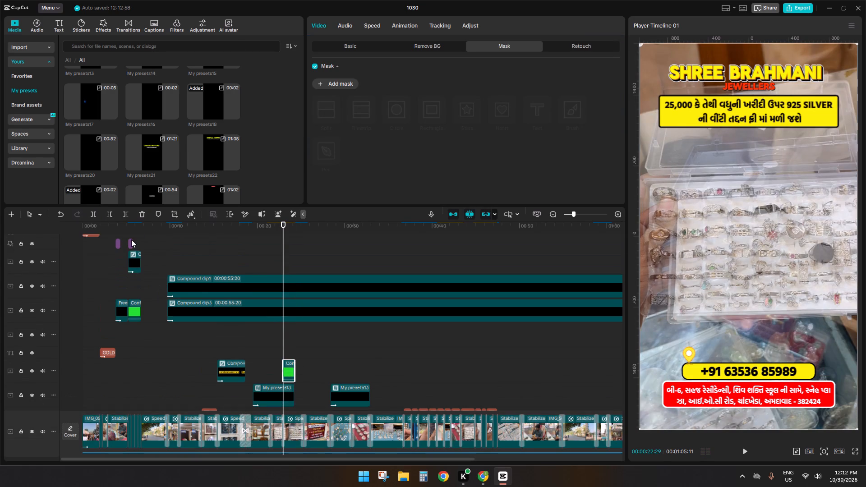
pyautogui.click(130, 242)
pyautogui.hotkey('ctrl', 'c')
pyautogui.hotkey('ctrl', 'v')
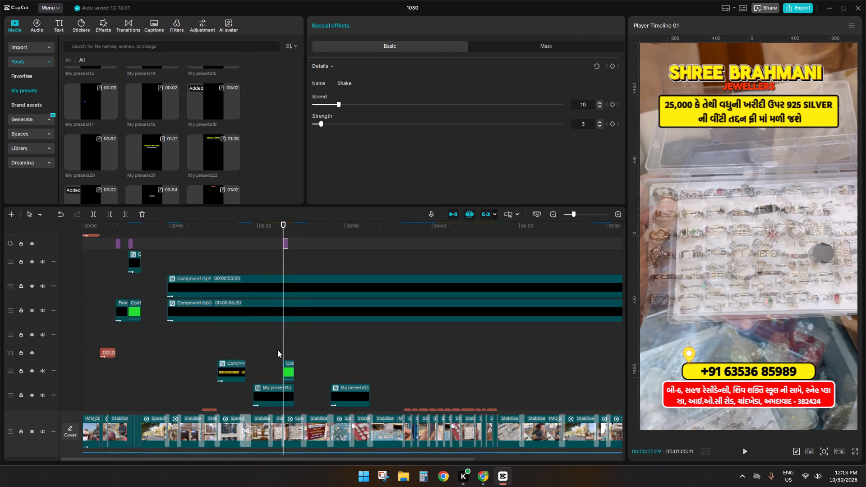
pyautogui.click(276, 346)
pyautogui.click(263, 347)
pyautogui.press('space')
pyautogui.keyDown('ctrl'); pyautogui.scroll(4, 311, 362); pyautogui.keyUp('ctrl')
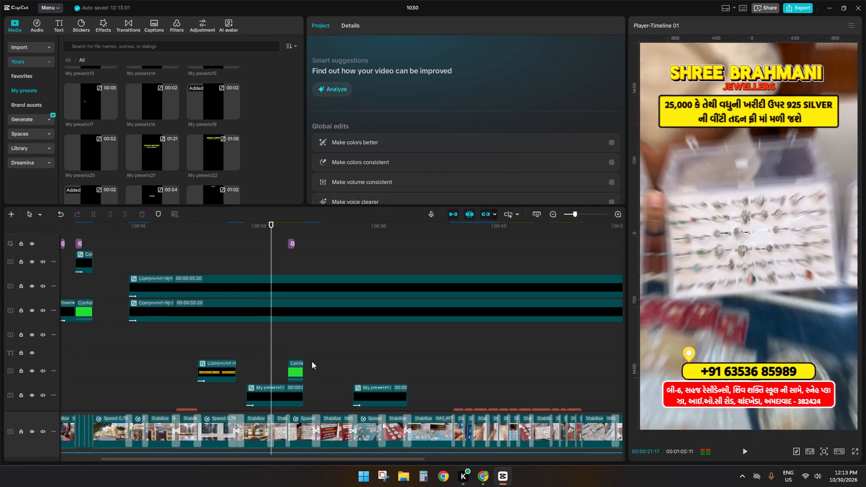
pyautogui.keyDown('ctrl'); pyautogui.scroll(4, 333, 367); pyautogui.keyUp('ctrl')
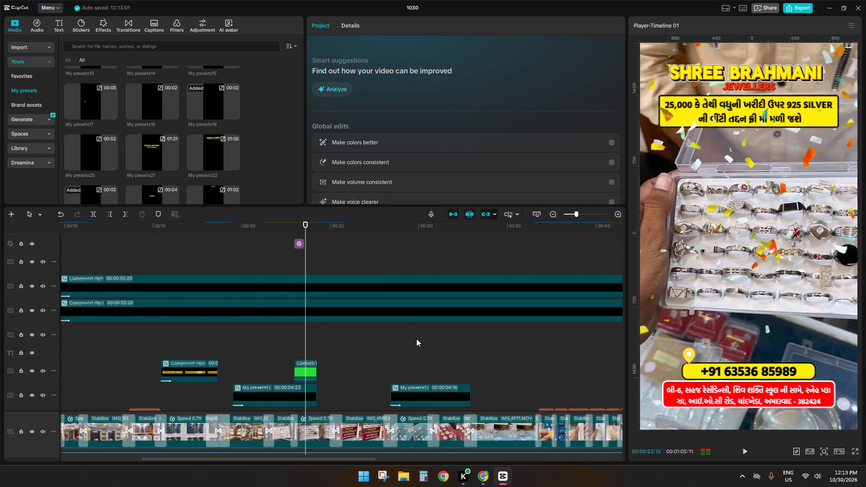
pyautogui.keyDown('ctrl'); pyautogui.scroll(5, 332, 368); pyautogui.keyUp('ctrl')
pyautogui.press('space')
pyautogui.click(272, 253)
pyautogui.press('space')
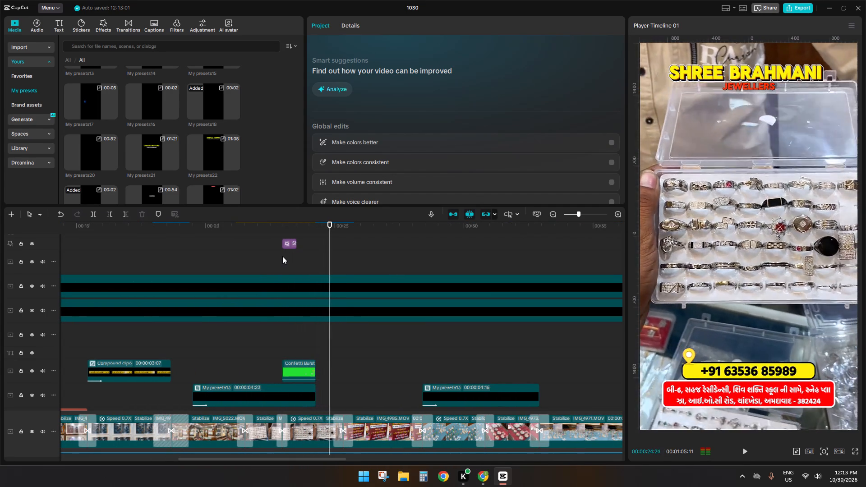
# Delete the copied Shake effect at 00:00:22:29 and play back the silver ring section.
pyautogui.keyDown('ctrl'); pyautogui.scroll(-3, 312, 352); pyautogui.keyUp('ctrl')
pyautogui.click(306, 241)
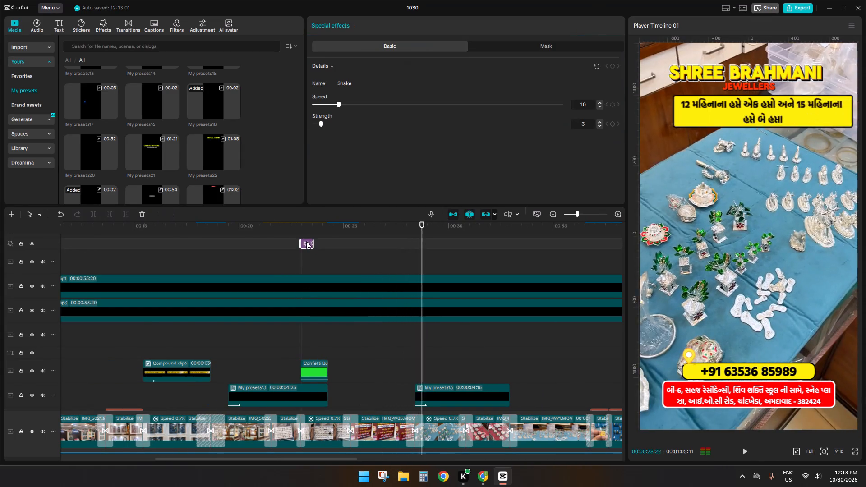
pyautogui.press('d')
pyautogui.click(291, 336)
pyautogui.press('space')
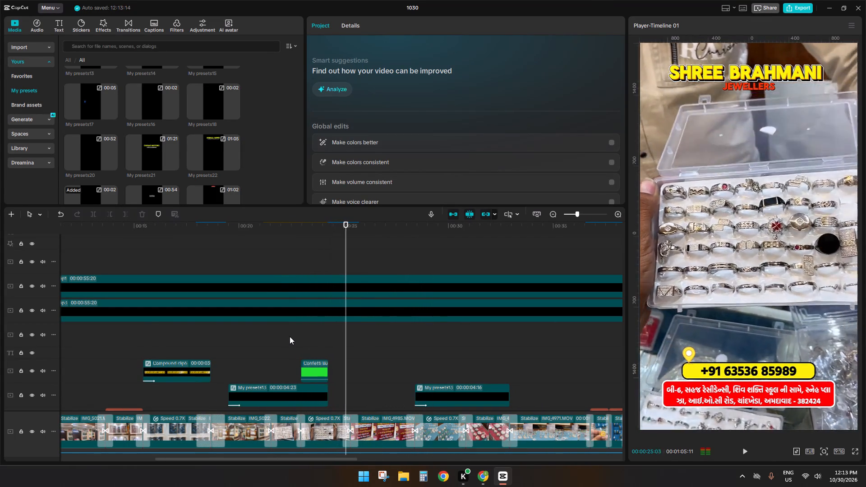
# Move the copied confetti clip to a separate track below the first My presets13 banner clip and continue playback.
pyautogui.scroll(-5, 306, 337)
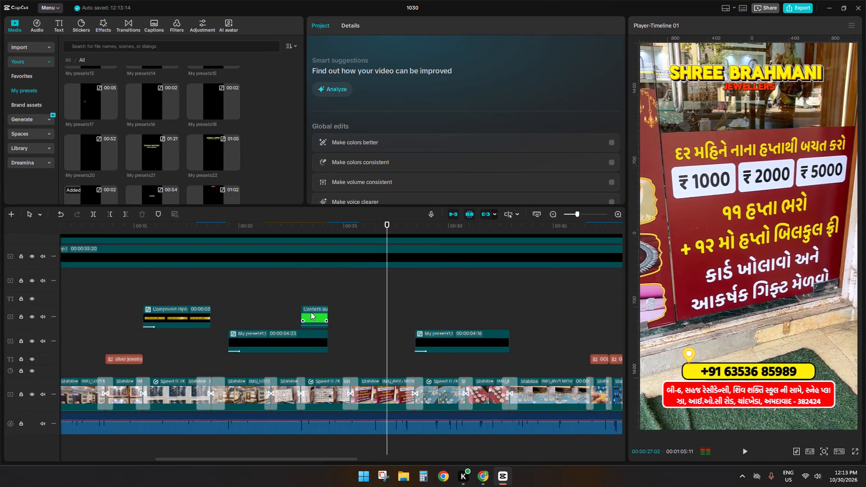
pyautogui.moveTo(311, 312); pyautogui.dragTo(311, 356)
pyautogui.press('space')
pyautogui.keyDown('ctrl'); pyautogui.scroll(-6, 312, 357); pyautogui.keyUp('ctrl')
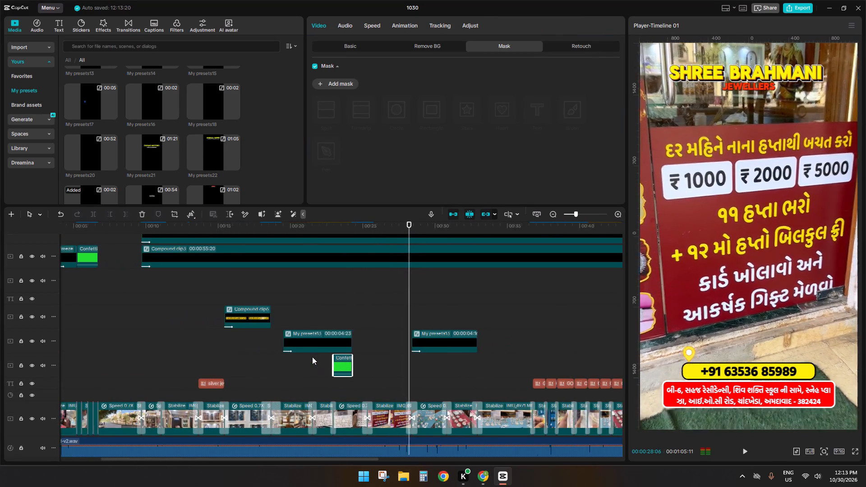
pyautogui.keyDown('ctrl'); pyautogui.scroll(-2, 312, 357); pyautogui.keyUp('ctrl')
pyautogui.keyDown('ctrl'); pyautogui.scroll(-4, 291, 326); pyautogui.keyUp('ctrl')
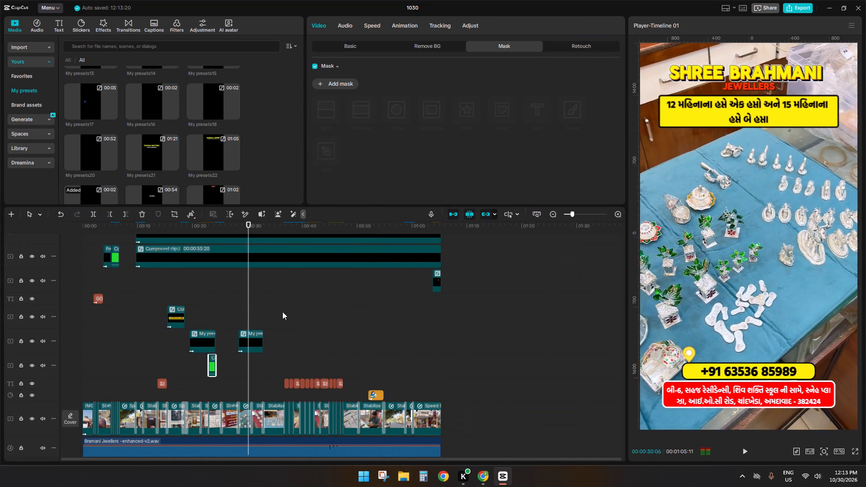
# Return the playhead to the timeline start and open the favourite sound effects list.
pyautogui.click(282, 312)
pyautogui.moveTo(282, 312); pyautogui.dragTo(0, 291)
pyautogui.click(64, 27)
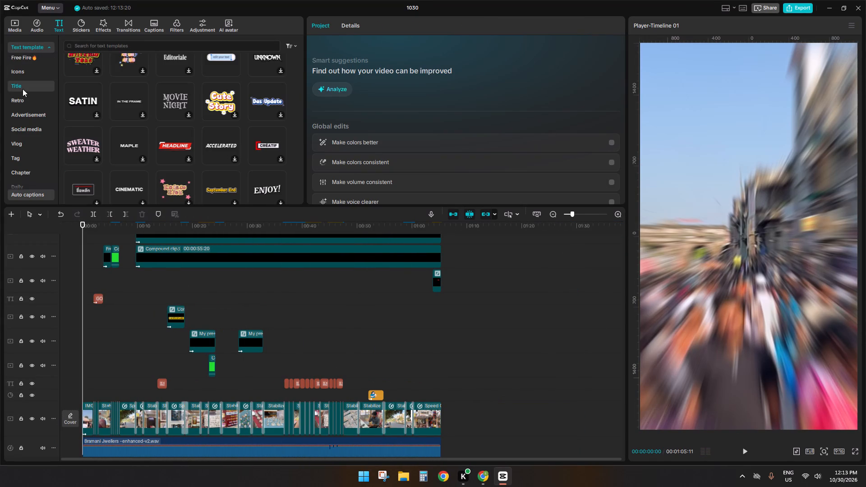
pyautogui.click(24, 45)
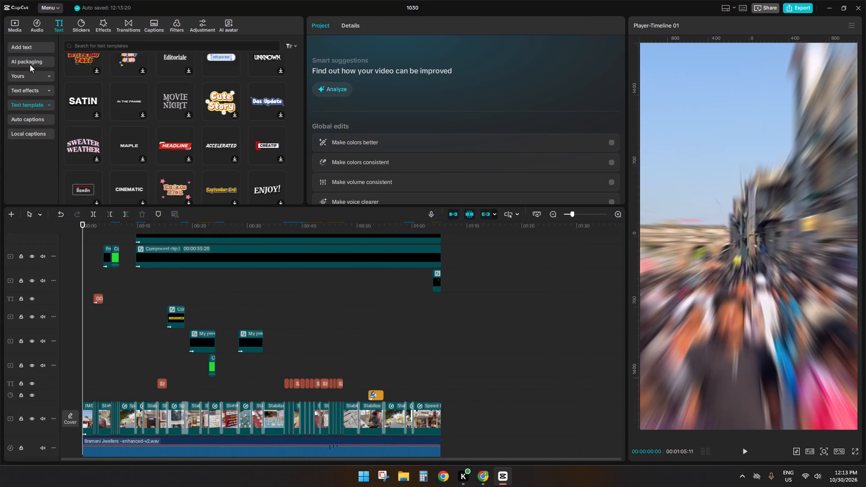
pyautogui.click(29, 78)
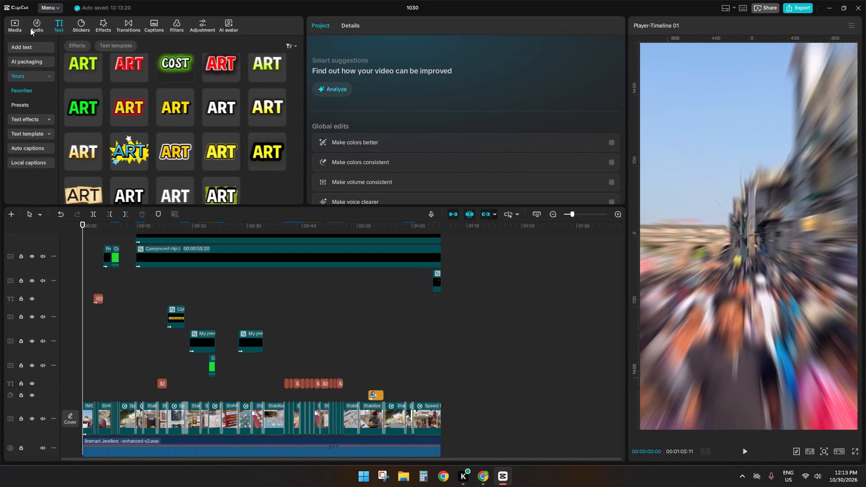
pyautogui.click(33, 23)
pyautogui.click(30, 60)
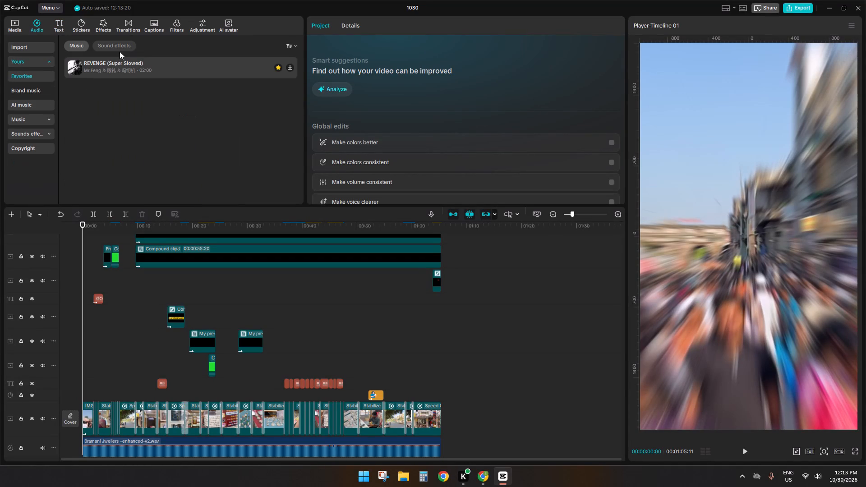
pyautogui.click(120, 51)
pyautogui.click(118, 46)
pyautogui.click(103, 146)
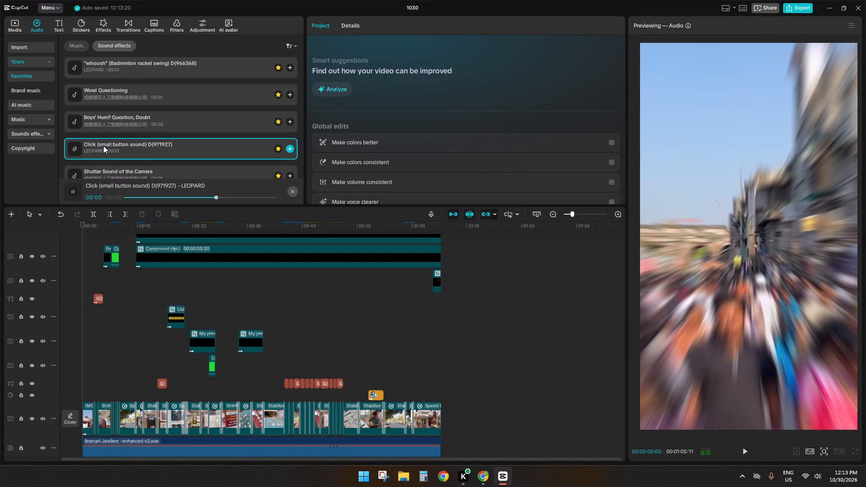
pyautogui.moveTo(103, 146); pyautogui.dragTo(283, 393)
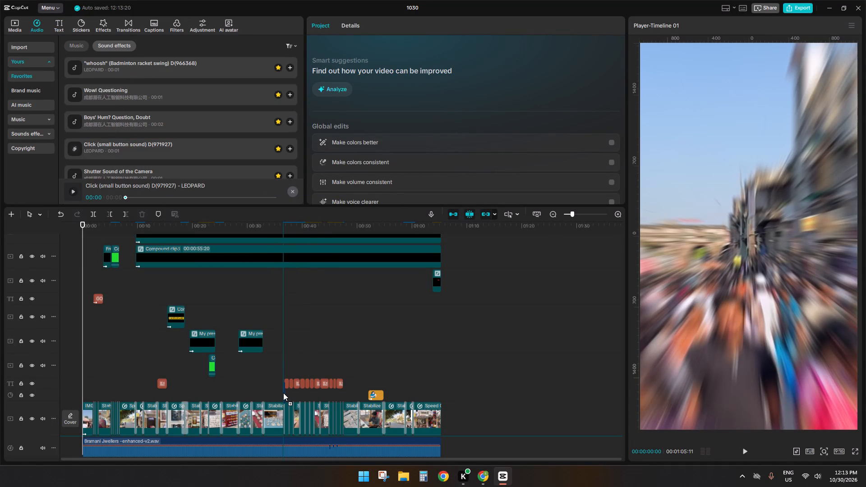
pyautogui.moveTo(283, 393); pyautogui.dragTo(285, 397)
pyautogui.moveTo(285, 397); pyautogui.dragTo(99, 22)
# Audition the favourite sound effects, including the camera shutter sounds and Typing Sound, for the opening title text.
pyautogui.keyDown('ctrl'); pyautogui.scroll(2, 304, 376); pyautogui.keyUp('ctrl')
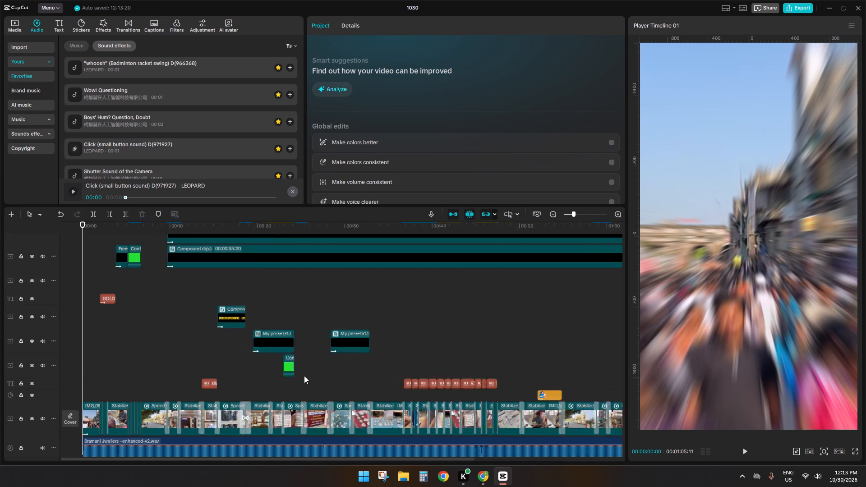
pyautogui.keyDown('ctrl'); pyautogui.scroll(8, 304, 376); pyautogui.keyUp('ctrl')
pyautogui.scroll(9, 166, 319)
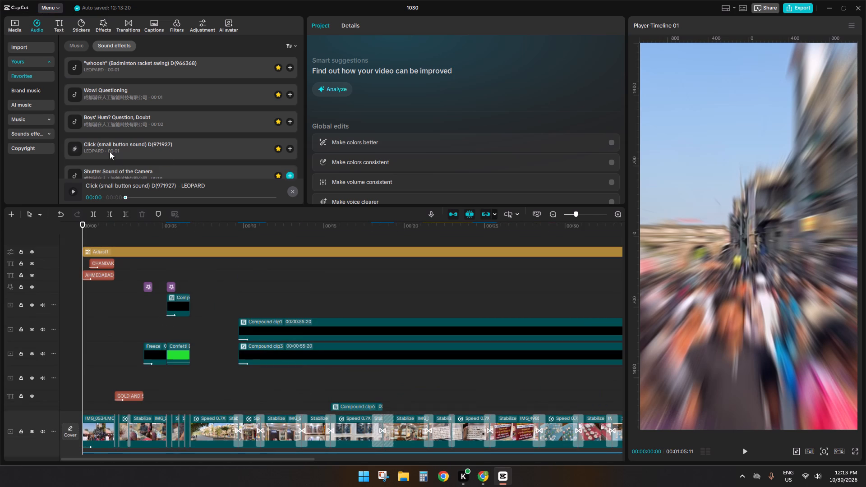
pyautogui.click(114, 146)
pyautogui.scroll(-3, 112, 140)
pyautogui.click(106, 114)
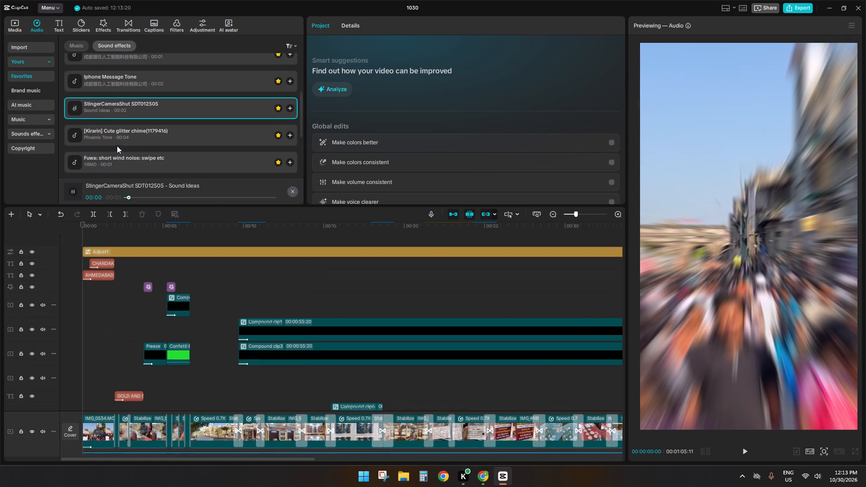
pyautogui.click(117, 146)
pyautogui.click(115, 157)
pyautogui.scroll(-4, 115, 157)
pyautogui.click(111, 123)
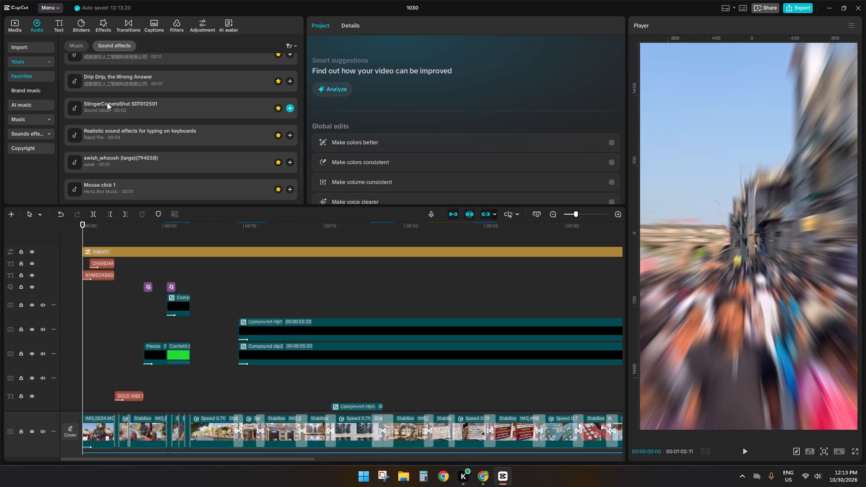
pyautogui.click(107, 102)
pyautogui.scroll(-2, 106, 124)
pyautogui.click(107, 162)
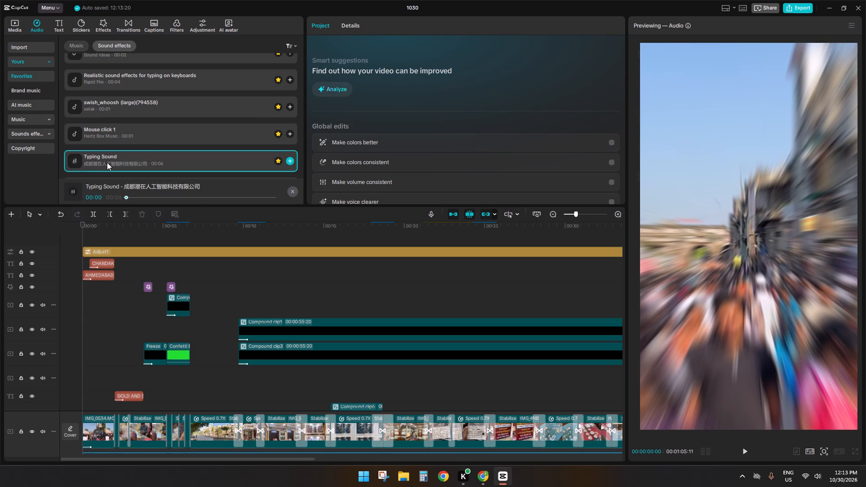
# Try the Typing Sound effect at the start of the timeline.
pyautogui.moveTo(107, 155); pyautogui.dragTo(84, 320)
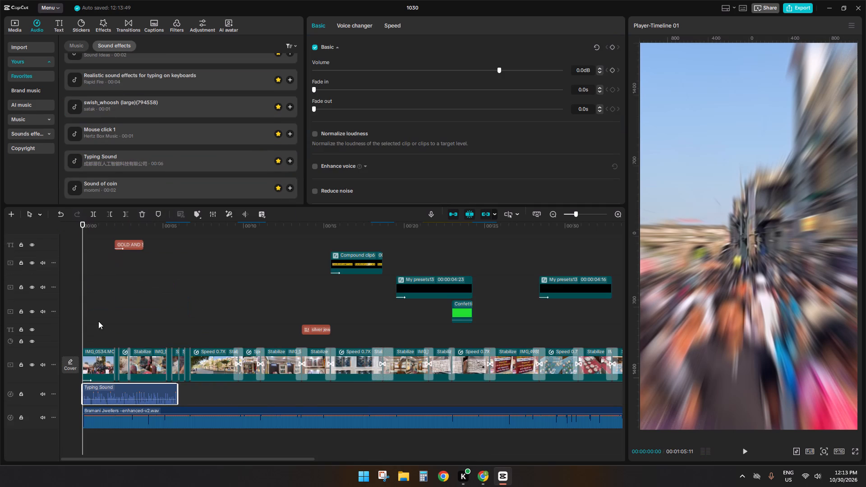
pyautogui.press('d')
# Audition Mouse click 1, swish_whoosh, the realistic keyboard typing effect and Apple Phone Typing Sound for the opening title.
pyautogui.click(92, 130)
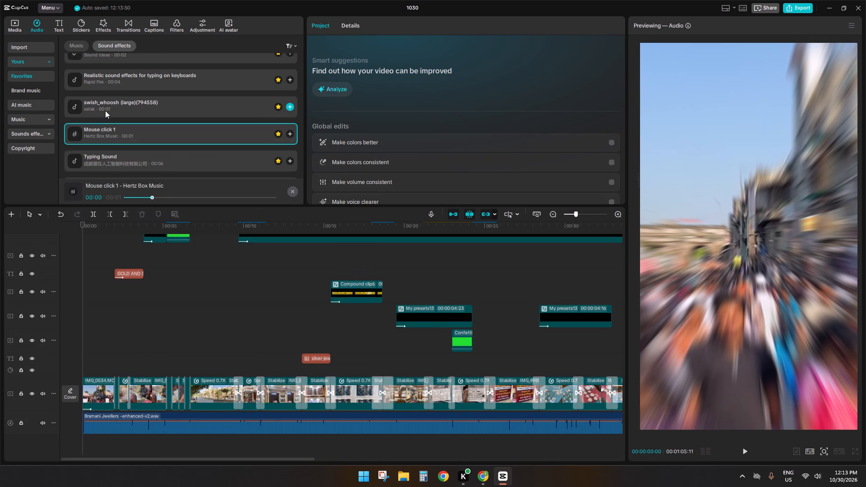
pyautogui.click(105, 110)
pyautogui.click(107, 85)
pyautogui.scroll(2, 109, 87)
pyautogui.click(109, 100)
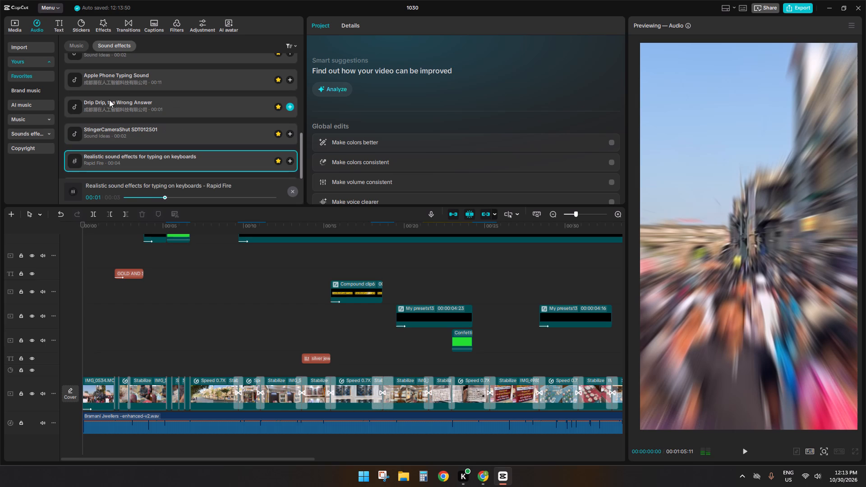
pyautogui.click(112, 82)
pyautogui.scroll(2, 106, 129)
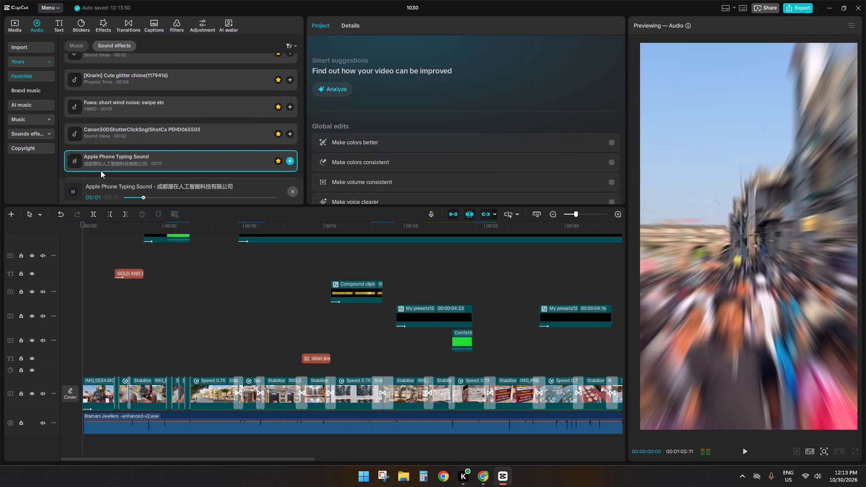
pyautogui.moveTo(100, 172); pyautogui.dragTo(99, 178)
pyautogui.moveTo(93, 152); pyautogui.dragTo(100, 159)
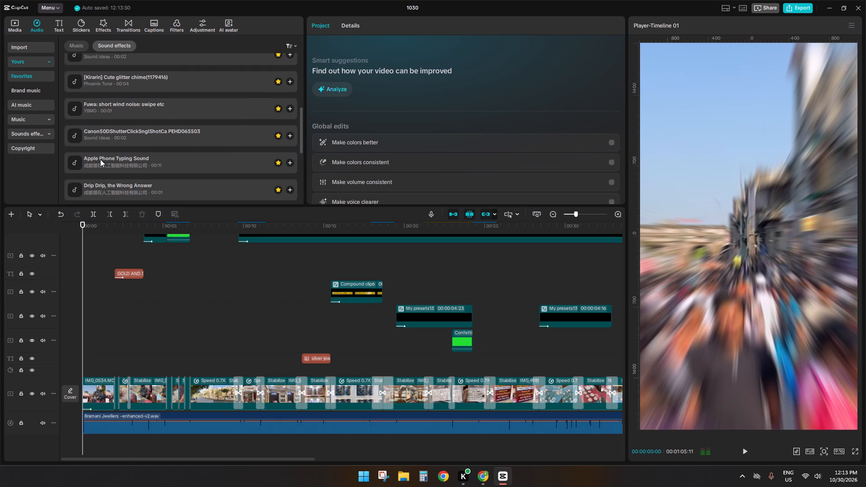
pyautogui.click(92, 168)
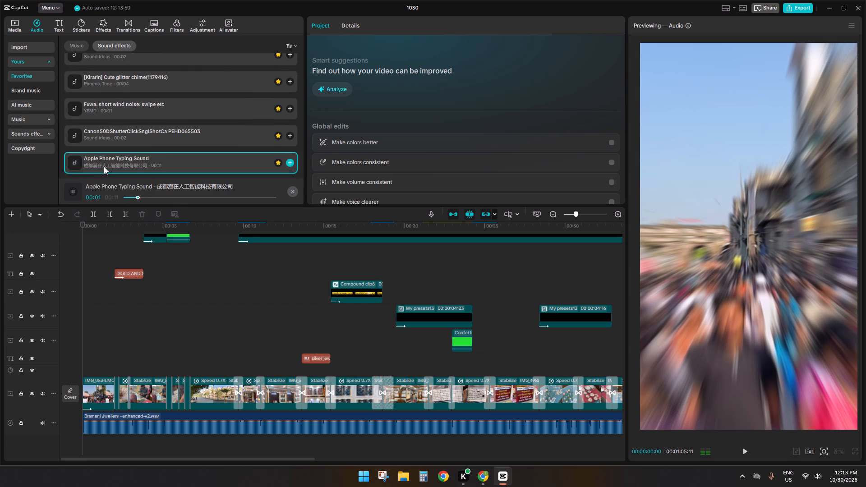
# Place Apple Phone Typing Sound at the timeline start, trim off its opening, move it back to the start and play it.
pyautogui.scroll(-1, 104, 166)
pyautogui.moveTo(101, 128); pyautogui.dragTo(84, 317)
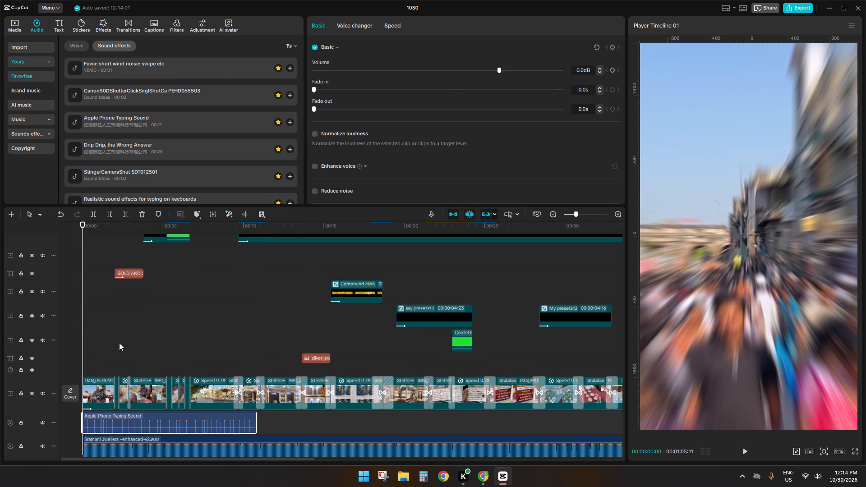
pyautogui.keyDown('ctrl'); pyautogui.scroll(10, 142, 386); pyautogui.keyUp('ctrl')
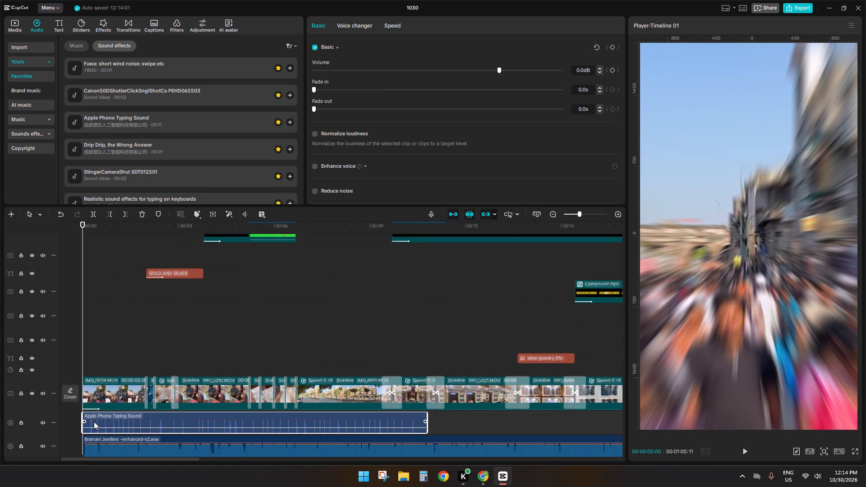
pyautogui.moveTo(83, 416); pyautogui.dragTo(89, 416)
pyautogui.moveTo(106, 430); pyautogui.dragTo(89, 429)
pyautogui.press('space')
pyautogui.press('space')
# Split Apple Phone Typing Sound at 00:00:00:12 and delete the part after the cut.
pyautogui.doubleClick(92, 369)
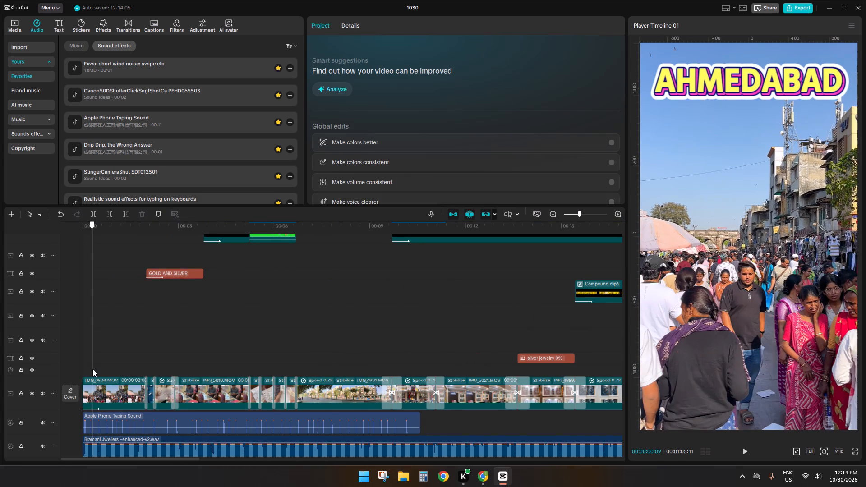
pyautogui.click(106, 418)
pyautogui.press('s')
pyautogui.press('d')
# Add "Realistic sound effects for typing on keyboards" at 00:00:00:12, split it at 00:00:01:04 and delete the remainder.
pyautogui.scroll(-2, 95, 183)
pyautogui.click(100, 139)
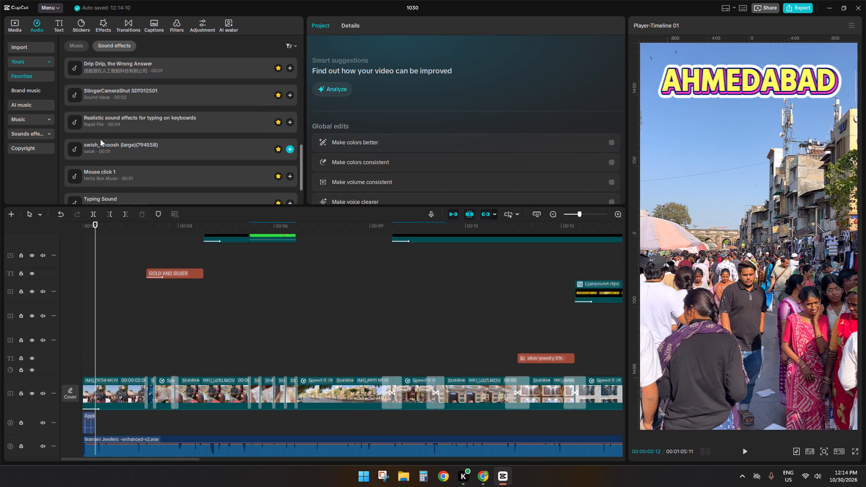
pyautogui.click(100, 130)
pyautogui.moveTo(98, 118); pyautogui.dragTo(97, 418)
pyautogui.press('space')
pyautogui.press('space')
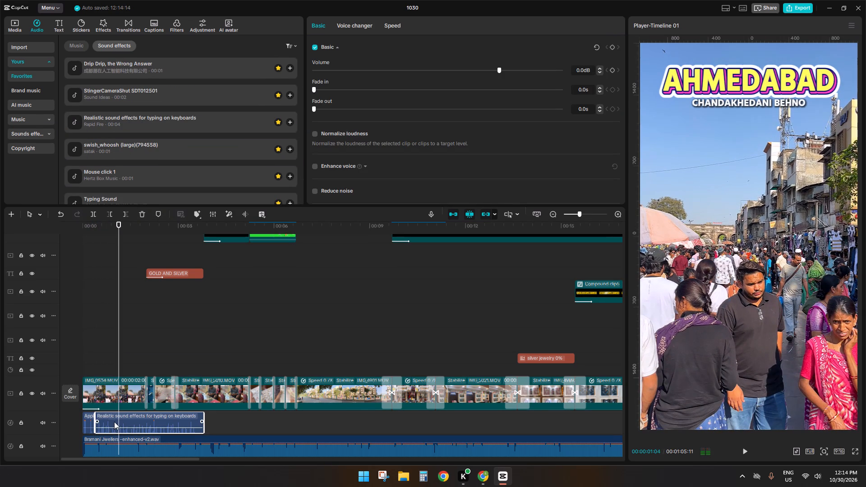
pyautogui.write('sd')
# Add the Canon50DShutterClickSnglShotCa sound effect at 00:00:02:00, where the GOLD AND SILVER text begins, and play it.
pyautogui.press('space')
pyautogui.click(146, 291)
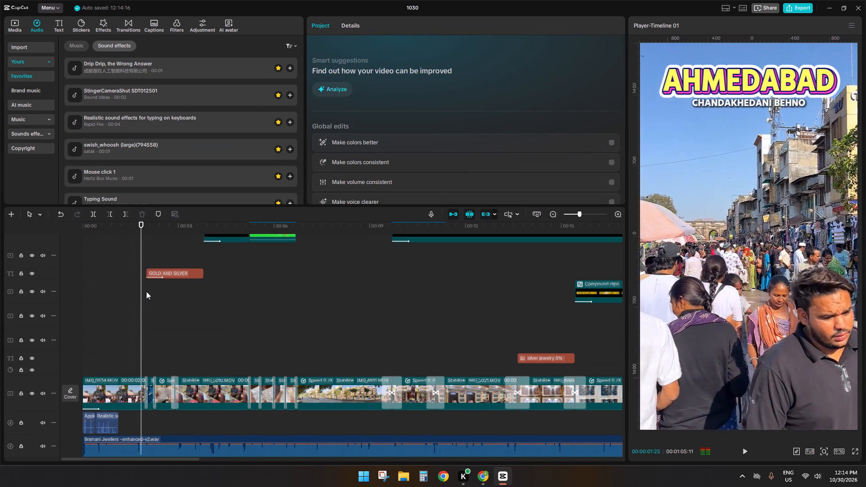
pyautogui.click(105, 185)
pyautogui.click(98, 98)
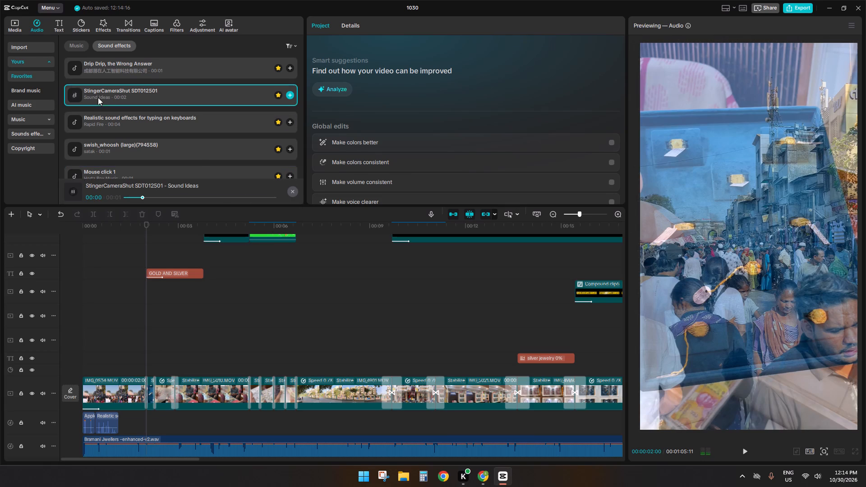
pyautogui.scroll(2, 101, 96)
pyautogui.click(101, 96)
pyautogui.moveTo(99, 88); pyautogui.dragTo(100, 87)
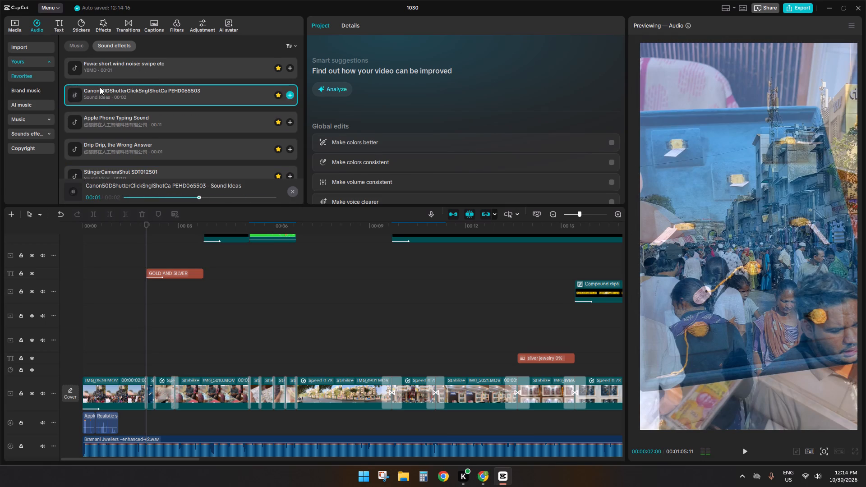
pyautogui.moveTo(100, 87); pyautogui.dragTo(145, 330)
pyautogui.press('space')
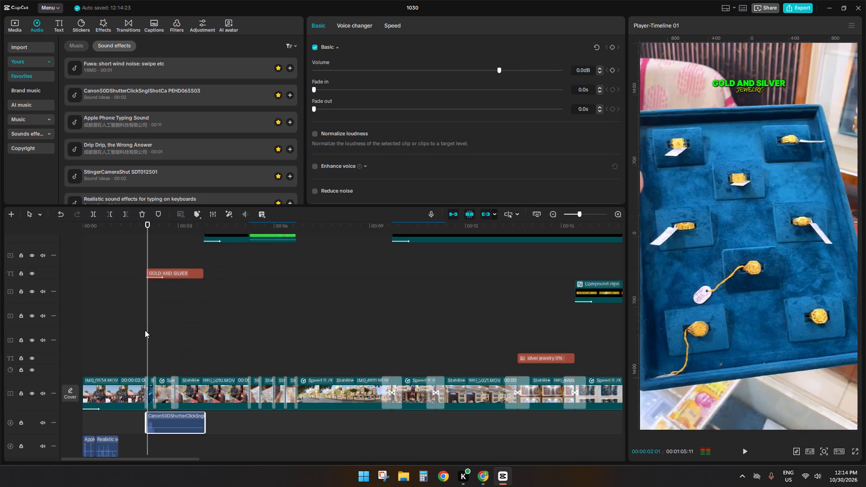
# Audition favourite sound effects for the EMI OPTION AVAILABLE banner, with the playhead at its start, 00:00:03:24.
pyautogui.scroll(3, 213, 346)
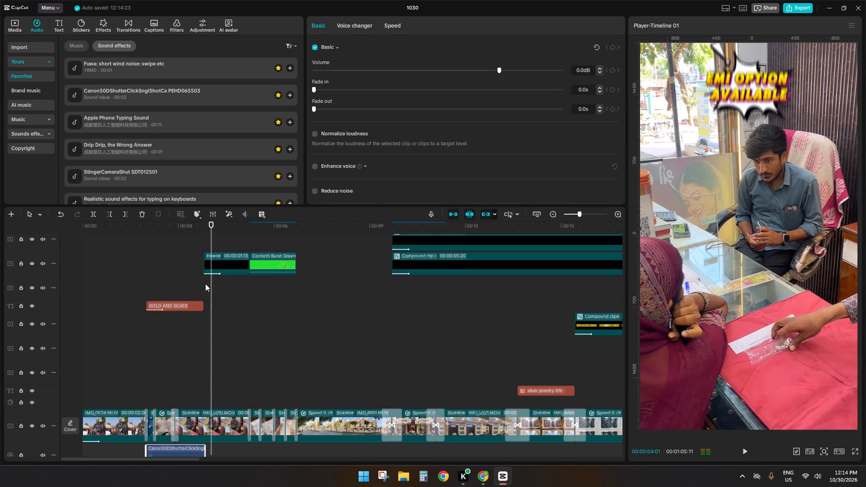
pyautogui.click(204, 283)
pyautogui.click(101, 102)
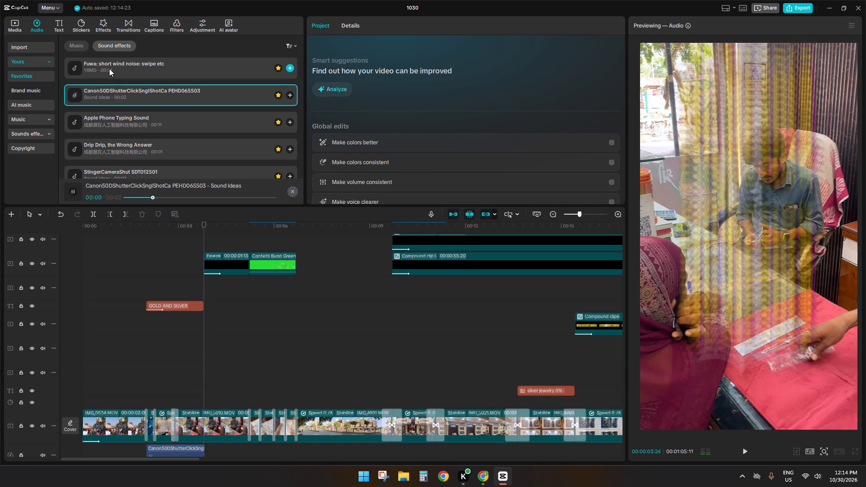
pyautogui.click(109, 69)
pyautogui.click(111, 121)
pyautogui.scroll(4, 111, 122)
pyautogui.click(111, 121)
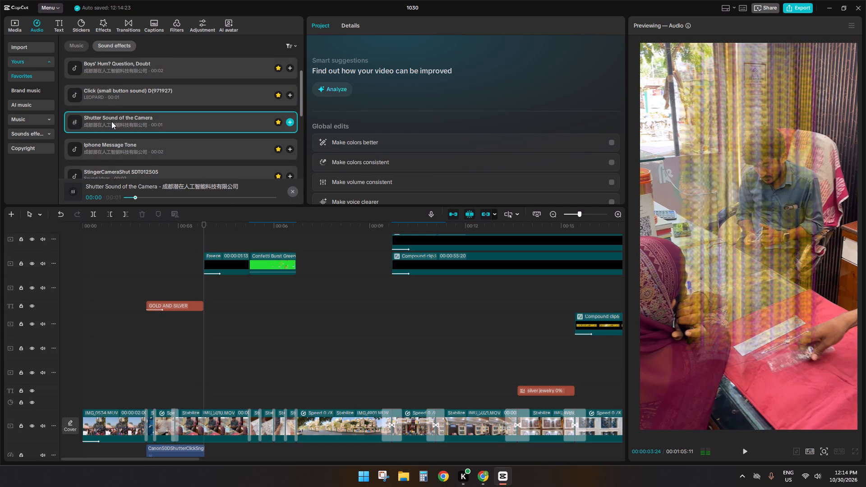
pyautogui.click(102, 99)
pyautogui.click(85, 71)
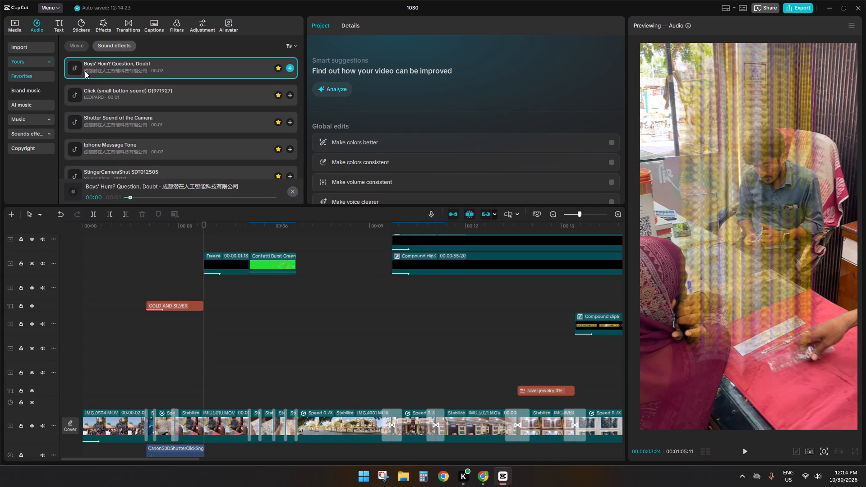
pyautogui.scroll(2, 143, 125)
pyautogui.click(106, 88)
pyautogui.click(115, 66)
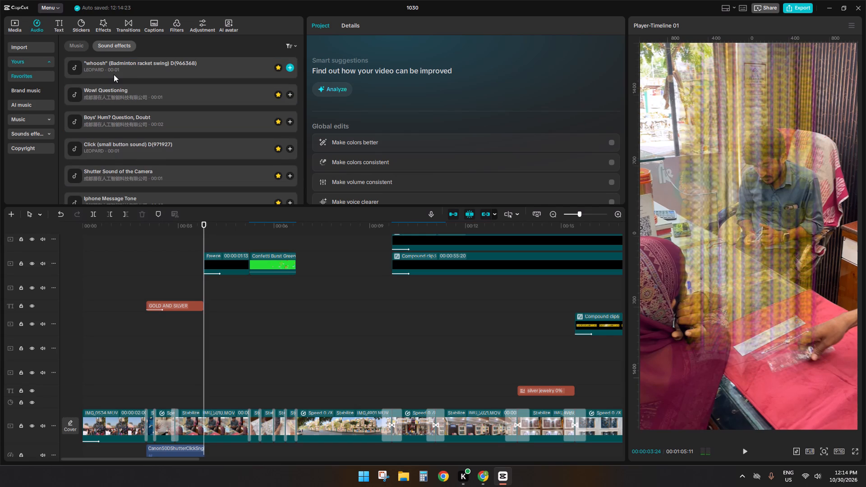
# Add the "whoosh" (Badminton racket swing) favourite sound effect at 00:00:03:24, where the EMI OPTION AVAILABLE banner starts, and play that passage.
pyautogui.click(113, 73)
pyautogui.click(112, 73)
pyautogui.scroll(4, 101, 144)
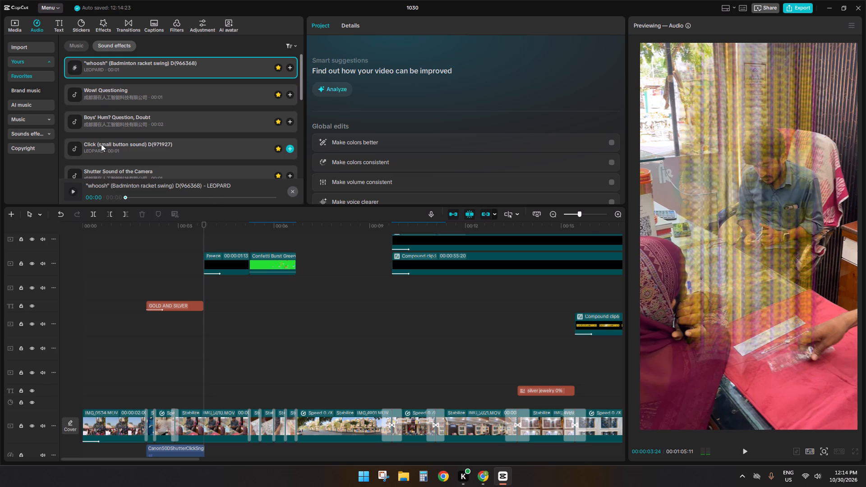
pyautogui.scroll(-5, 101, 144)
pyautogui.scroll(8, 104, 150)
pyautogui.moveTo(102, 62); pyautogui.dragTo(204, 391)
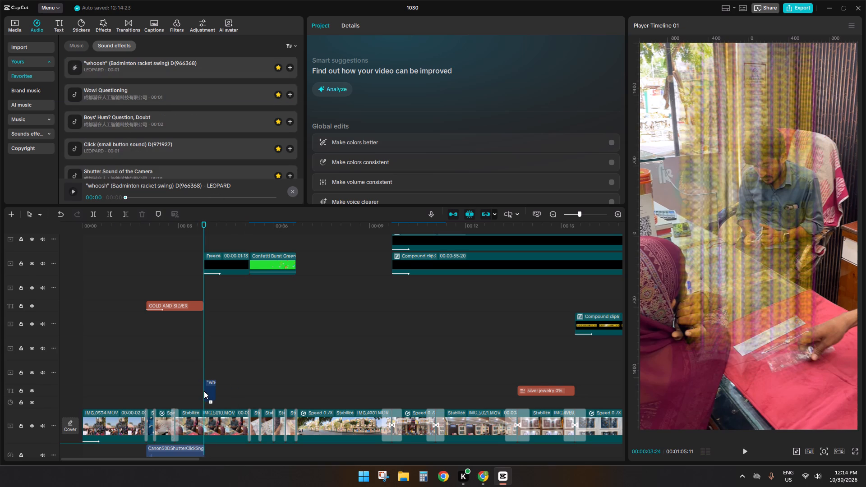
pyautogui.moveTo(204, 391); pyautogui.dragTo(204, 391)
pyautogui.press('space')
pyautogui.click(191, 381)
pyautogui.press('space')
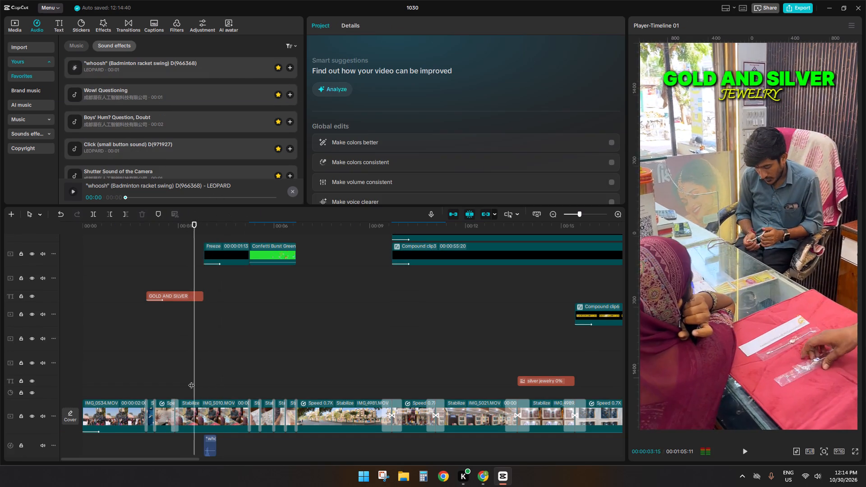
pyautogui.press('space')
pyautogui.click(191, 378)
pyautogui.press('space')
pyautogui.press('space')
# Raise the volume of the whoosh clip well above its default level and play through to the confetti clip.
pyautogui.click(209, 445)
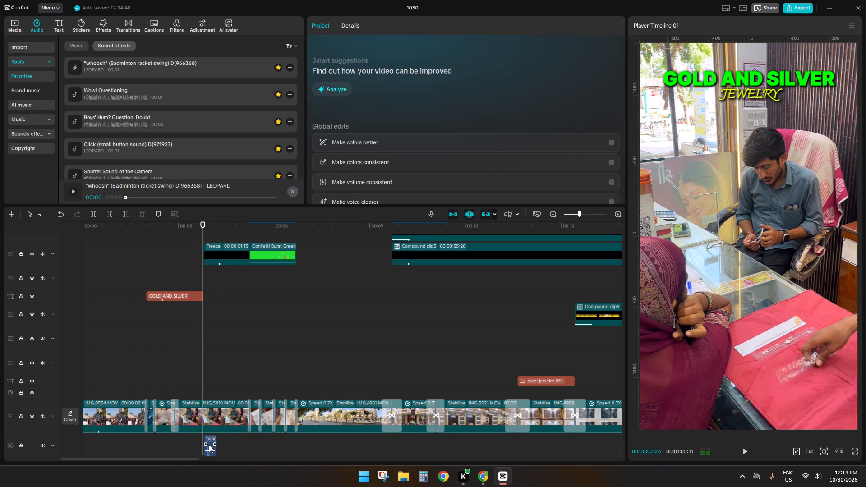
pyautogui.click(547, 74)
pyautogui.click(186, 329)
pyautogui.press('space')
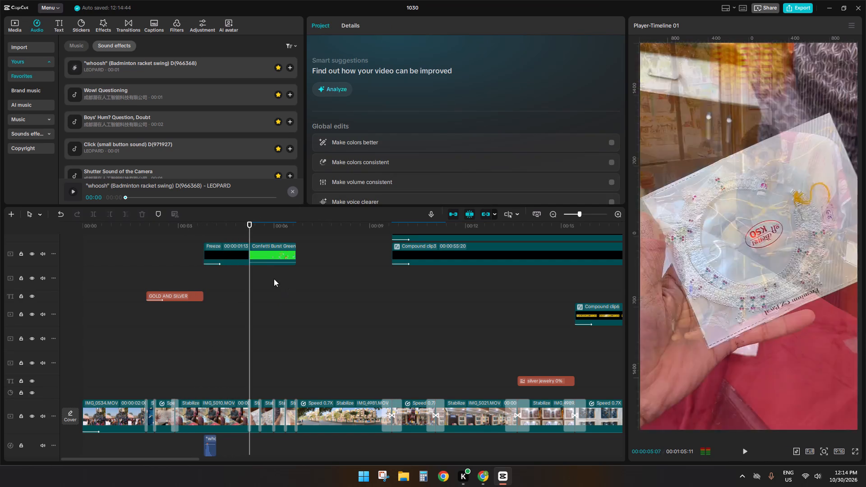
# With the playhead at 00:00:05:07, the start of the Confetti Burst clip, search the sound effects for "celebration".
pyautogui.click(249, 277)
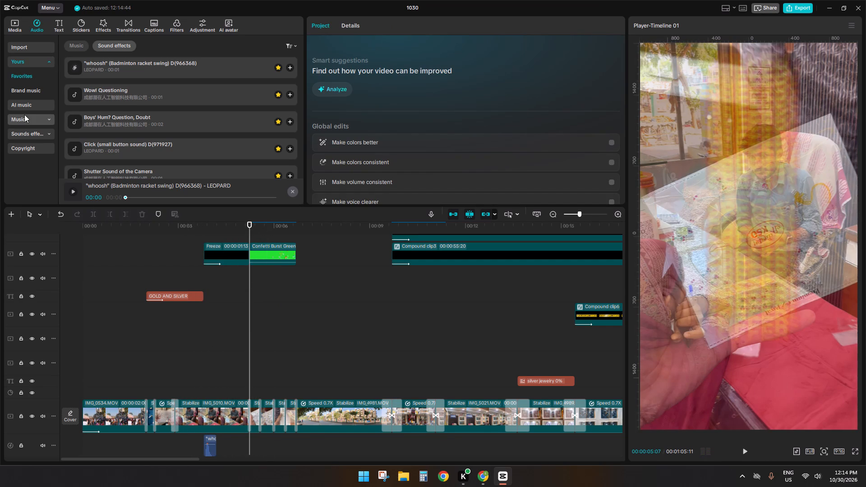
pyautogui.click(32, 136)
pyautogui.click(107, 42)
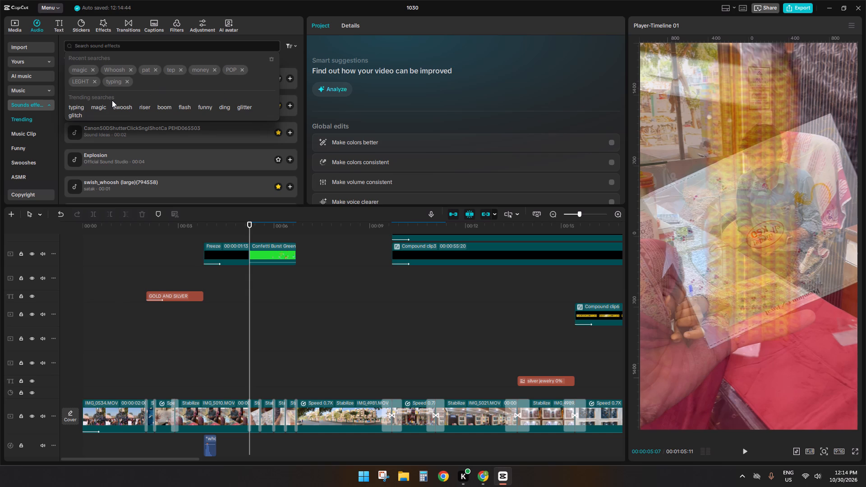
pyautogui.write('ce')
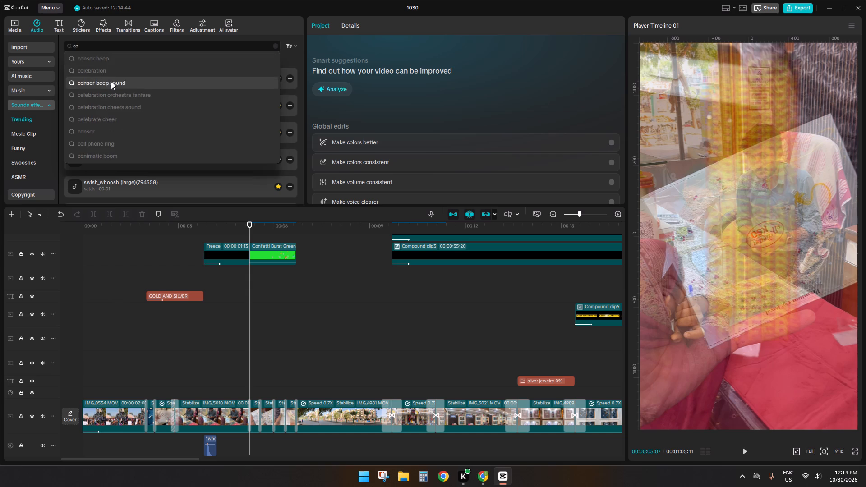
pyautogui.click(107, 69)
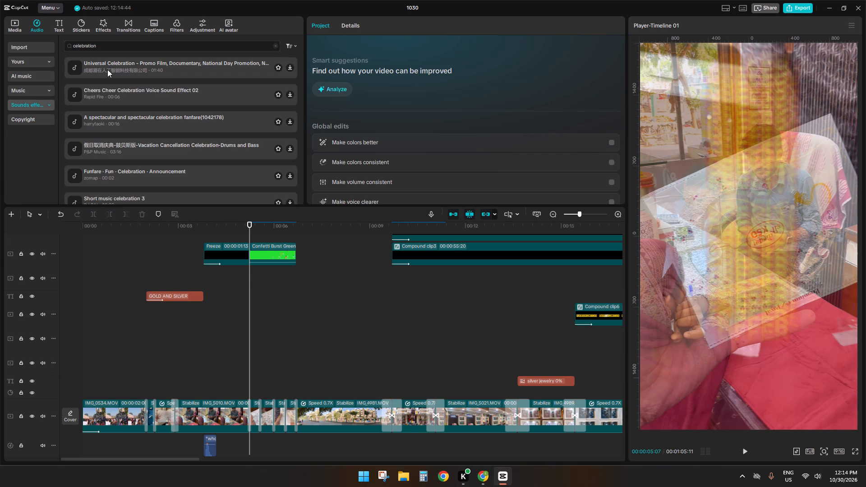
# Audition celebration sounds including Universal Celebration, Funfare, Short music celebration 3, Cheers Cheer Celebration Voice 01 and Celebration Cheers Sound.
pyautogui.click(107, 69)
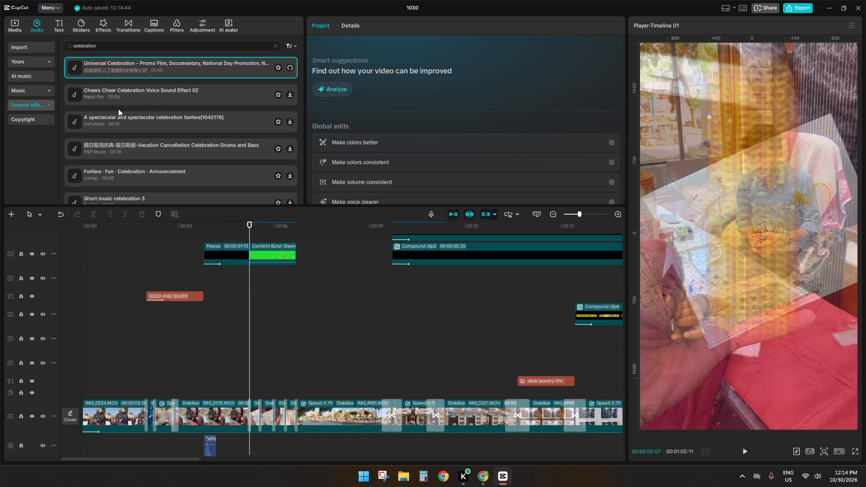
pyautogui.scroll(-1, 120, 173)
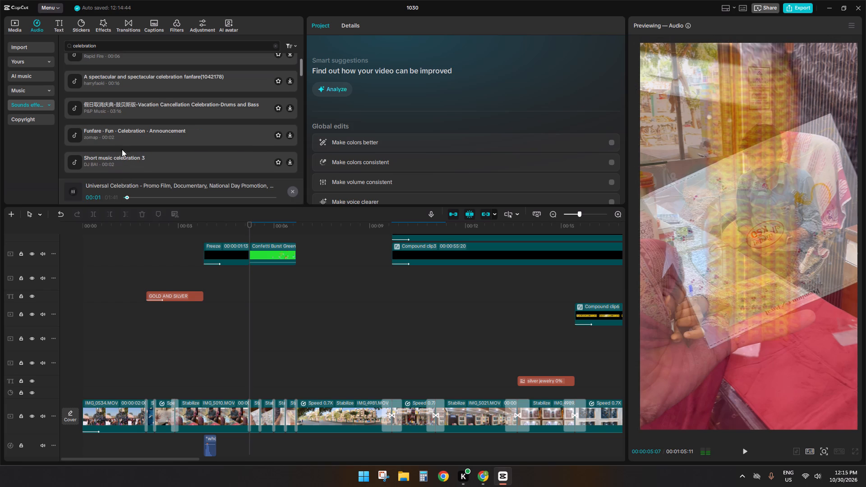
pyautogui.click(122, 137)
pyautogui.scroll(-1, 122, 137)
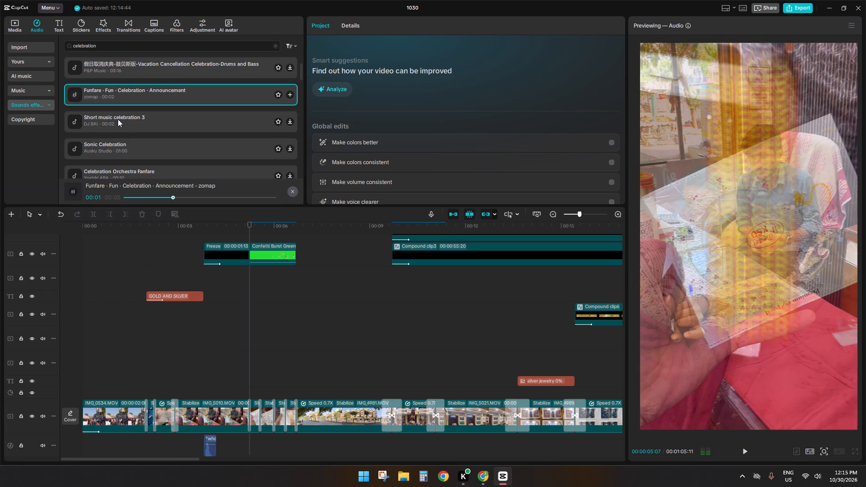
pyautogui.click(118, 119)
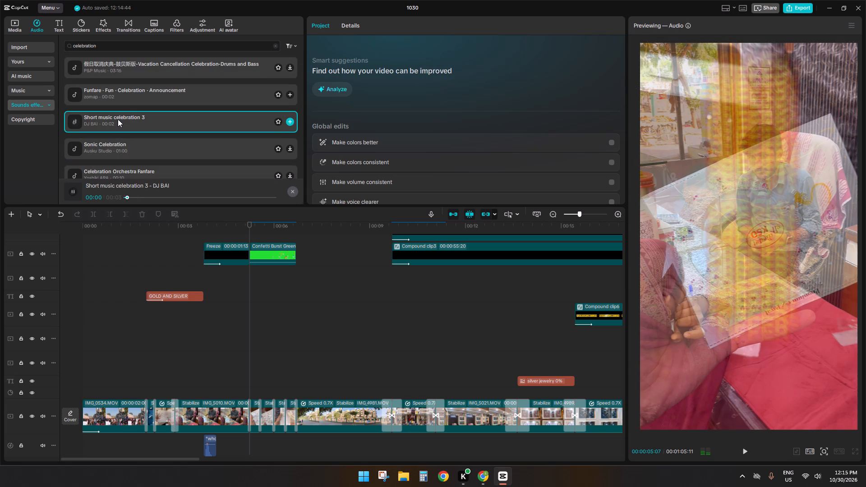
pyautogui.scroll(-1, 118, 119)
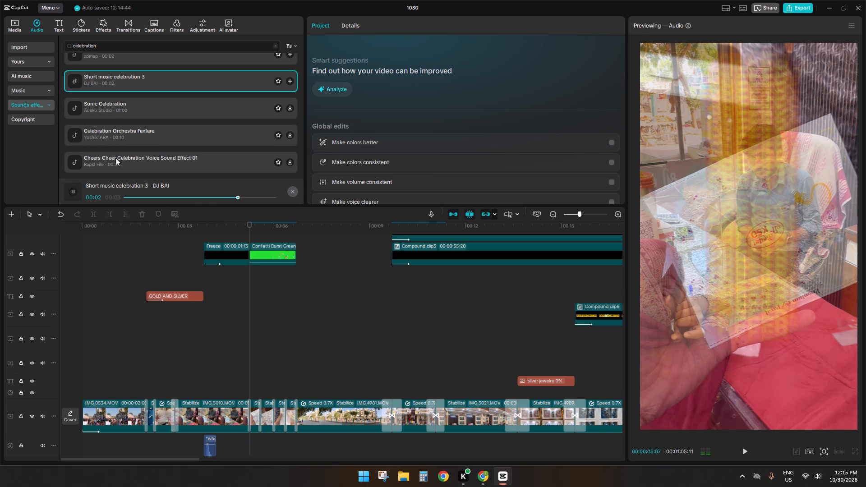
pyautogui.click(115, 168)
pyautogui.scroll(-2, 115, 168)
pyautogui.click(118, 133)
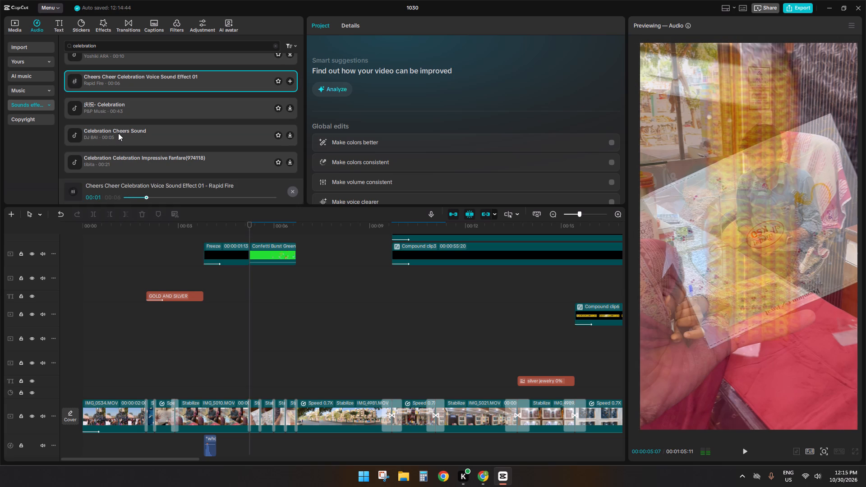
# Audition more celebration sounds: Celebration fanfare, solid orchestra; Short music celebration 1 and 2; and 短音乐庆祝声.
pyautogui.scroll(-3, 118, 133)
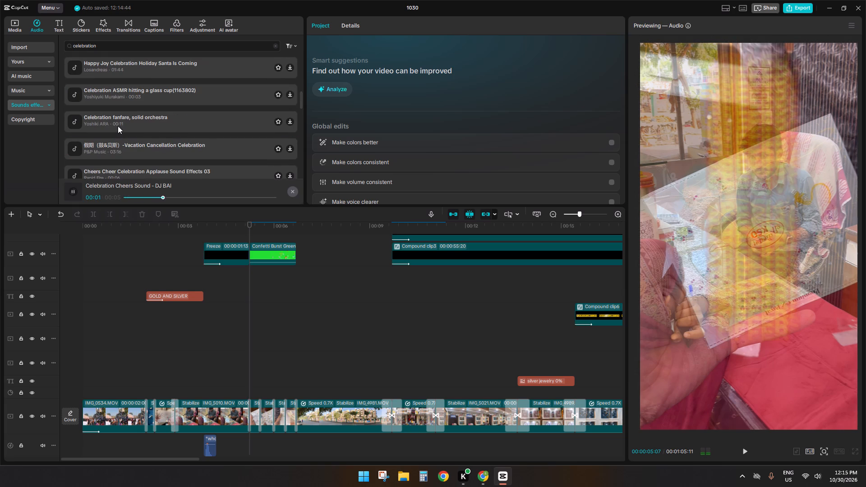
pyautogui.click(118, 126)
pyautogui.scroll(-1, 118, 126)
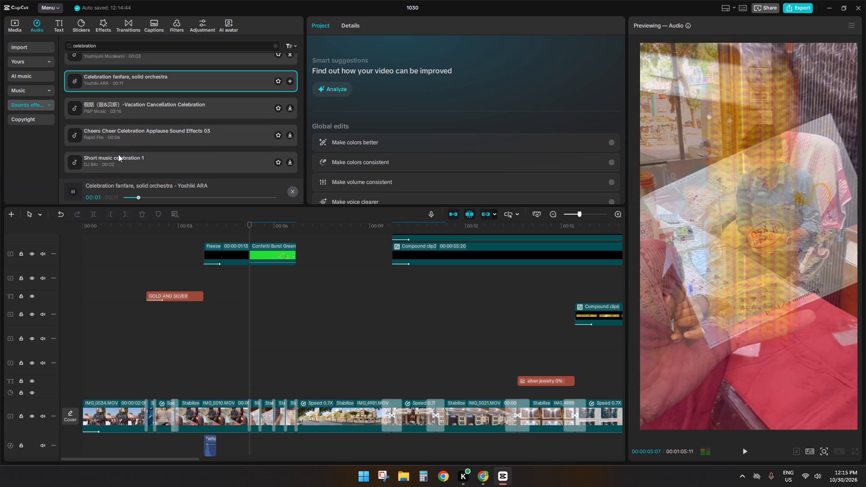
pyautogui.click(120, 162)
pyautogui.scroll(-2, 120, 162)
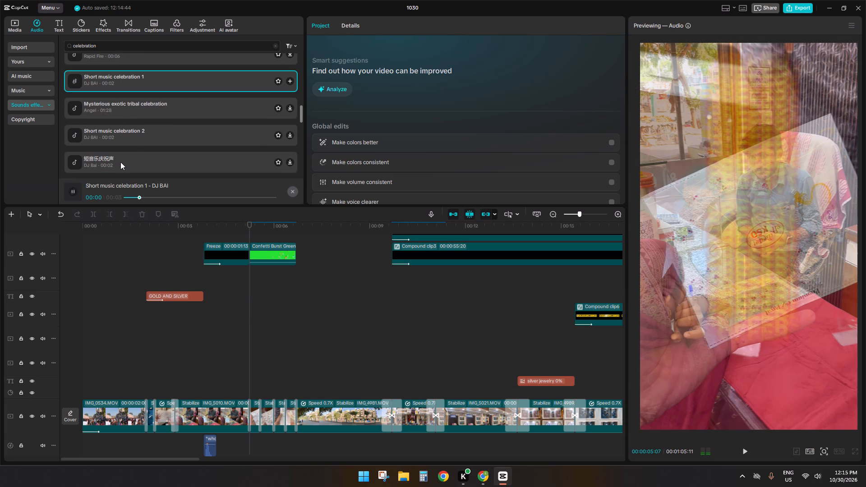
pyautogui.click(114, 156)
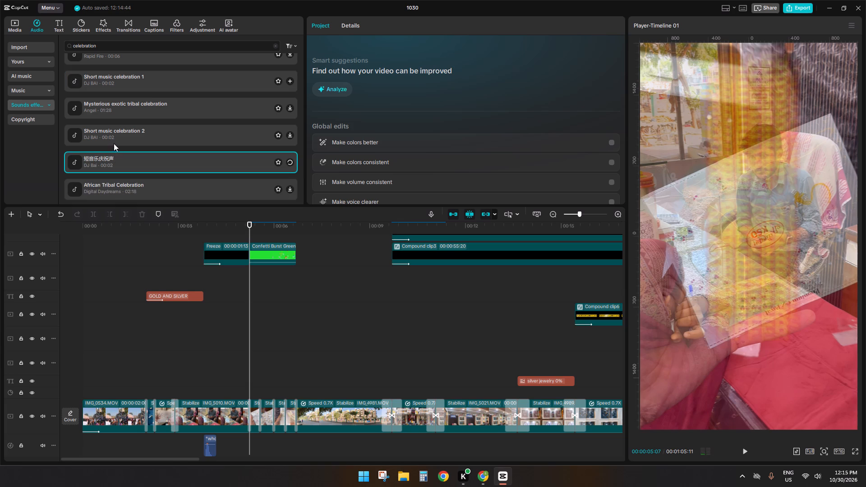
pyautogui.click(116, 138)
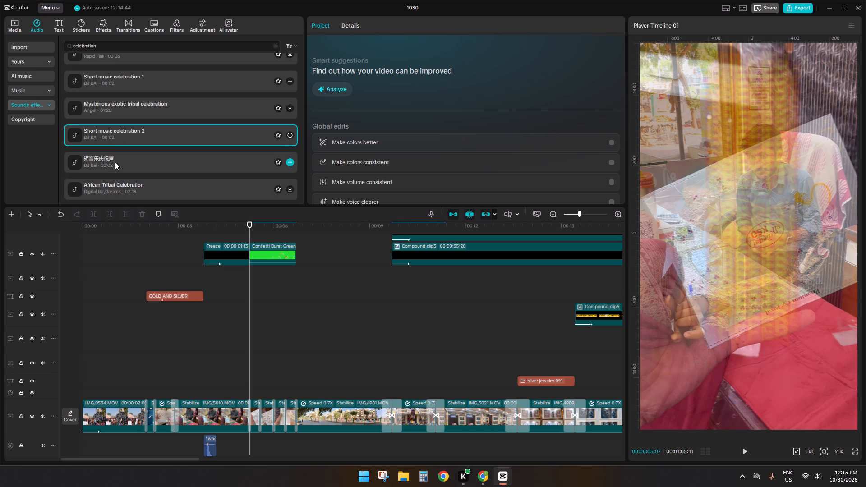
pyautogui.click(115, 162)
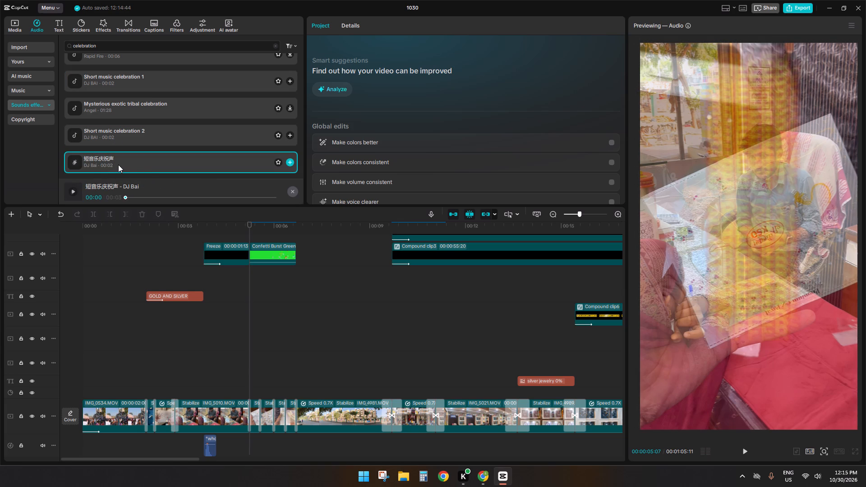
pyautogui.click(123, 131)
pyautogui.scroll(-1, 123, 130)
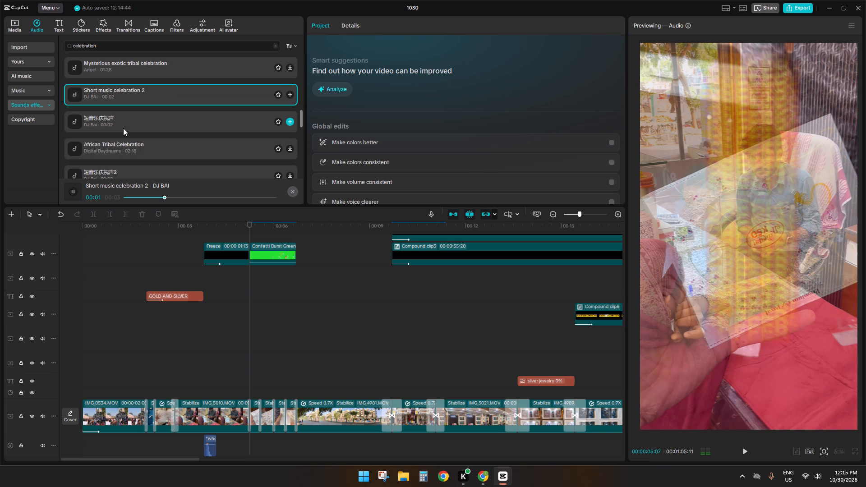
# Audition the 短音乐庆祝声 variants, the [Jingle] Achievement sound, 欢呼声 and A Celebration - Komban Theme as candidates for the confetti moment.
pyautogui.click(123, 128)
pyautogui.scroll(-1, 122, 158)
pyautogui.click(122, 144)
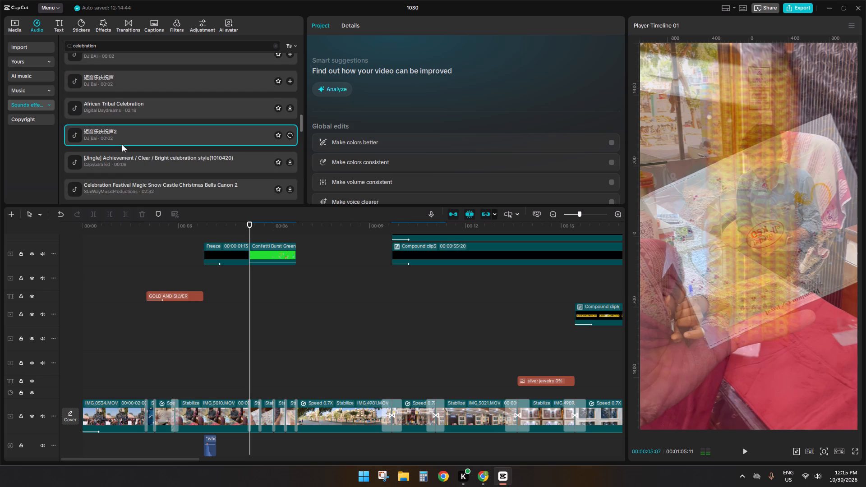
pyautogui.scroll(-1, 122, 144)
pyautogui.click(123, 126)
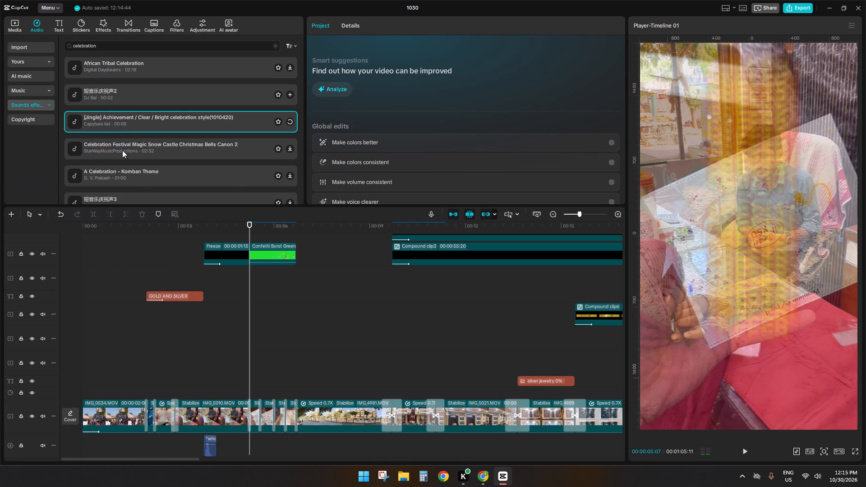
pyautogui.scroll(-2, 122, 166)
pyautogui.click(122, 138)
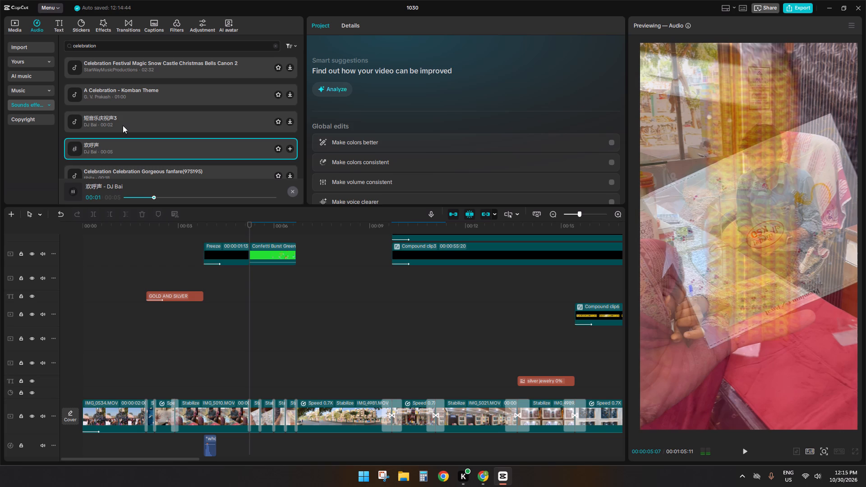
pyautogui.click(123, 125)
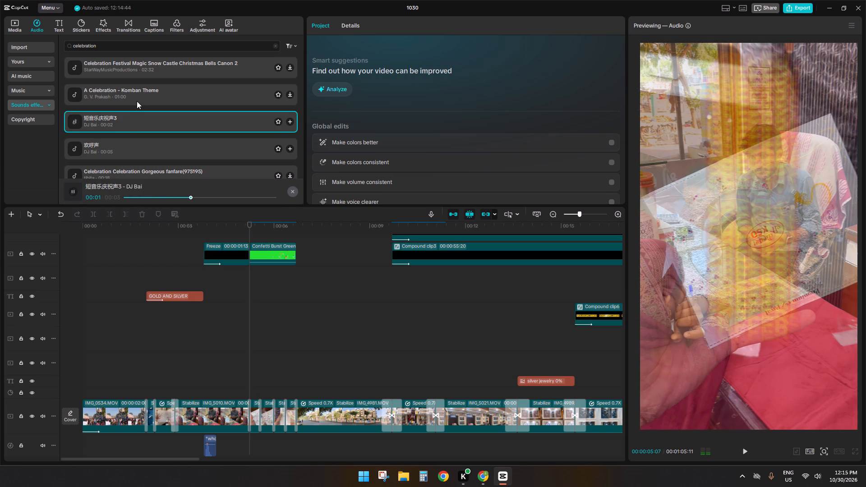
pyautogui.click(137, 101)
pyautogui.scroll(-2, 133, 169)
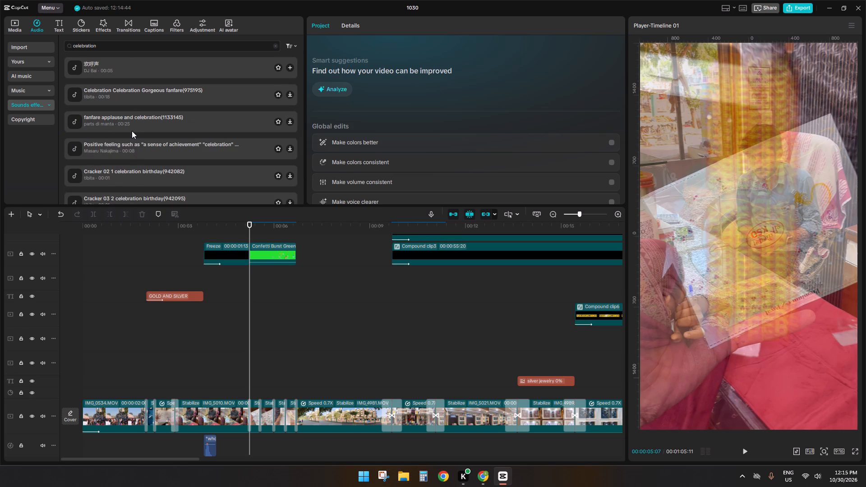
# Audition the Cracker 02 and Cracker 03 celebration birthday sounds and the Puff (celebration, notification, accent, ornamental sound) effect.
pyautogui.click(124, 169)
pyautogui.scroll(-2, 124, 169)
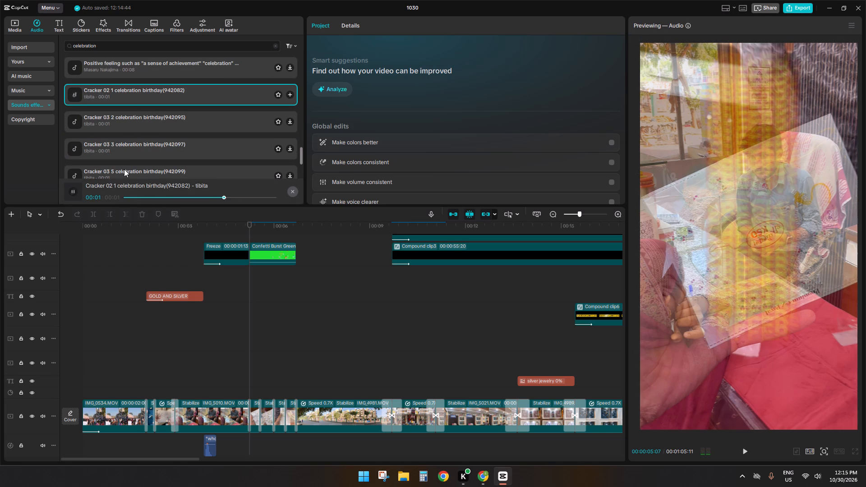
pyautogui.click(124, 122)
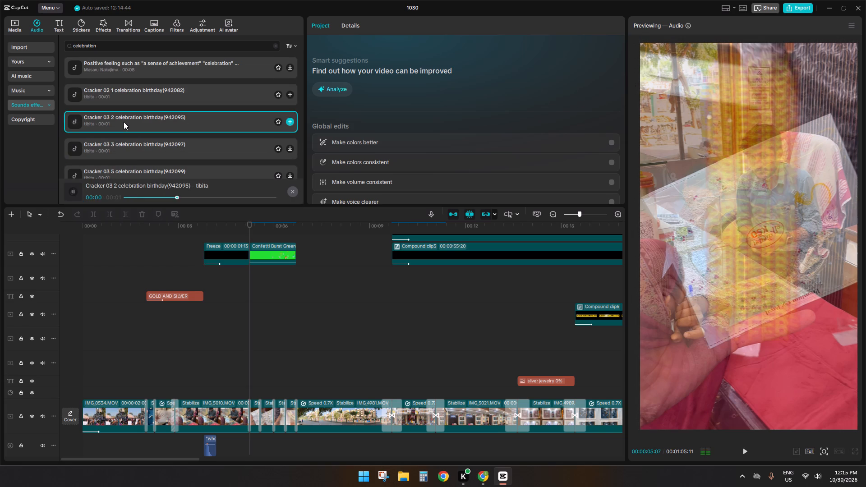
pyautogui.click(116, 148)
pyautogui.scroll(-1, 116, 148)
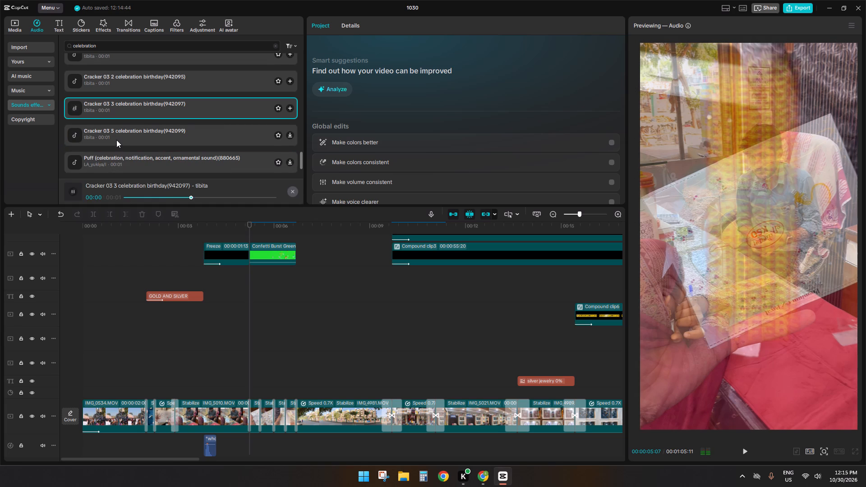
pyautogui.click(116, 140)
pyautogui.scroll(-1, 116, 140)
pyautogui.click(116, 129)
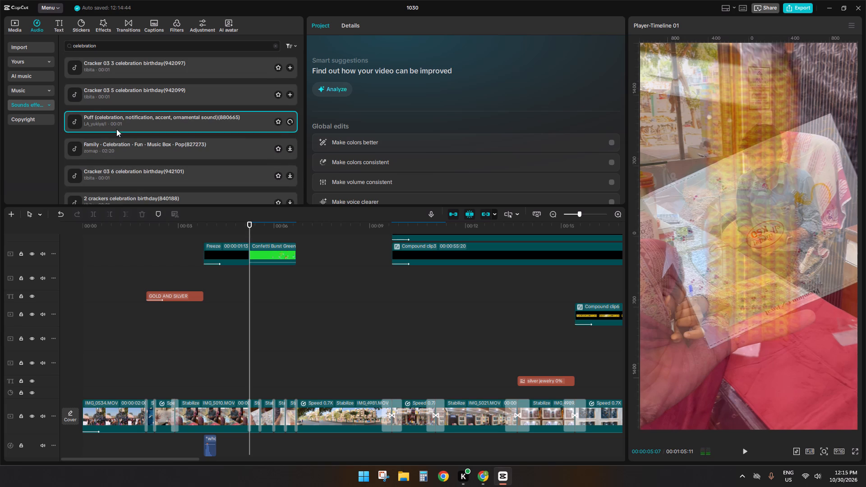
# Add the Puff (celebration, notification, accent, ornamental sound) effect at 00:00:05:07, where the Confetti Burst clip begins.
pyautogui.moveTo(112, 127); pyautogui.dragTo(297, 267)
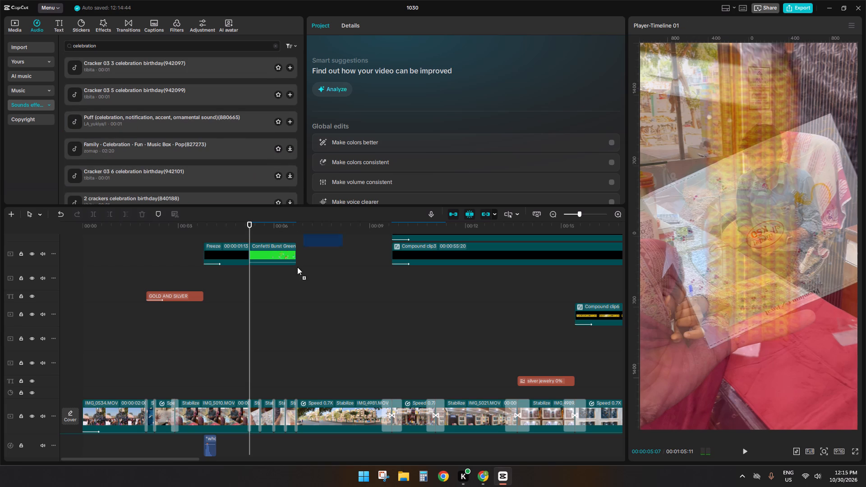
pyautogui.moveTo(297, 267); pyautogui.dragTo(251, 311)
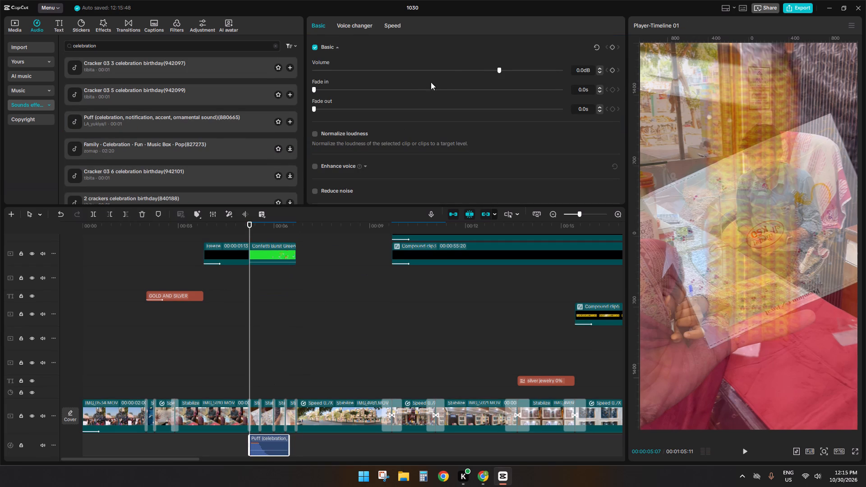
# Lower the Puff sound's volume to -12.4 dB and play the confetti section.
pyautogui.click(465, 70)
pyautogui.moveTo(465, 70); pyautogui.dragTo(459, 72)
pyautogui.press('space')
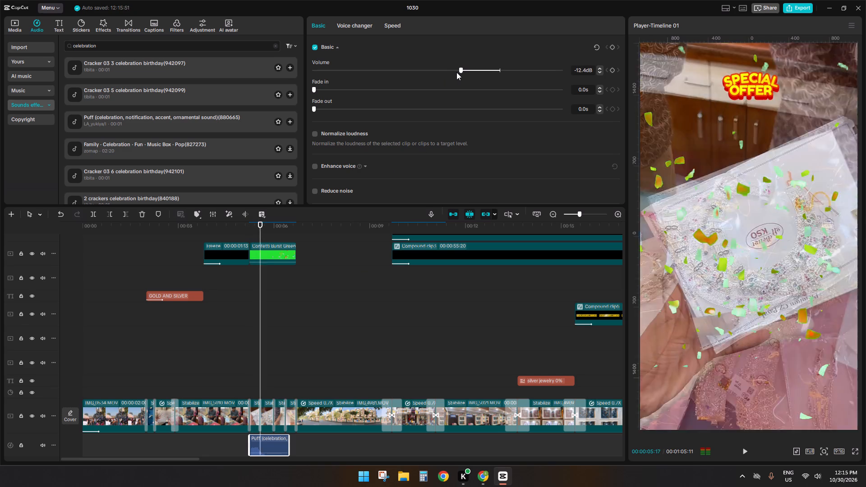
# Lower the volume of the Puff sound under the first Confetti Burst clip to -14.2 dB.
pyautogui.click(454, 72)
# Look through the favourite and trending sound effects for the start of the long compound clips at 00:00:09:21.
pyautogui.keyDown('ctrl'); pyautogui.scroll(-5, 240, 343); pyautogui.keyUp('ctrl')
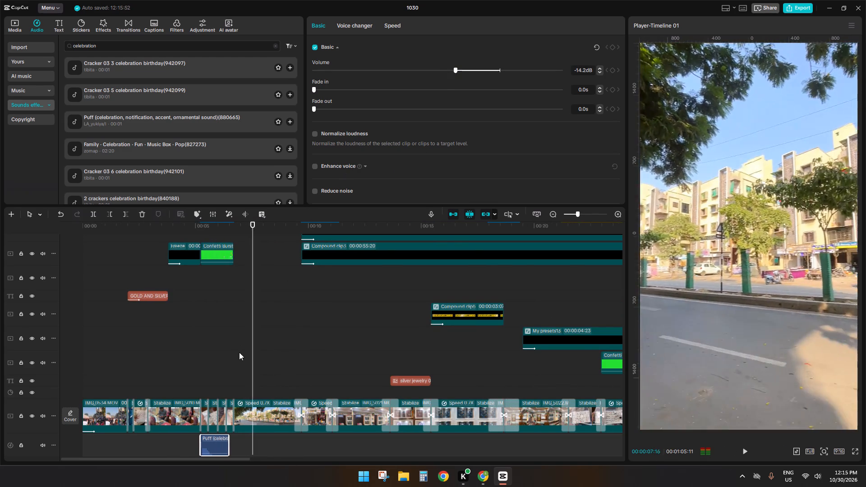
pyautogui.keyDown('ctrl'); pyautogui.scroll(-2, 241, 353); pyautogui.keyUp('ctrl')
pyautogui.scroll(-4, 180, 312)
pyautogui.scroll(4, 200, 327)
pyautogui.scroll(5, 262, 328)
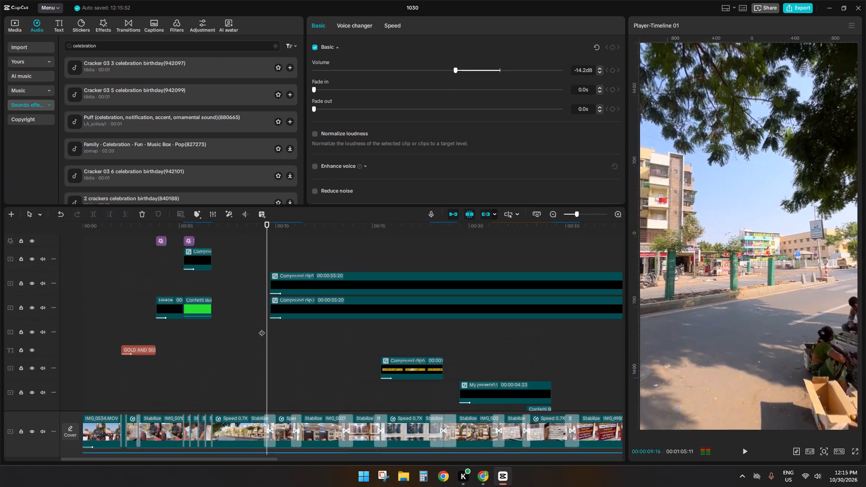
pyautogui.doubleClick(267, 327)
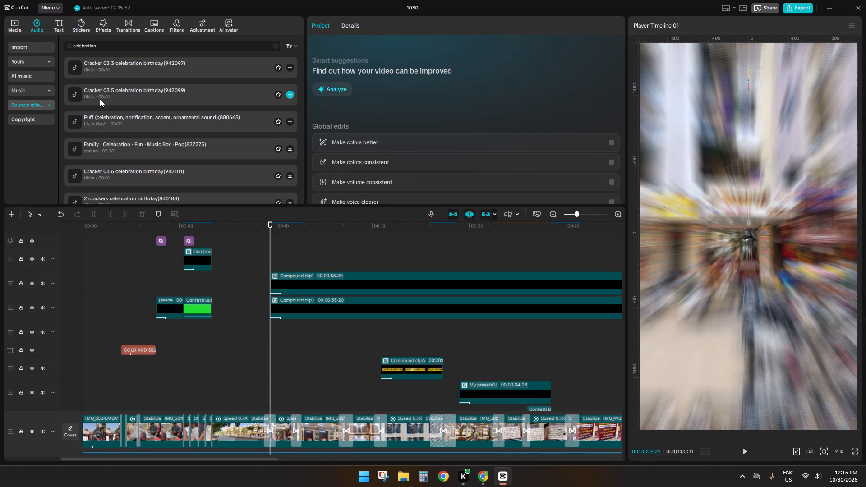
pyautogui.scroll(-4, 100, 103)
pyautogui.click(18, 65)
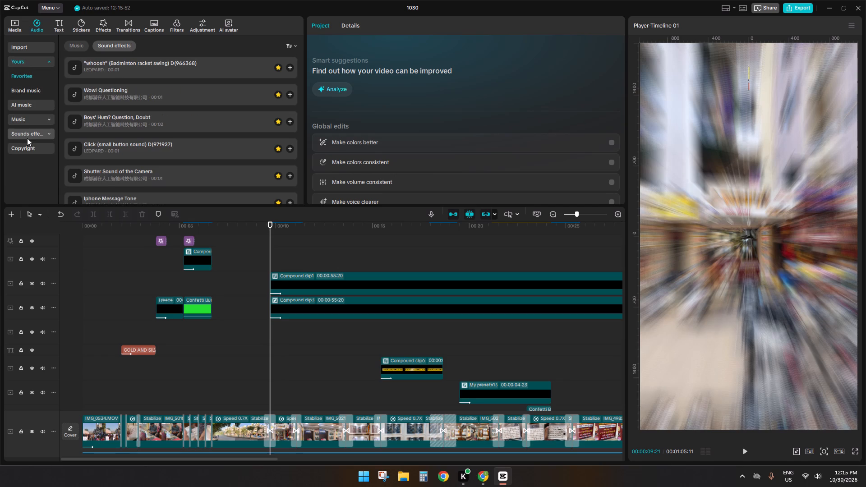
pyautogui.click(29, 133)
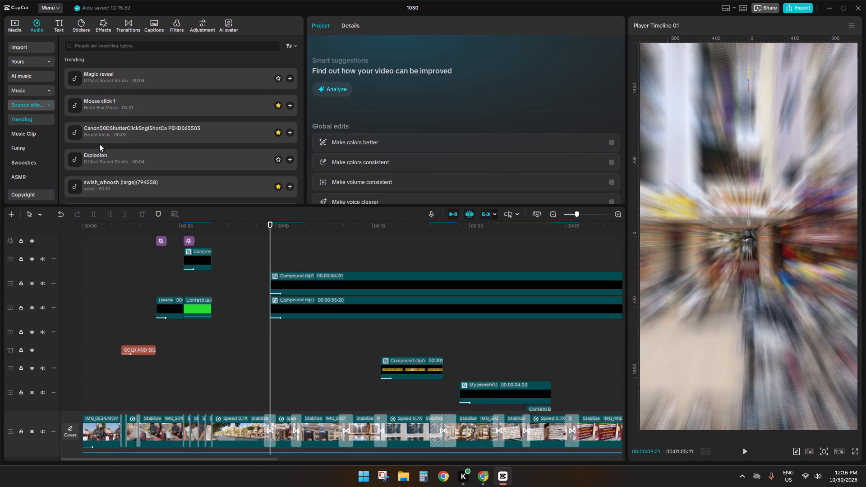
pyautogui.scroll(-1, 99, 153)
pyautogui.scroll(-10, 245, 351)
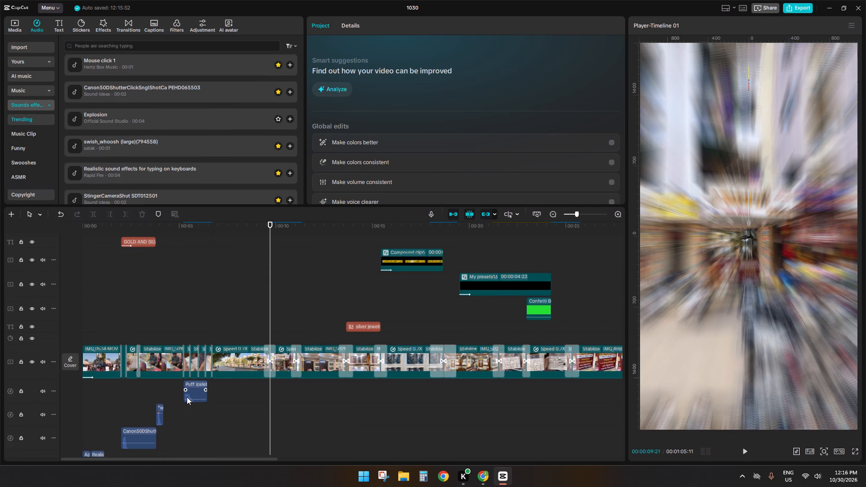
pyautogui.click(190, 391)
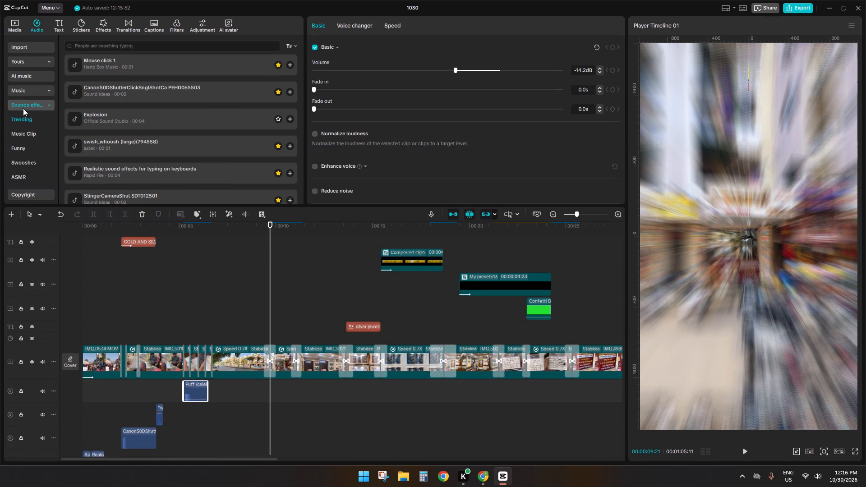
# Search the sound effects for celebration and audition Celebration fanfare, Vacation Cancellation Celebration, Short music celebration 2 and Celebration Cheers Sound.
pyautogui.click(84, 45)
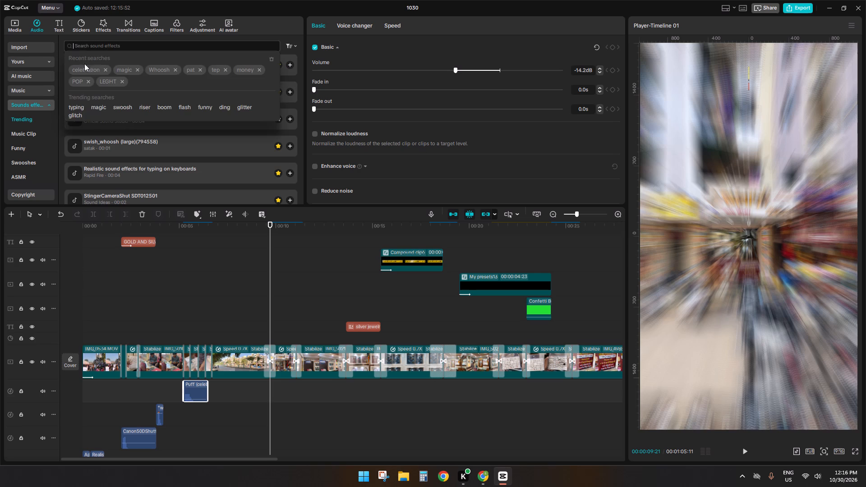
pyautogui.click(83, 69)
pyautogui.scroll(-8, 124, 126)
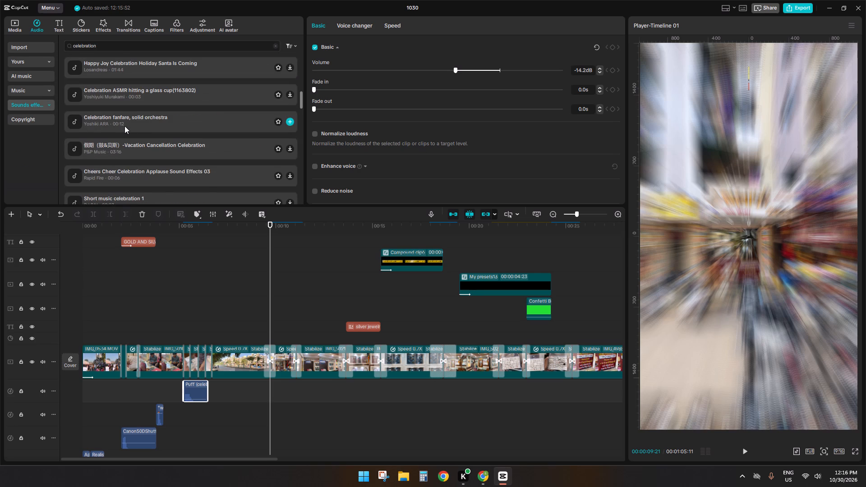
pyautogui.click(124, 126)
pyautogui.click(124, 146)
pyautogui.scroll(-3, 124, 146)
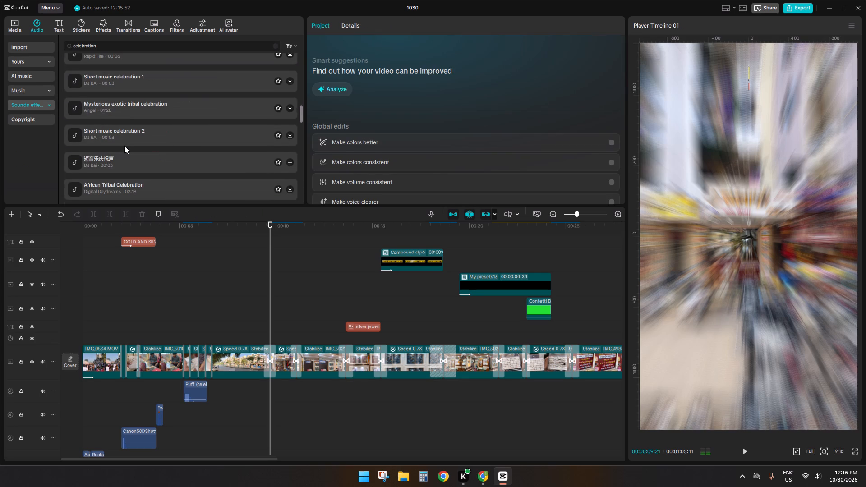
pyautogui.click(124, 140)
pyautogui.scroll(2, 128, 144)
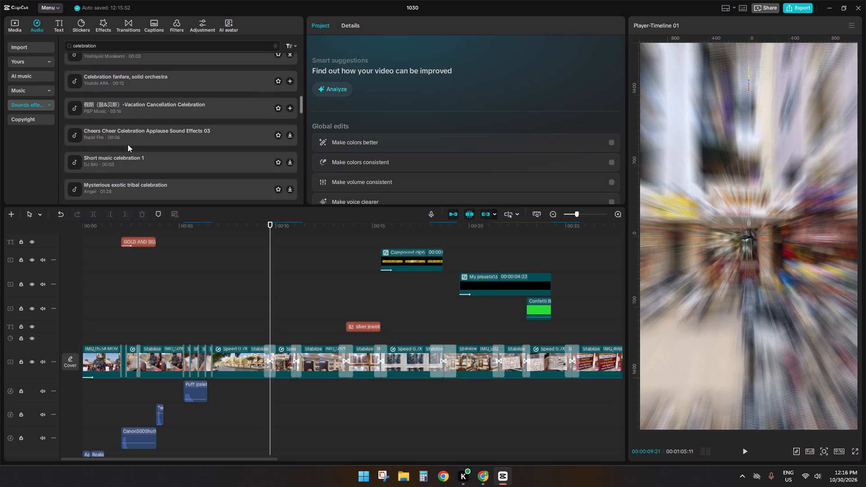
pyautogui.click(123, 88)
pyautogui.click(121, 107)
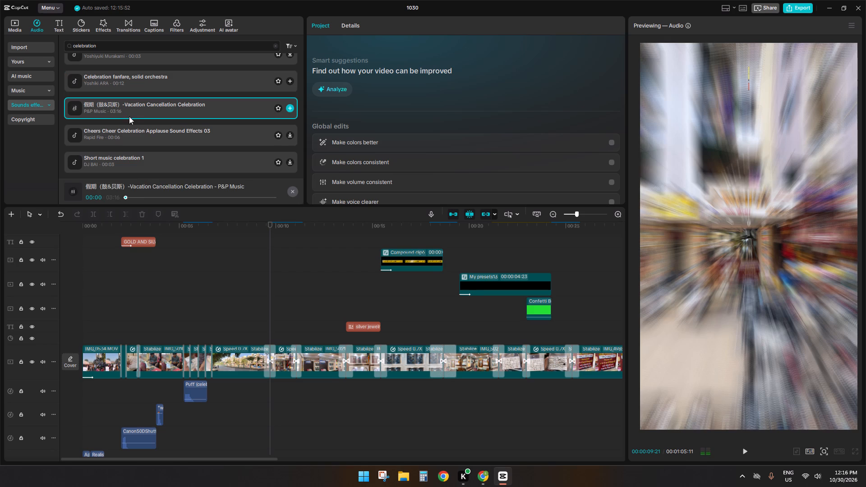
pyautogui.click(135, 133)
pyautogui.scroll(3, 139, 135)
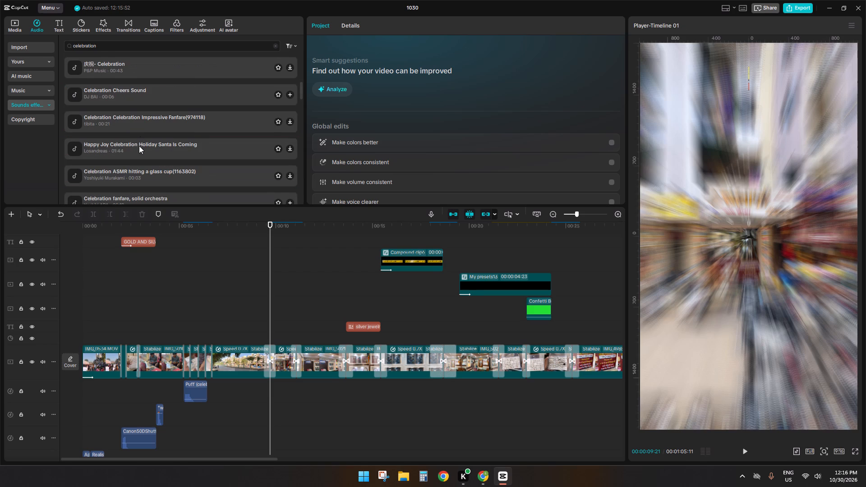
pyautogui.click(137, 195)
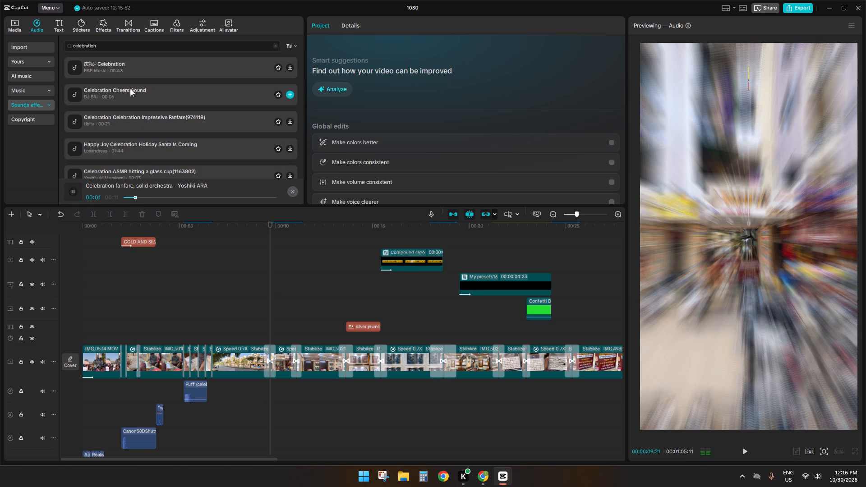
pyautogui.click(130, 88)
pyautogui.scroll(-5, 129, 97)
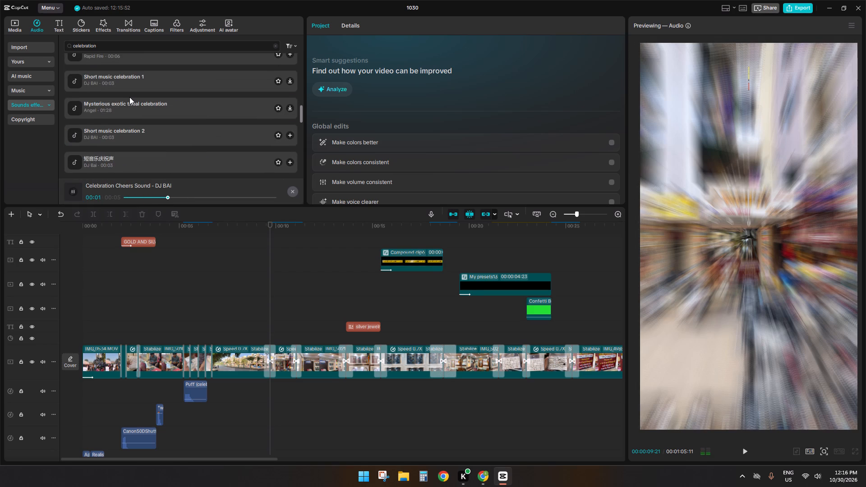
pyautogui.scroll(-1, 129, 97)
# Audition the 短音乐庆祝声 variants, [Jingle] Achievement, A Celebration - Komban Theme, 欢呼声 and Cracker 02 1 celebration birthday sounds.
pyautogui.click(128, 117)
pyautogui.click(127, 97)
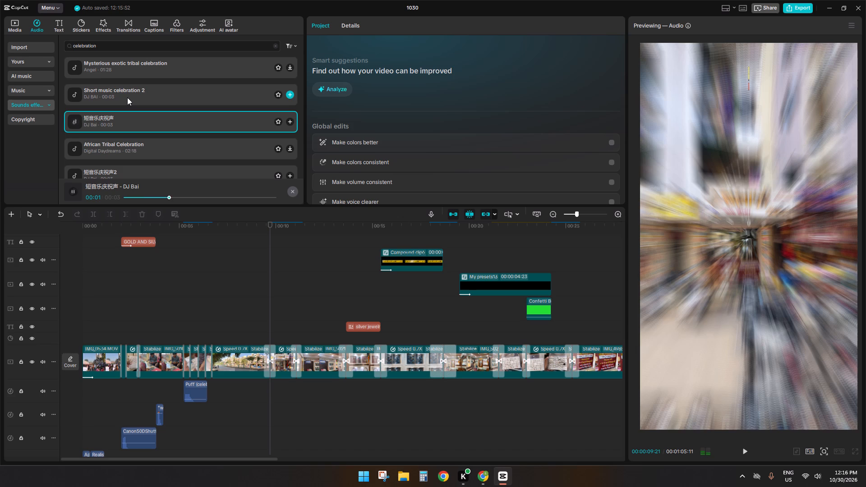
pyautogui.click(118, 150)
pyautogui.scroll(-2, 118, 150)
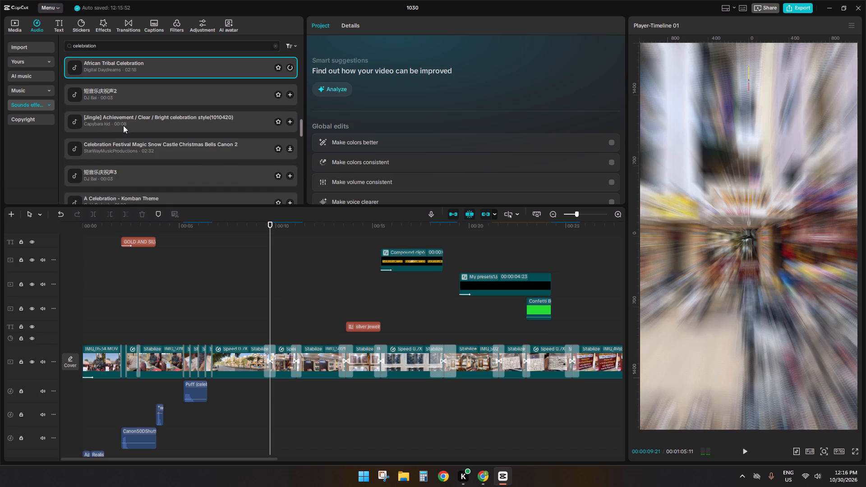
pyautogui.click(123, 125)
pyautogui.click(123, 98)
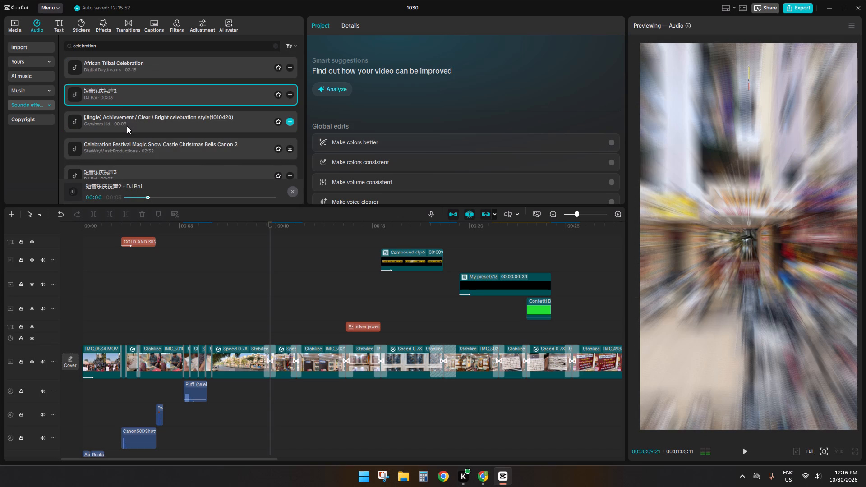
pyautogui.click(127, 126)
pyautogui.scroll(-1, 127, 126)
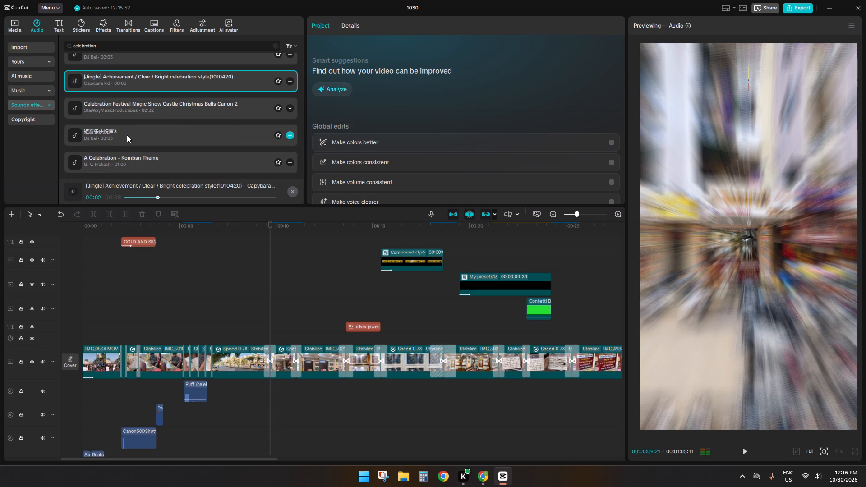
pyautogui.click(127, 135)
pyautogui.scroll(-1, 127, 135)
pyautogui.click(126, 128)
pyautogui.click(120, 148)
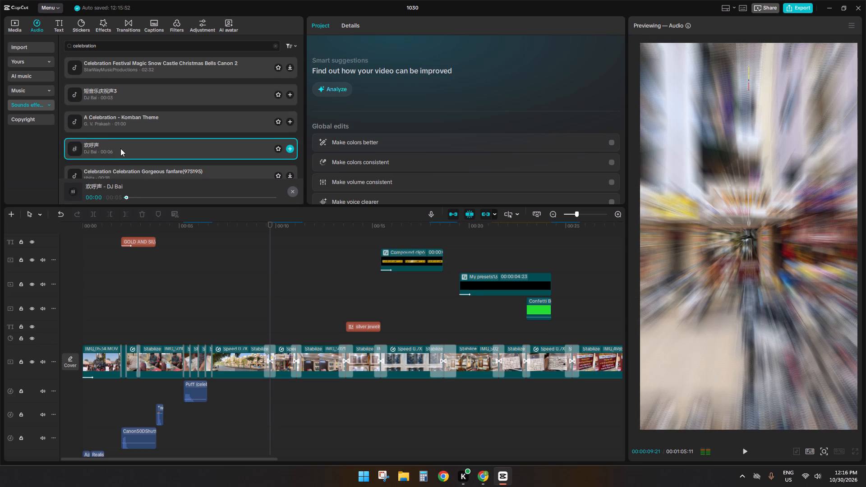
pyautogui.scroll(-3, 120, 148)
pyautogui.click(118, 135)
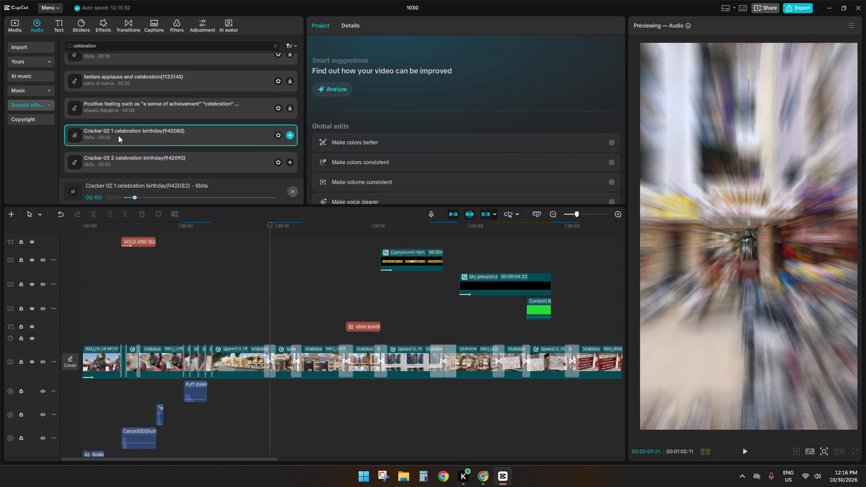
# Examine the remaining celebration results, auditioning Family - Celebration - Fun - Music Box - Pop.
pyautogui.scroll(-3, 118, 135)
pyautogui.click(118, 156)
pyautogui.scroll(-6, 118, 156)
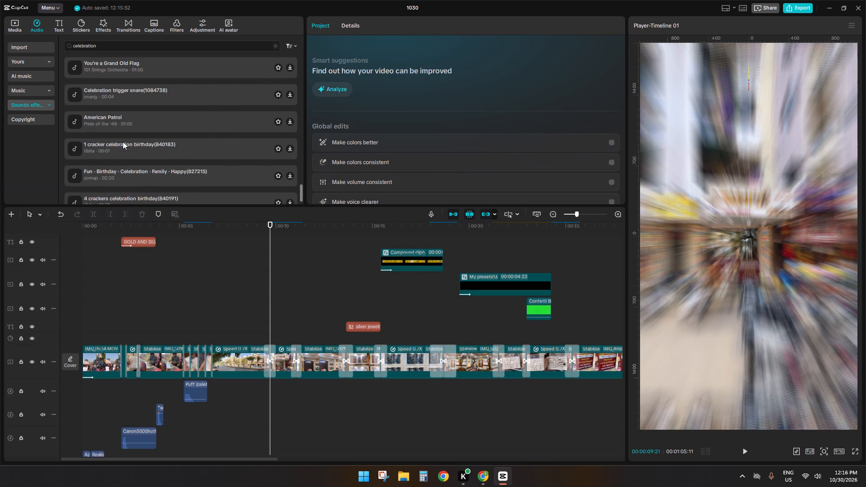
pyautogui.scroll(-2, 123, 142)
pyautogui.scroll(5, 123, 142)
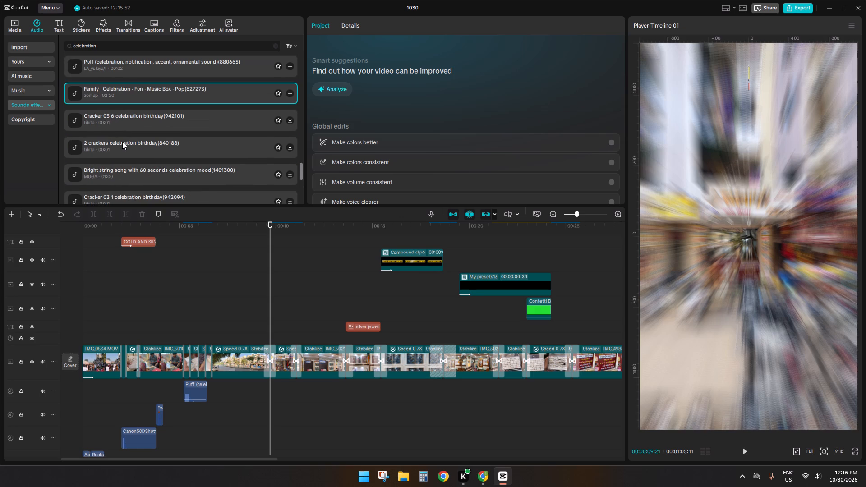
pyautogui.click(118, 93)
# Audition the Puff (celebration, notification, accent, ornamental sound) effect and add it to the favourites.
pyautogui.click(118, 69)
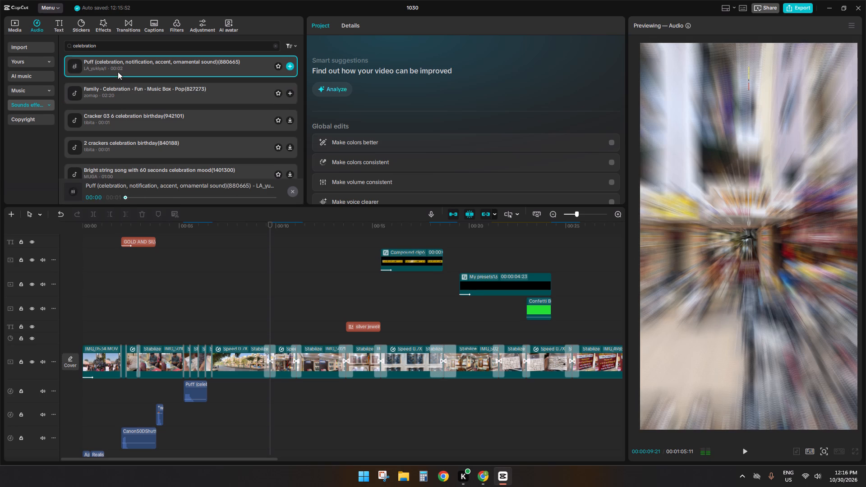
pyautogui.scroll(1, 122, 121)
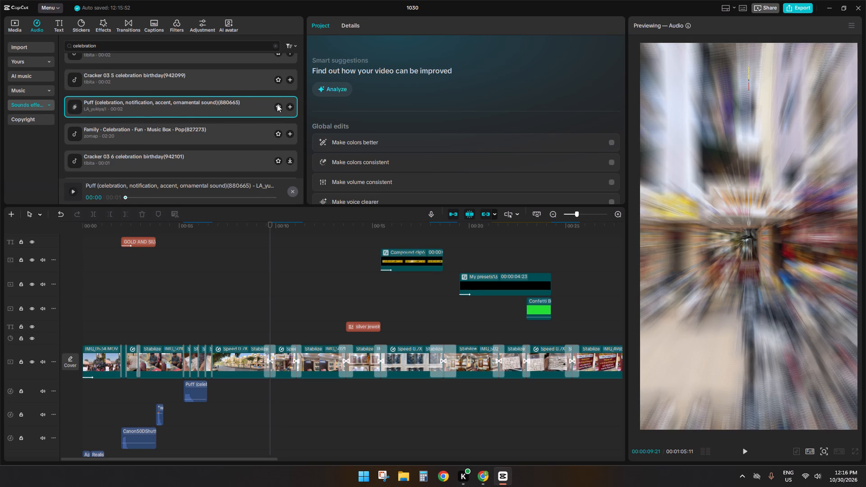
pyautogui.click(277, 106)
# Play the timeline from just before the first Confetti Burst clip to hear the Puff sound in place.
pyautogui.click(175, 306)
pyautogui.press('space')
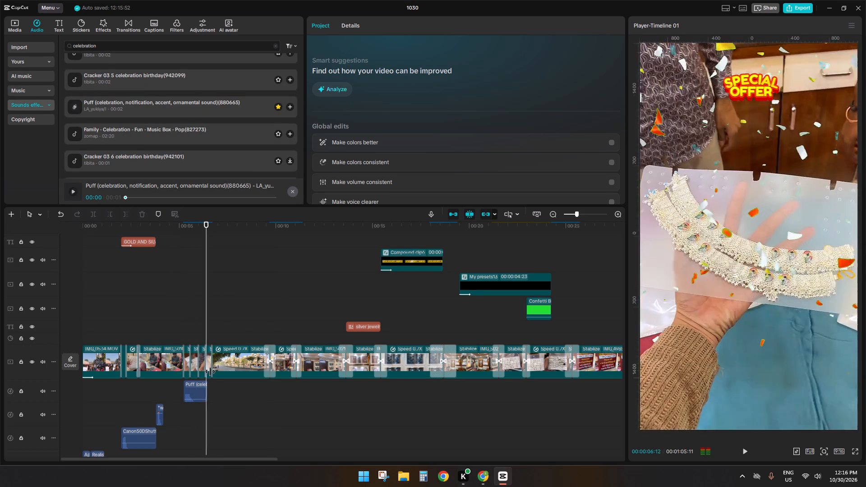
pyautogui.scroll(4, 309, 335)
pyautogui.scroll(-4, 309, 335)
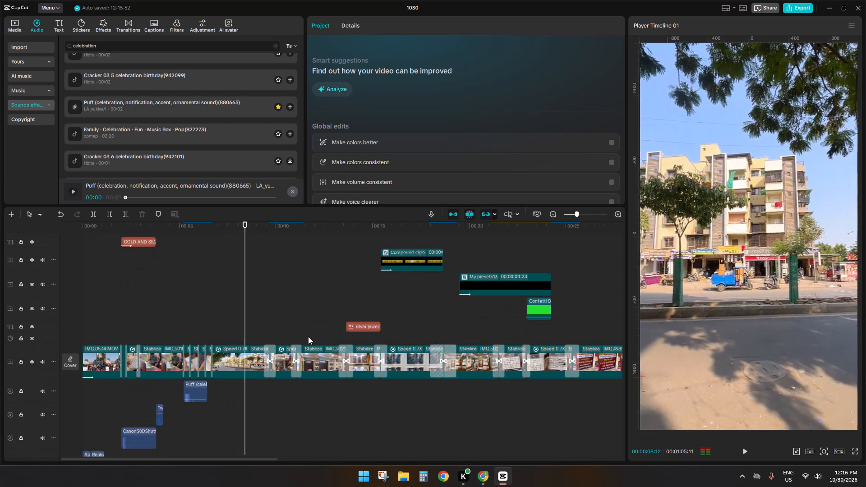
# Copy the Puff sound and paste it at 00:00:22:29, where the second Confetti Burst clip begins.
pyautogui.click(185, 397)
pyautogui.hotkey('ctrl', 'c')
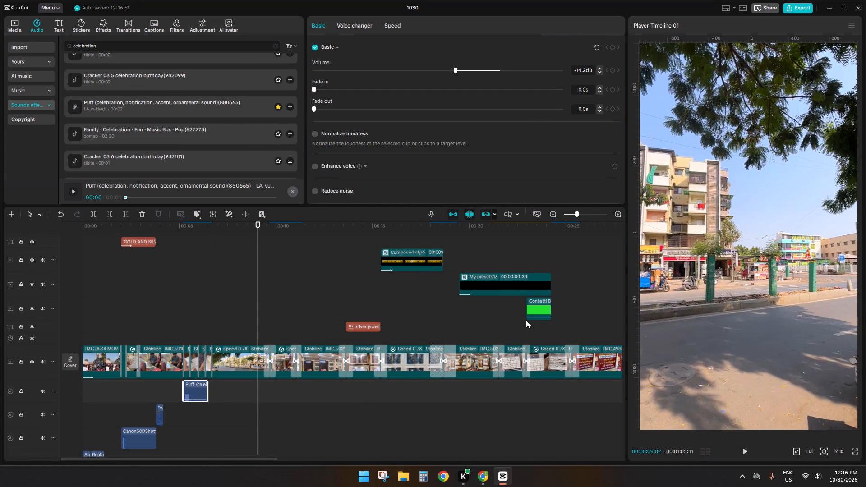
pyautogui.keyDown('ctrl'); pyautogui.click(526, 320); pyautogui.keyUp('ctrl')
pyautogui.hotkey('ctrl', 'v')
pyautogui.scroll(5, 344, 303)
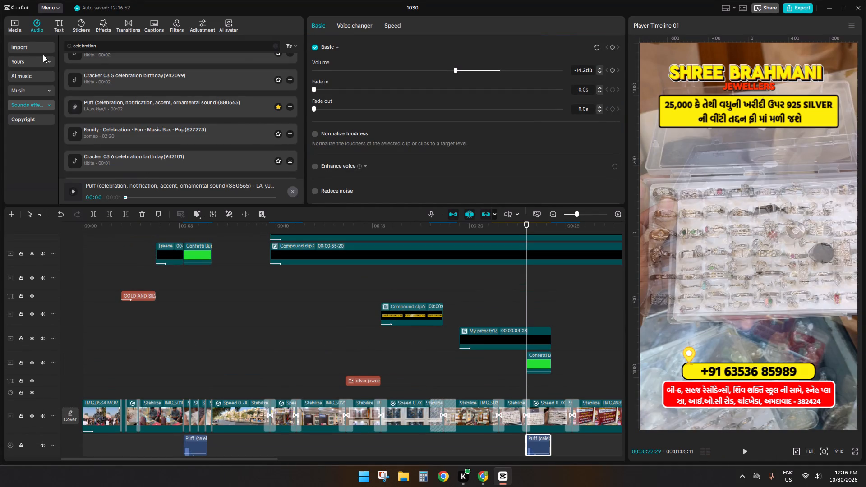
# Audition the favourite sound effects, including Iphone Message Tone, Boys' Hum? Question, Doubt, StingerCameraShut SDT012505 and Fuwa: short wind noise.
pyautogui.click(24, 92)
pyautogui.click(32, 60)
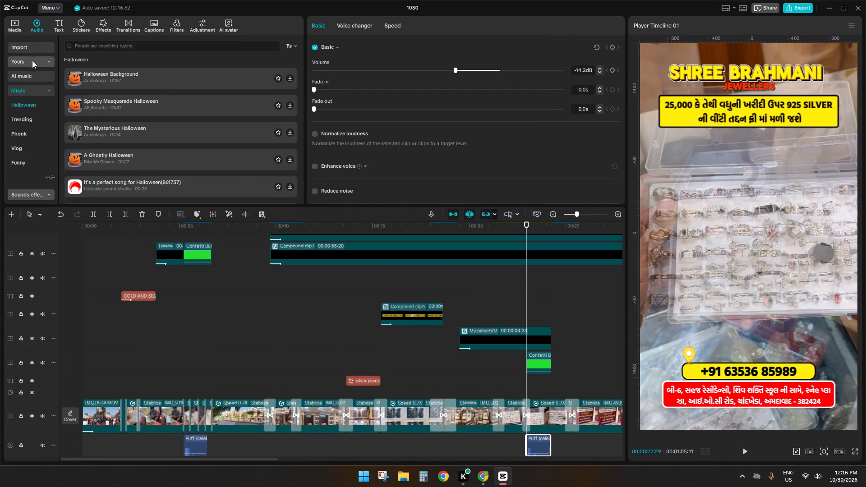
pyautogui.scroll(-3, 88, 142)
pyautogui.click(90, 141)
pyautogui.click(100, 114)
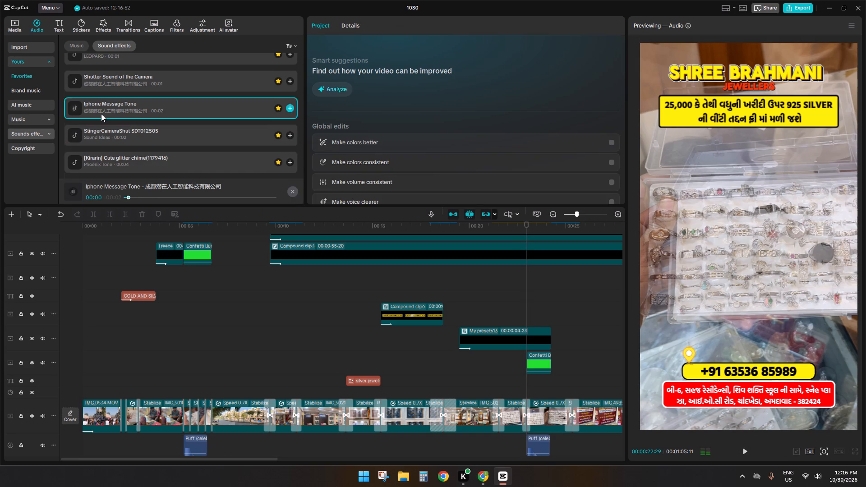
pyautogui.scroll(3, 101, 114)
pyautogui.click(101, 114)
pyautogui.click(99, 145)
pyautogui.scroll(3, 100, 144)
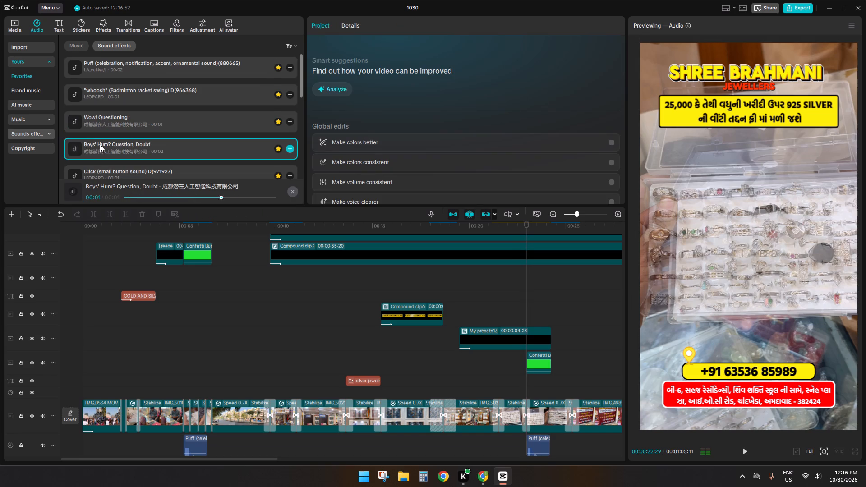
pyautogui.scroll(1, 100, 144)
pyautogui.scroll(-3, 100, 144)
pyautogui.click(99, 111)
pyautogui.click(98, 80)
pyautogui.click(96, 130)
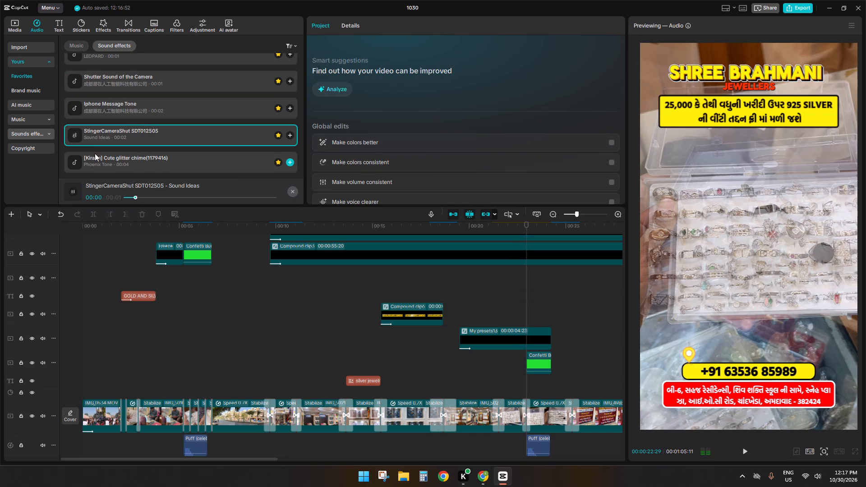
pyautogui.click(95, 153)
pyautogui.scroll(-1, 95, 153)
pyautogui.click(95, 150)
pyautogui.scroll(-2, 95, 150)
pyautogui.scroll(4, 97, 153)
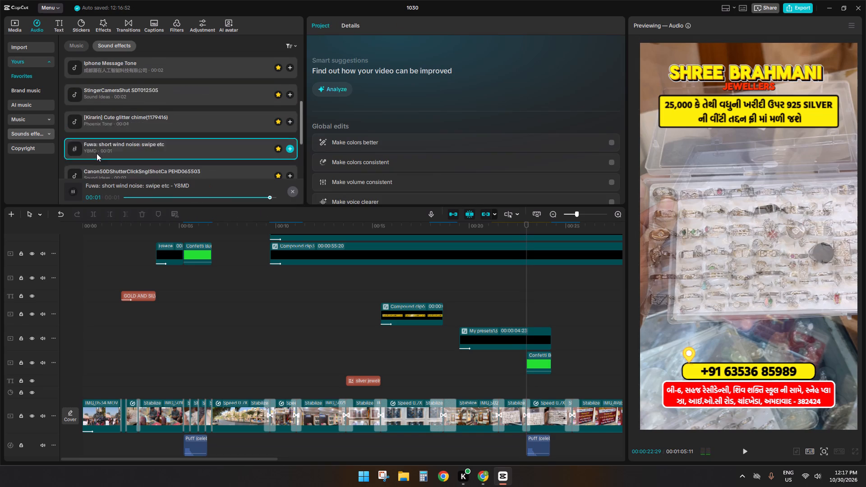
pyautogui.scroll(2, 97, 153)
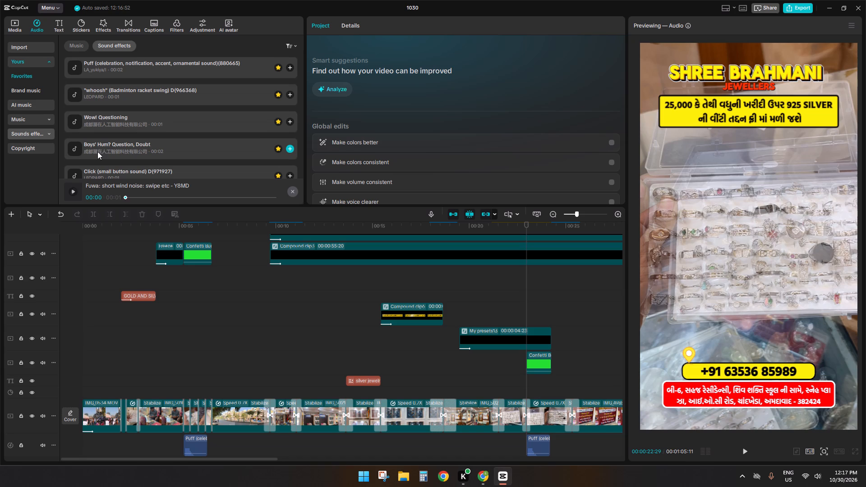
# Place the Click (small button sound) effect on an audio track at the start of the 00:00:55:20 compound clip.
pyautogui.click(97, 169)
pyautogui.moveTo(155, 169); pyautogui.dragTo(194, 174)
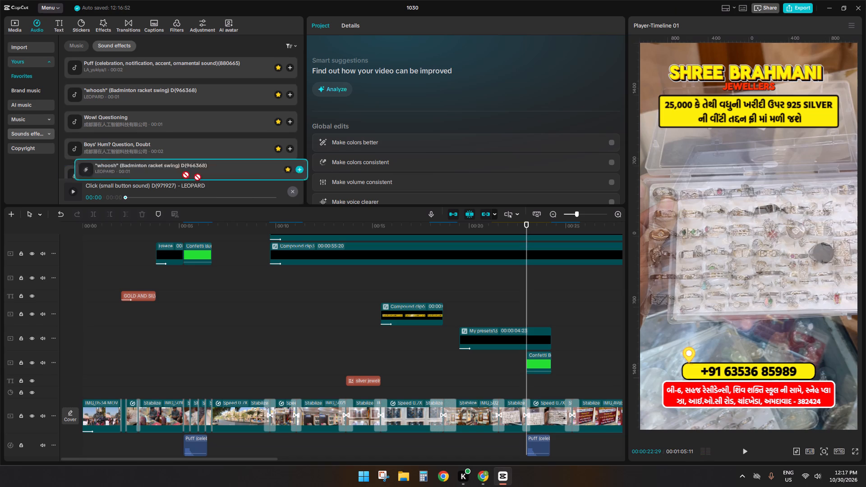
pyautogui.moveTo(194, 174); pyautogui.dragTo(269, 323)
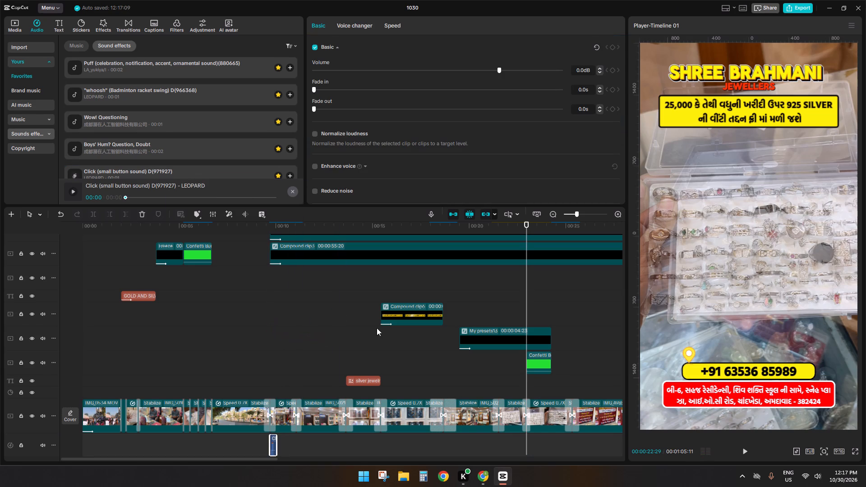
# Copy the Click sound and paste it at 00:00:13:19, where the silver jewellery title begins, and at the start of the following compound clip.
pyautogui.hotkey('ctrl', 'c')
pyautogui.keyDown('ctrl'); pyautogui.click(346, 359); pyautogui.keyUp('ctrl')
pyautogui.hotkey('ctrl', 'v')
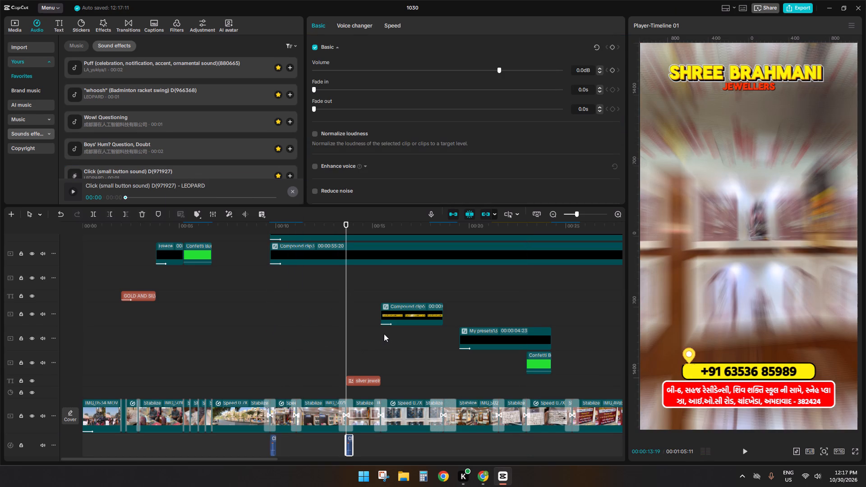
pyautogui.keyDown('ctrl'); pyautogui.click(382, 335); pyautogui.keyUp('ctrl')
pyautogui.hotkey('ctrl', 'v')
# Play the timeline from just before the silver jewellery title to hear the Click sound in place.
pyautogui.click(345, 345)
pyautogui.press('space')
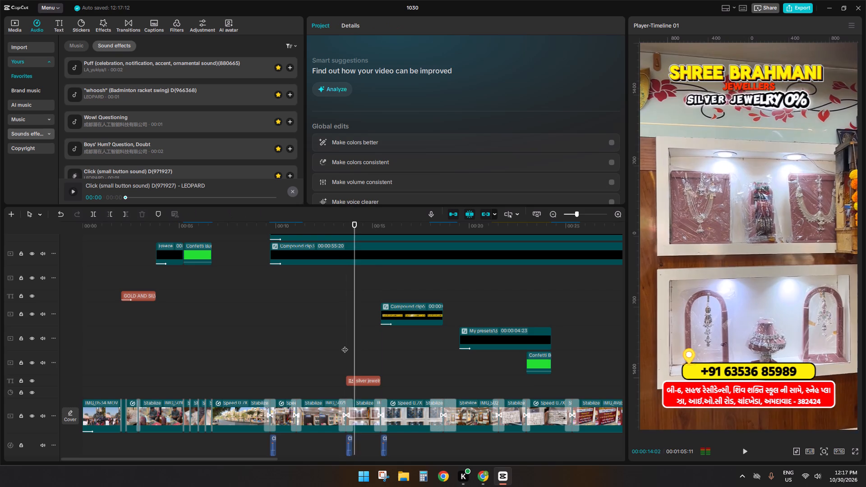
# Paste the Click sound at the start of each of the two My presets clips.
pyautogui.keyDown('ctrl'); pyautogui.scroll(-5, 455, 366); pyautogui.keyUp('ctrl')
pyautogui.keyDown('ctrl'); pyautogui.click(313, 368); pyautogui.keyUp('ctrl')
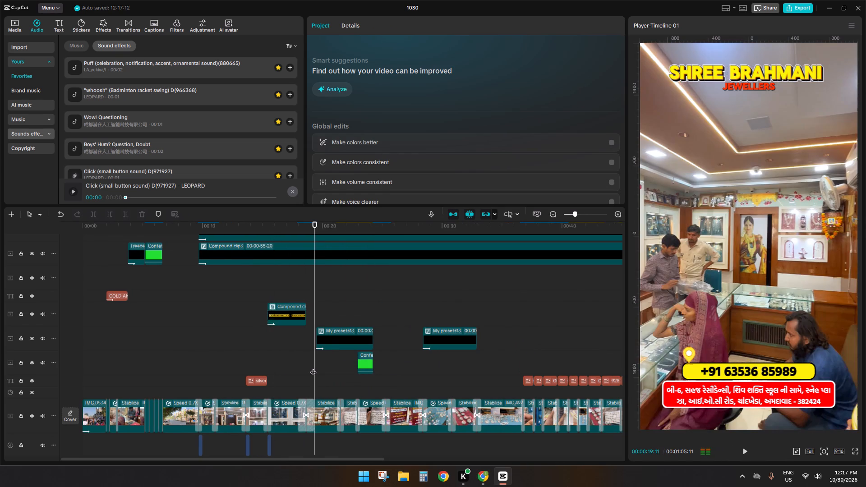
pyautogui.keyDown('ctrl'); pyautogui.click(313, 368); pyautogui.keyUp('ctrl')
pyautogui.hotkey('ctrl', 'v')
pyautogui.keyDown('ctrl'); pyautogui.doubleClick(429, 308); pyautogui.keyUp('ctrl')
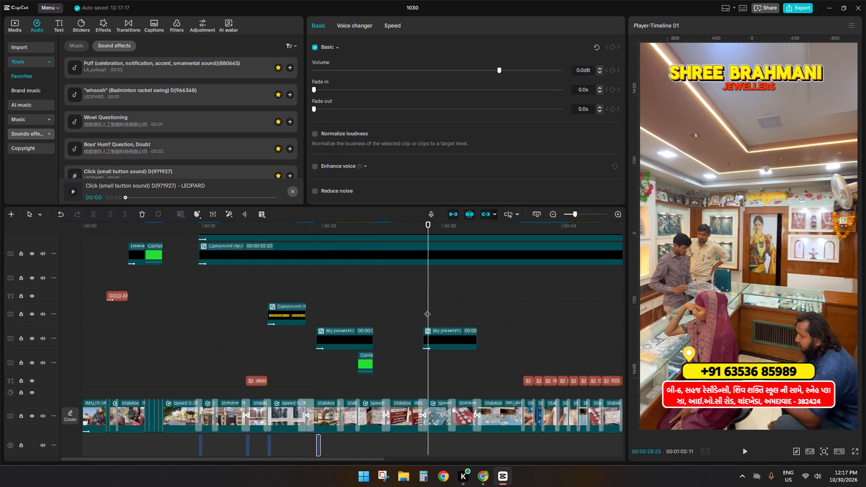
pyautogui.hotkey('ctrl', 'v')
# Paste the Click sound at the start of each of the first four product titles, beginning at 00:00:36:23.
pyautogui.keyDown('ctrl'); pyautogui.click(520, 345); pyautogui.keyUp('ctrl')
pyautogui.keyDown('ctrl'); pyautogui.click(525, 347); pyautogui.keyUp('ctrl')
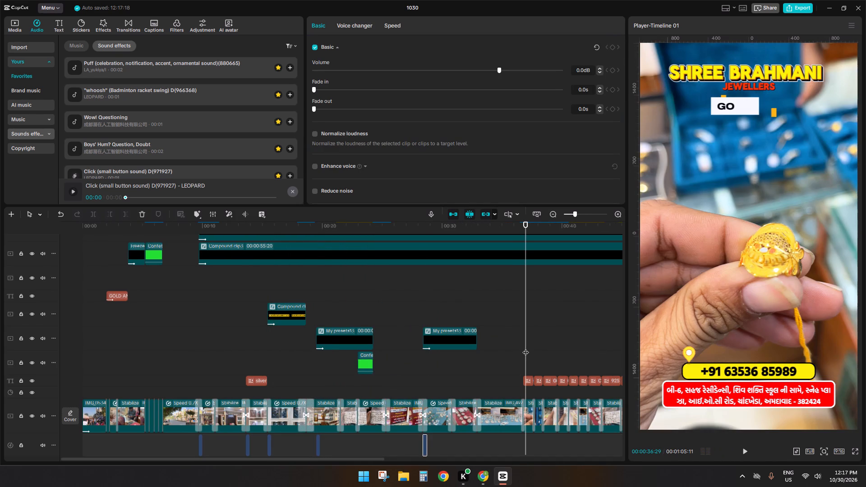
pyautogui.keyDown('ctrl'); pyautogui.scroll(5, 548, 378); pyautogui.keyUp('ctrl')
pyautogui.moveTo(363, 458); pyautogui.dragTo(488, 449)
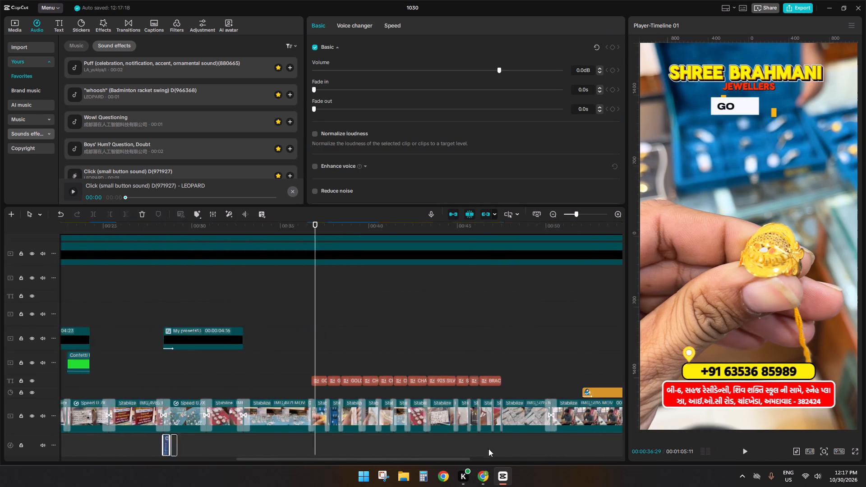
pyautogui.moveTo(488, 449); pyautogui.dragTo(501, 447)
pyautogui.click(191, 362)
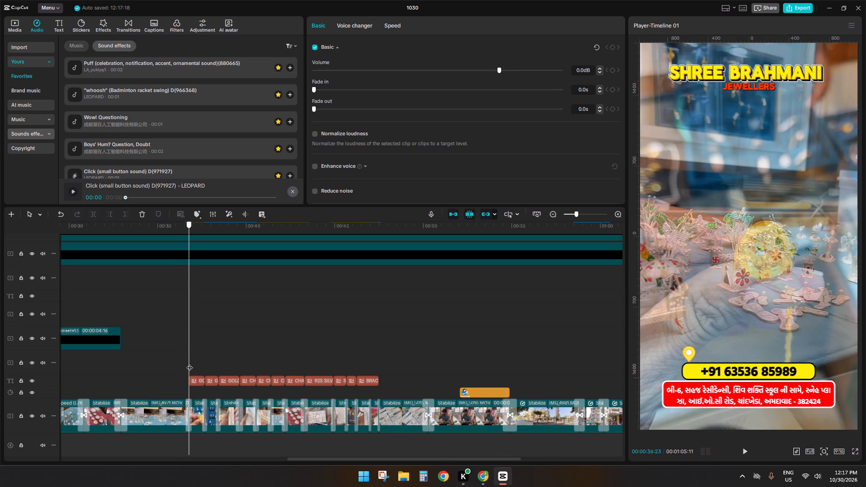
pyautogui.hotkey('ctrl', 'v')
pyautogui.keyDown('ctrl'); pyautogui.click(205, 355); pyautogui.keyUp('ctrl')
pyautogui.hotkey('ctrl', 'v')
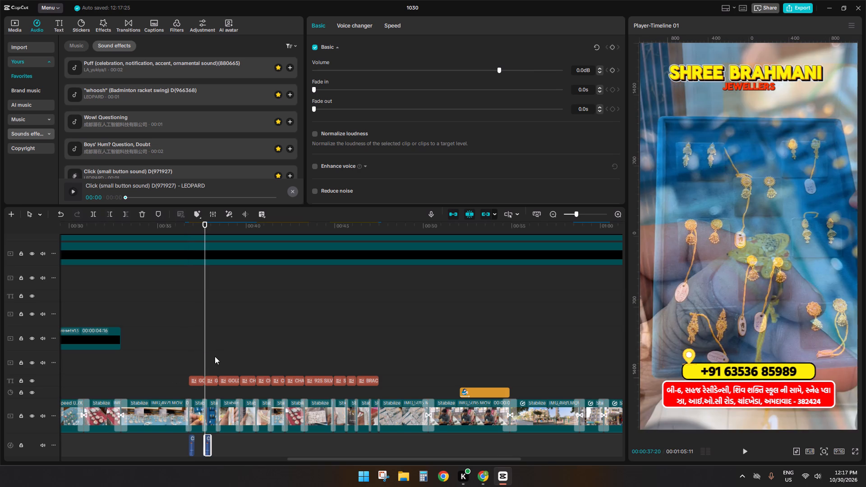
pyautogui.keyDown('ctrl'); pyautogui.click(217, 357); pyautogui.keyUp('ctrl')
pyautogui.hotkey('ctrl', 'v')
pyautogui.keyDown('ctrl'); pyautogui.click(240, 358); pyautogui.keyUp('ctrl')
pyautogui.hotkey('ctrl', 'v')
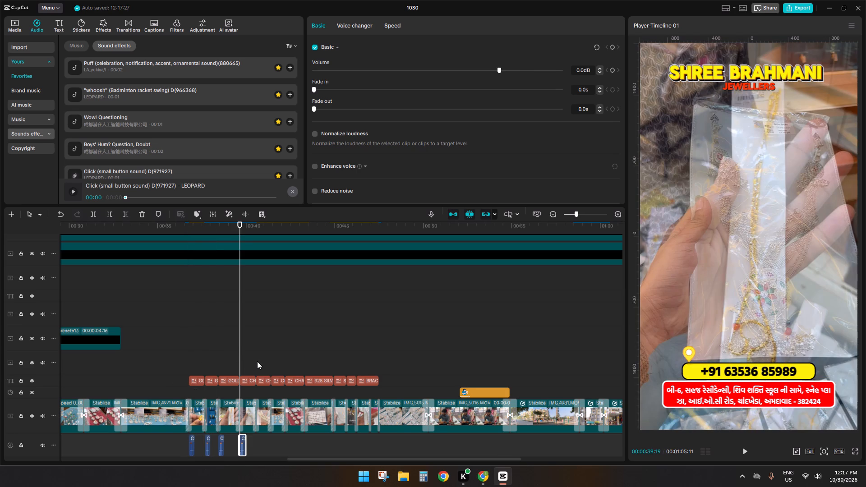
# Paste the Click sound at the start of the fifth to eighth product titles, ending with the 925 SILVER title.
pyautogui.keyDown('ctrl'); pyautogui.click(257, 361); pyautogui.keyUp('ctrl')
pyautogui.hotkey('ctrl', 'v')
pyautogui.keyDown('ctrl'); pyautogui.click(271, 362); pyautogui.keyUp('ctrl')
pyautogui.hotkey('ctrl', 'v')
pyautogui.keyDown('ctrl'); pyautogui.click(286, 361); pyautogui.keyUp('ctrl')
pyautogui.hotkey('ctrl', 'v')
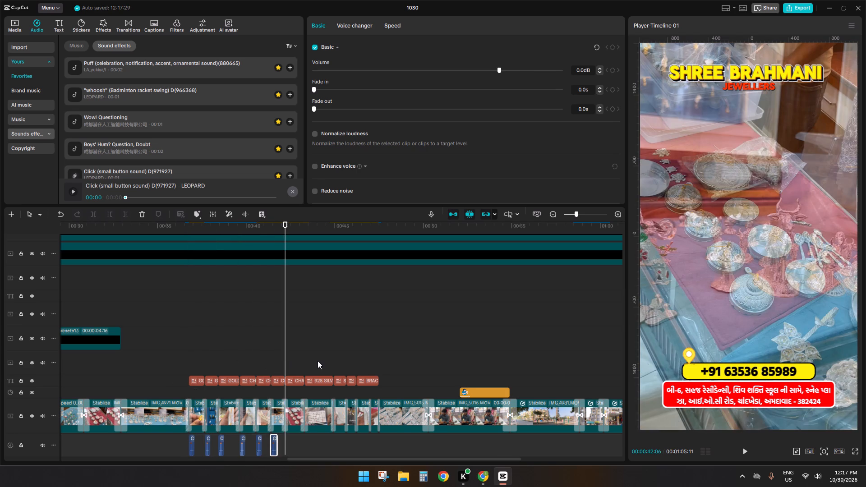
pyautogui.keyDown('ctrl'); pyautogui.click(303, 361); pyautogui.keyUp('ctrl')
pyautogui.hotkey('ctrl', 'v')
# Paste the Click sound at the start of the last three product titles, from 00:00:44:28 to the BRACELET title.
pyautogui.keyDown('ctrl'); pyautogui.click(333, 361); pyautogui.keyUp('ctrl')
pyautogui.hotkey('ctrl', 'v')
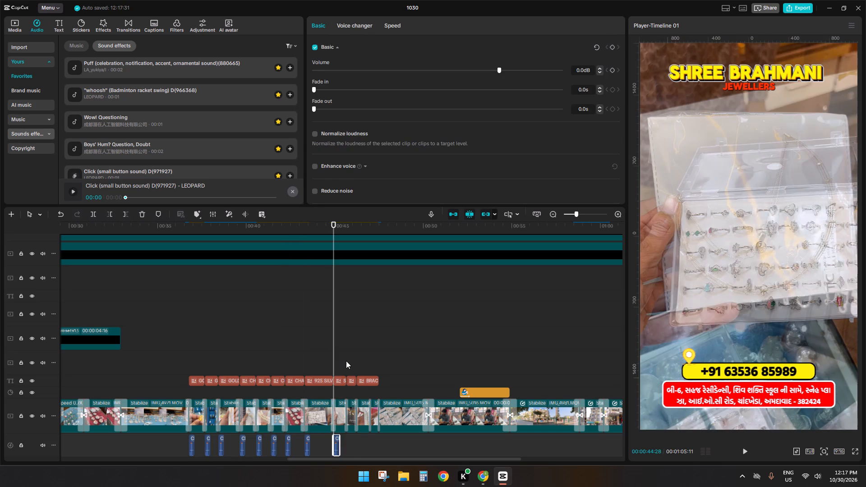
pyautogui.keyDown('ctrl'); pyautogui.click(346, 361); pyautogui.keyUp('ctrl')
pyautogui.hotkey('ctrl', 'v')
pyautogui.keyDown('ctrl'); pyautogui.click(356, 361); pyautogui.keyUp('ctrl')
pyautogui.hotkey('ctrl', 'v')
# Paste the Click sound at 00:00:52:02, where the orange clip begins.
pyautogui.keyDown('ctrl'); pyautogui.click(459, 367); pyautogui.keyUp('ctrl')
pyautogui.hotkey('ctrl', 'v')
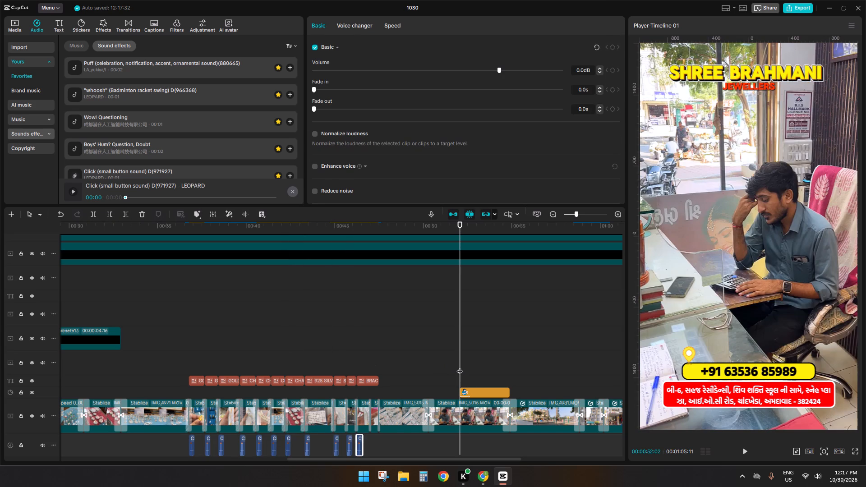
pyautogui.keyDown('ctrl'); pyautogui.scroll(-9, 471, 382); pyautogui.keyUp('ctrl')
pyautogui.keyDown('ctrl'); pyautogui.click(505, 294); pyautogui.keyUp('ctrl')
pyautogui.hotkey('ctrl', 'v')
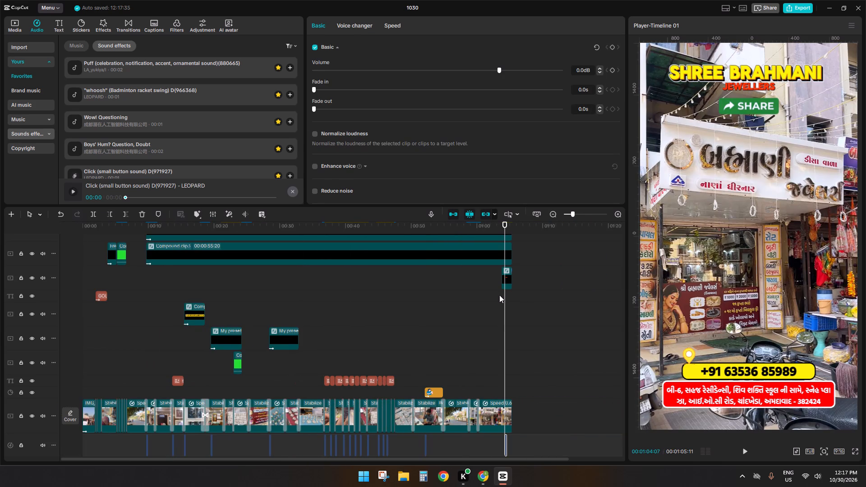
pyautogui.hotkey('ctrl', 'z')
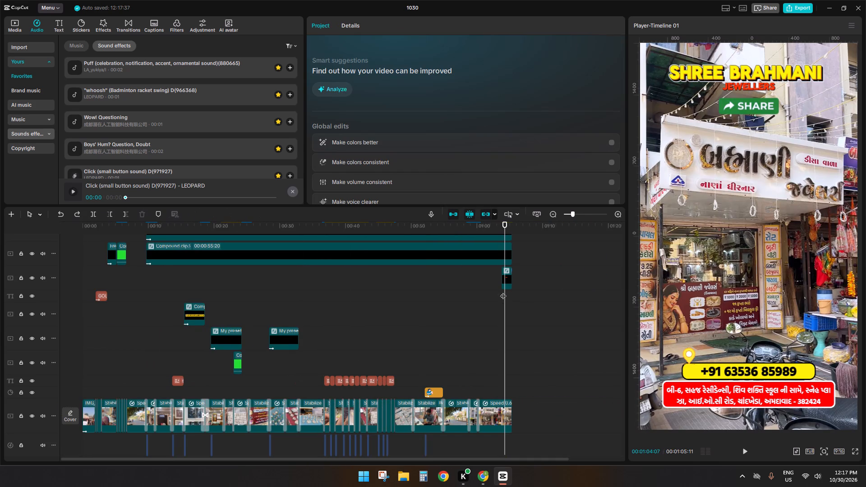
# Paste the Click sound at 00:01:03:23, where the SHARE graphic clip begins.
pyautogui.keyDown('ctrl'); pyautogui.click(503, 291); pyautogui.keyUp('ctrl')
pyautogui.hotkey('ctrl', 'v')
# Return the playhead to 00:00:00:00 and audition more favourite sound effects, including Shutter Sound of the Camera and Mouse click 1.
pyautogui.scroll(-4, 489, 299)
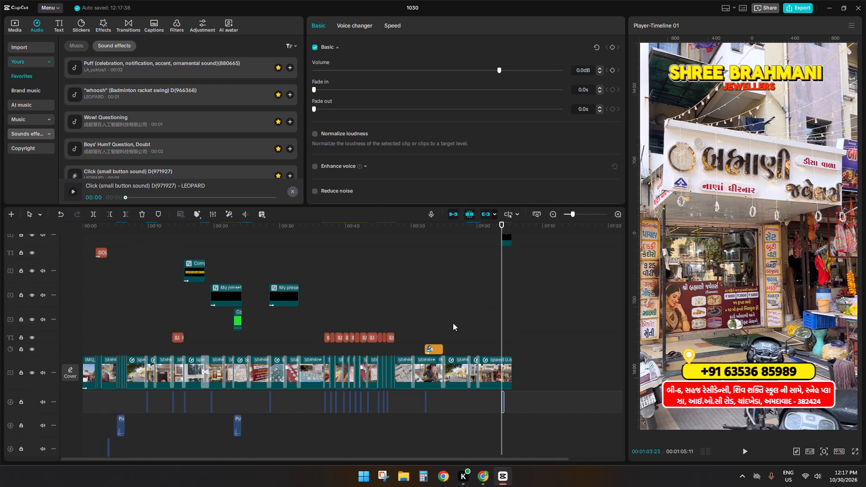
pyautogui.click(448, 326)
pyautogui.moveTo(448, 326); pyautogui.dragTo(0, 321)
pyautogui.scroll(-3, 125, 166)
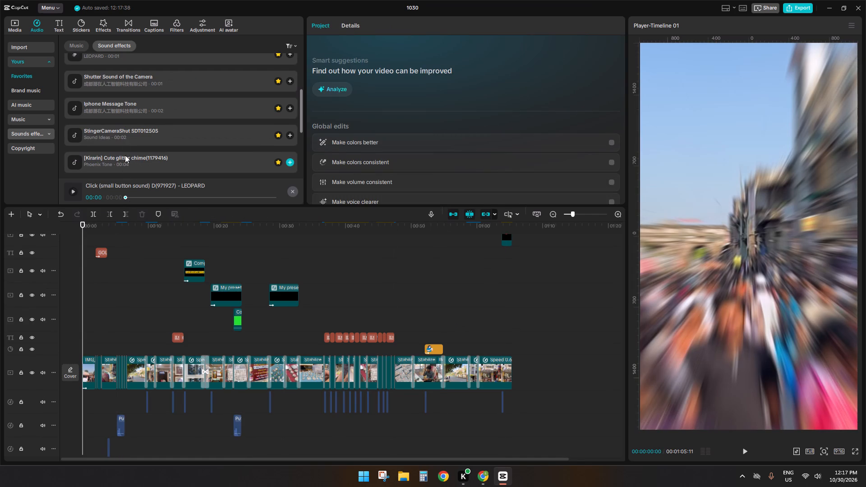
pyautogui.click(123, 91)
pyautogui.scroll(-1, 123, 91)
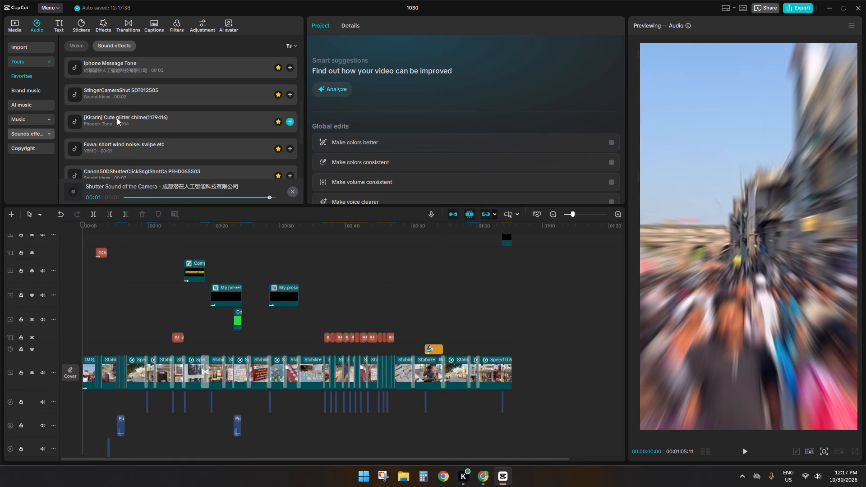
pyautogui.click(117, 118)
pyautogui.click(113, 141)
pyautogui.scroll(-2, 113, 141)
pyautogui.click(112, 137)
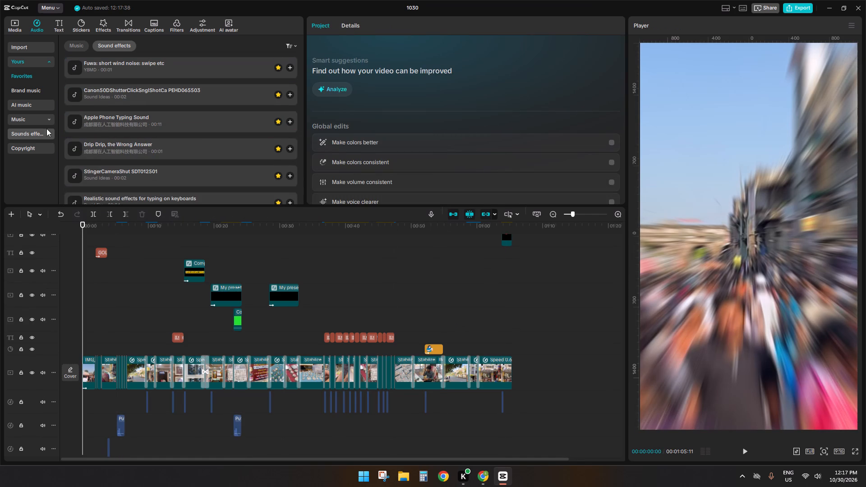
pyautogui.scroll(-7, 101, 126)
pyautogui.click(102, 126)
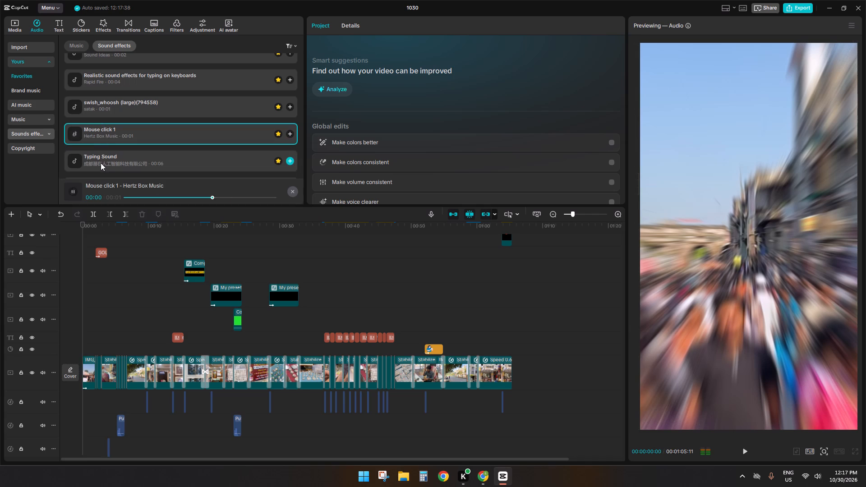
pyautogui.scroll(3, 111, 105)
# Audition Canon50DShutterClickSnglShotCa PEHD065503 and place it on an audio track at the very start of the timeline.
pyautogui.click(110, 95)
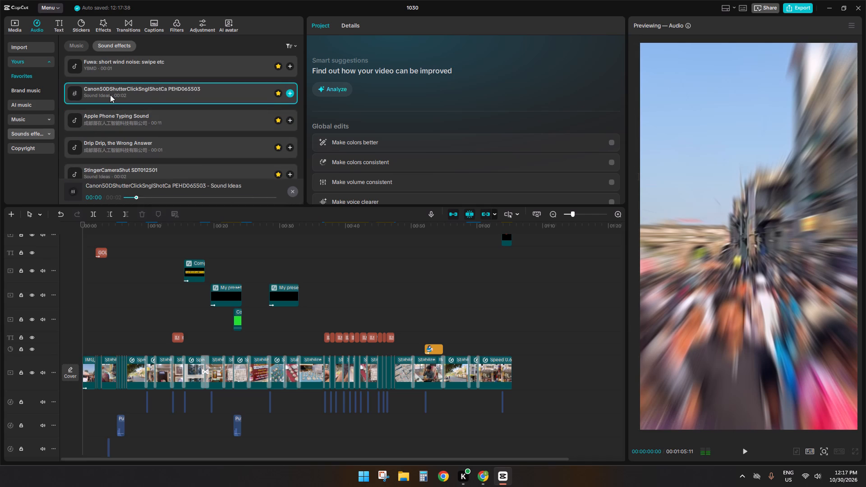
pyautogui.moveTo(110, 95); pyautogui.dragTo(84, 409)
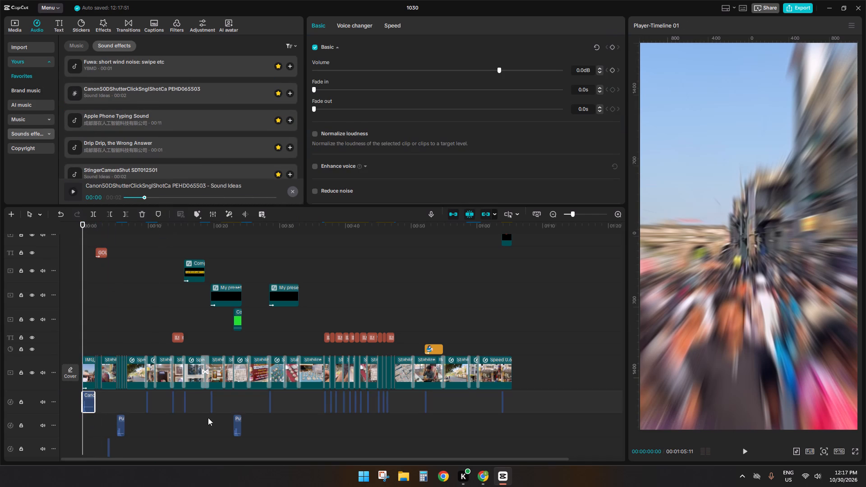
# Copy the Canon50D shutter sound and paste it at three later clip transitions, including 00:00:50:09 and 00:01:00:06.
pyautogui.keyDown('ctrl'); pyautogui.scroll(5, 374, 419); pyautogui.keyUp('ctrl')
pyautogui.hotkey('ctrl', 'c')
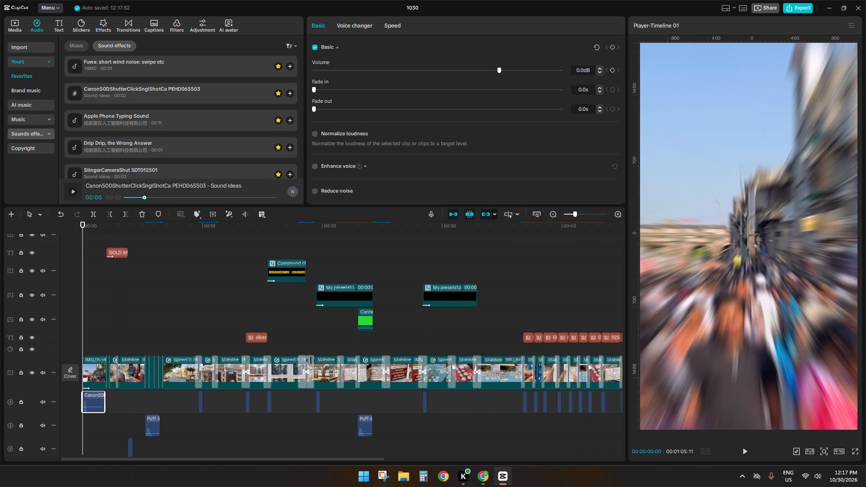
pyautogui.keyDown('ctrl'); pyautogui.scroll(-3, 311, 360); pyautogui.keyUp('ctrl')
pyautogui.keyDown('ctrl'); pyautogui.click(523, 344); pyautogui.keyUp('ctrl')
pyautogui.hotkey('ctrl', 'v')
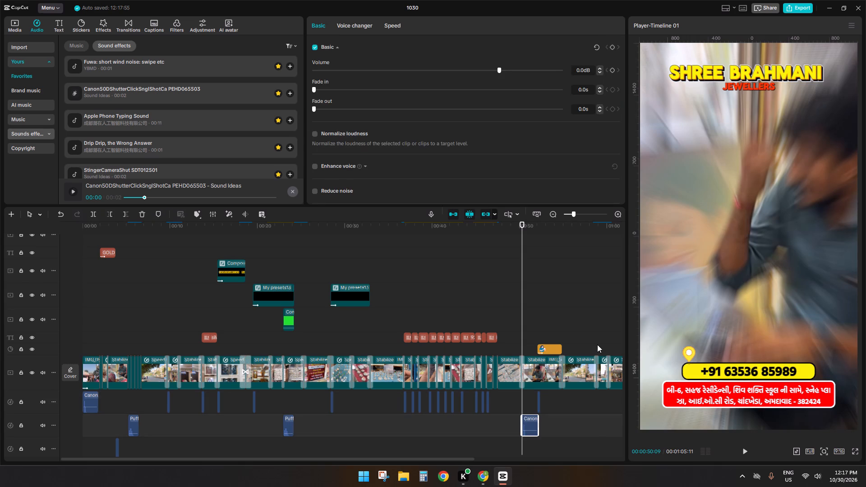
pyautogui.keyDown('ctrl'); pyautogui.click(597, 345); pyautogui.keyUp('ctrl')
pyautogui.hotkey('ctrl', 'v')
pyautogui.keyDown('ctrl'); pyautogui.click(609, 345); pyautogui.keyUp('ctrl')
pyautogui.hotkey('ctrl', 'v')
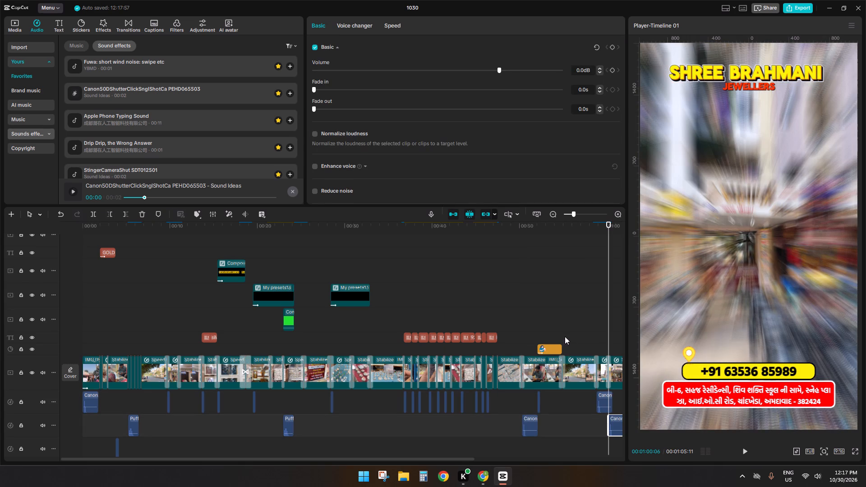
# Place the swish_whoosh (large)(794558) effect on the second audio track where the orange clip ends.
pyautogui.scroll(-6, 99, 170)
pyautogui.click(96, 134)
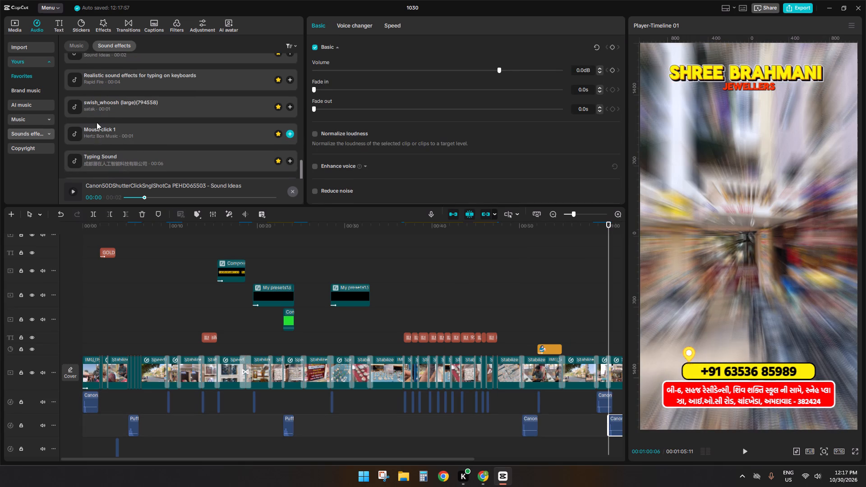
pyautogui.click(100, 106)
pyautogui.moveTo(100, 106); pyautogui.dragTo(561, 416)
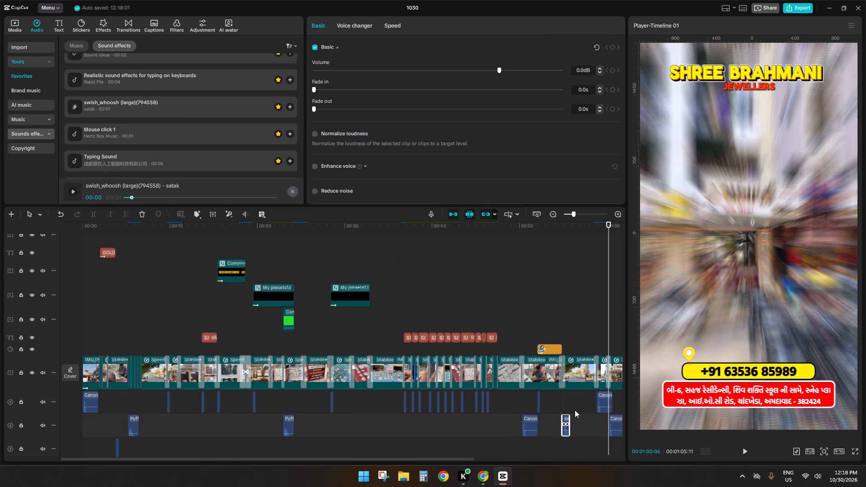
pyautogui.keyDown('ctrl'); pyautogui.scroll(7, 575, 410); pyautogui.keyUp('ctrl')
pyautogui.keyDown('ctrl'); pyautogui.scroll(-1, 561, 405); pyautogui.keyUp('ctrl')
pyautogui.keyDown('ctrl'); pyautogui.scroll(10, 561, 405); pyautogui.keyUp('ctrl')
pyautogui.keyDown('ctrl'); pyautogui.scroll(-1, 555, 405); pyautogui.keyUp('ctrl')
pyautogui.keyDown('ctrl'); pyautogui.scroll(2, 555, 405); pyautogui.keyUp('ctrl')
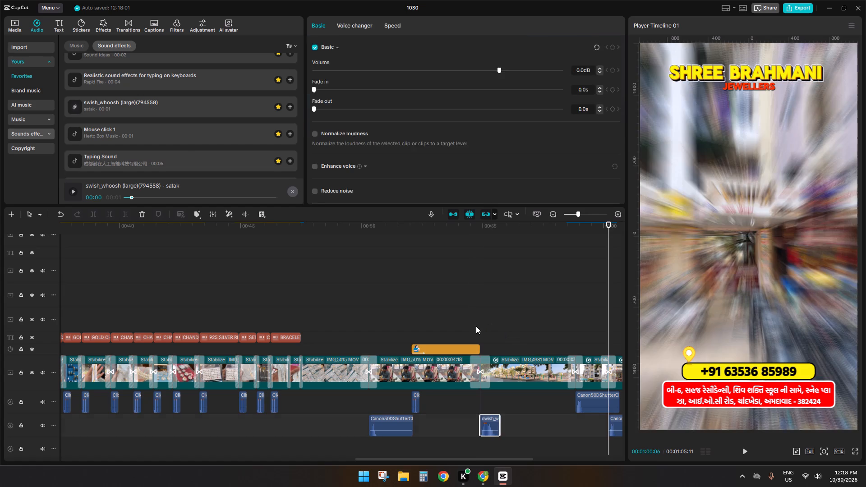
# Move the swish_whoosh (large)(794558) effect slightly earlier so that it starts at 00:00:54:22.
pyautogui.click(476, 326)
pyautogui.click(484, 421)
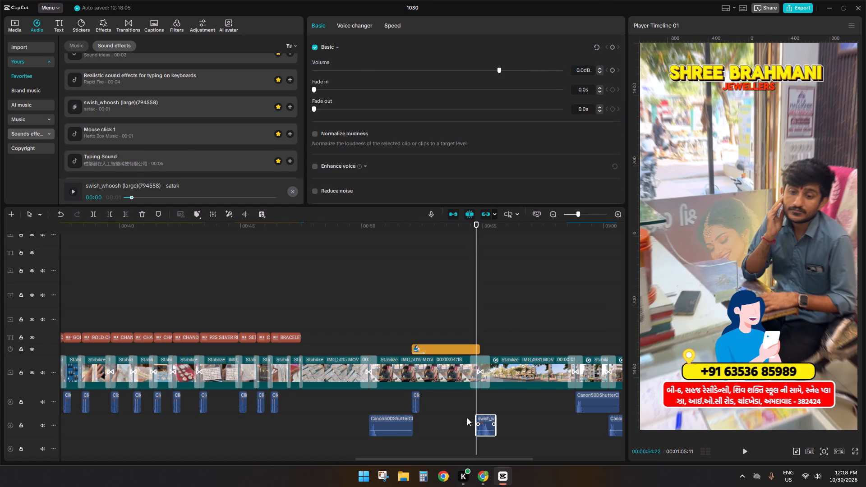
# Play the reel from the beginning, replaying the silver-ring offer and confetti section, to check the sound effects up to the jewellery titles.
pyautogui.keyDown('ctrl'); pyautogui.scroll(-17, 430, 414); pyautogui.keyUp('ctrl')
pyautogui.scroll(2, 337, 312)
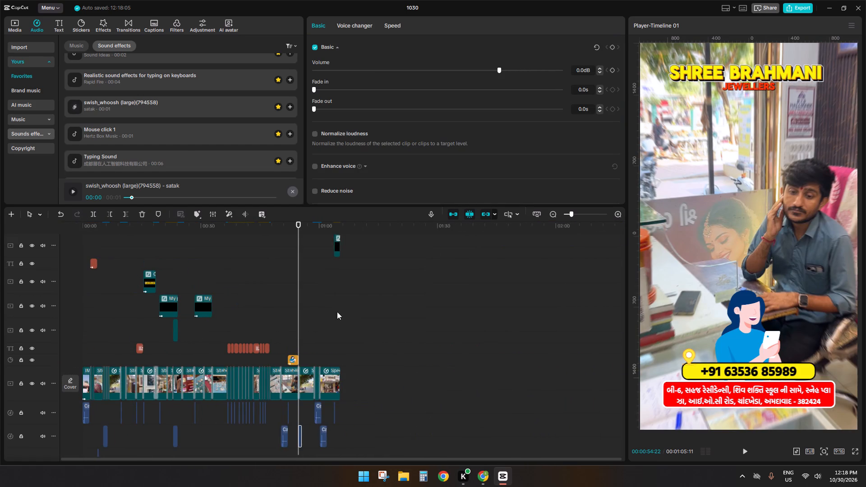
pyautogui.scroll(2, 337, 312)
pyautogui.click(283, 301)
pyautogui.moveTo(283, 301); pyautogui.dragTo(0, 301)
pyautogui.scroll(5, 258, 338)
pyautogui.press('space')
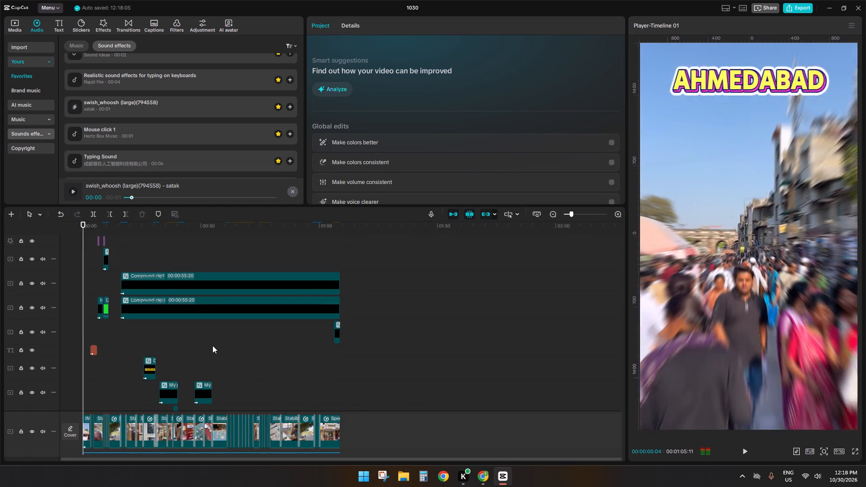
pyautogui.scroll(7, 212, 352)
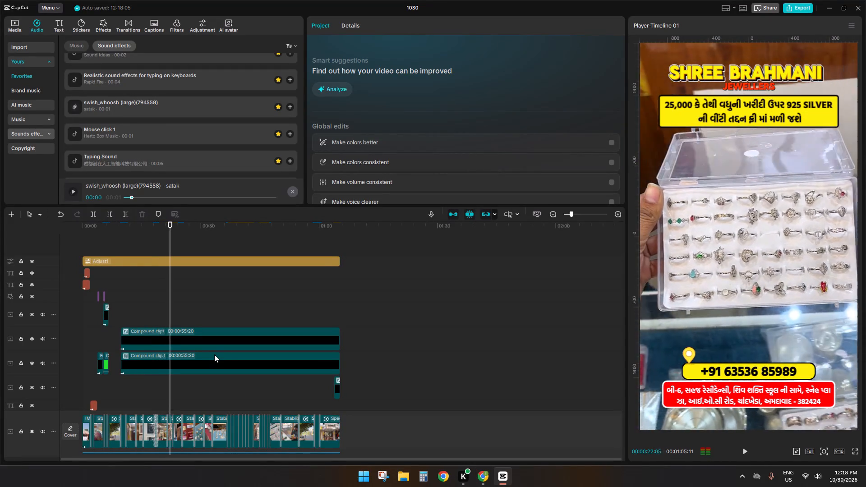
pyautogui.press('space')
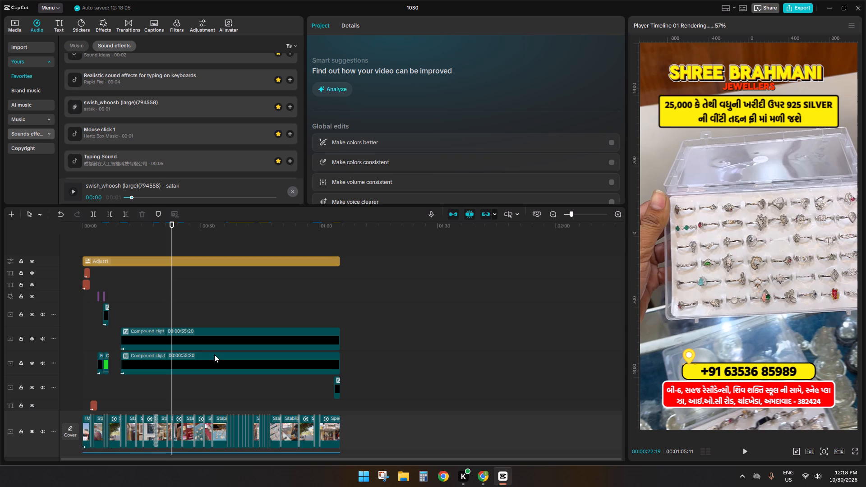
pyautogui.press('space')
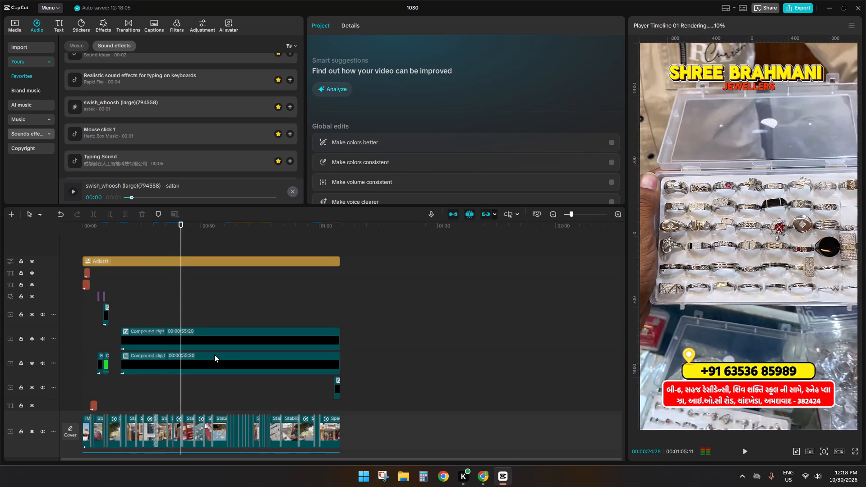
pyautogui.click(154, 305)
pyautogui.click(168, 310)
pyautogui.press('space')
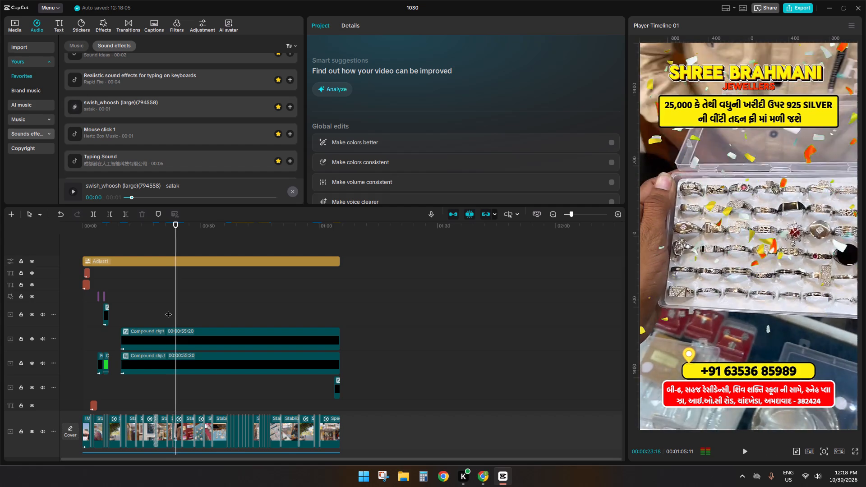
pyautogui.scroll(-12, 168, 310)
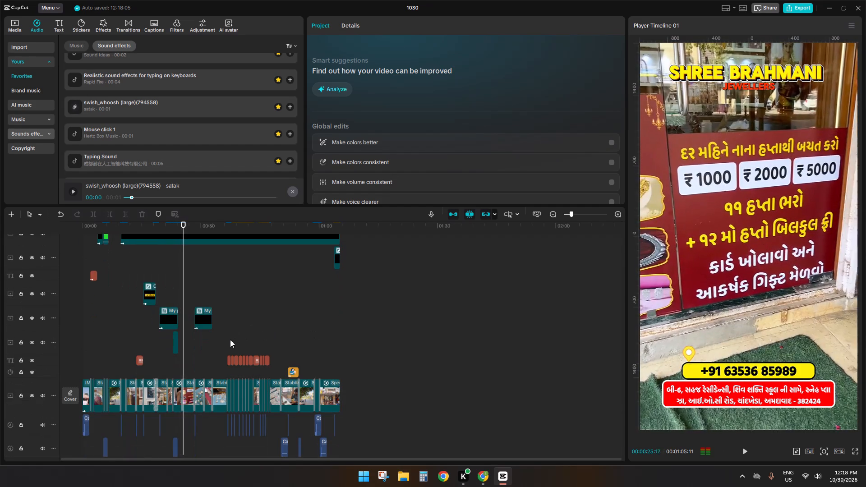
pyautogui.click(224, 344)
pyautogui.press('space')
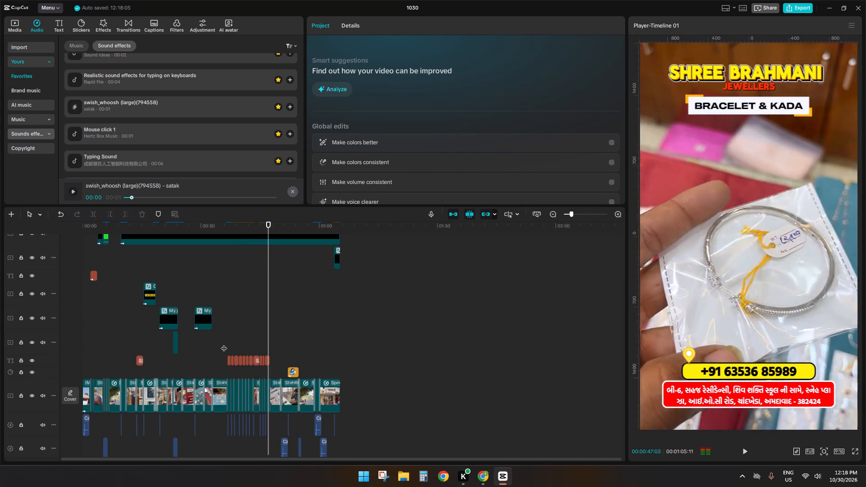
# Replay the section from the BRACELET title to the seated-man clip to check its sound effects against the transitions.
pyautogui.keyDown('ctrl'); pyautogui.scroll(5, 272, 363); pyautogui.keyUp('ctrl')
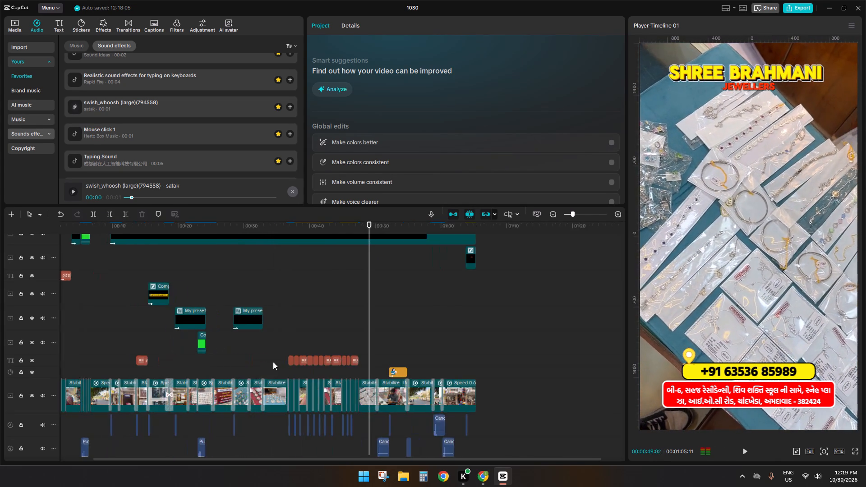
pyautogui.keyDown('ctrl'); pyautogui.scroll(7, 331, 363); pyautogui.keyUp('ctrl')
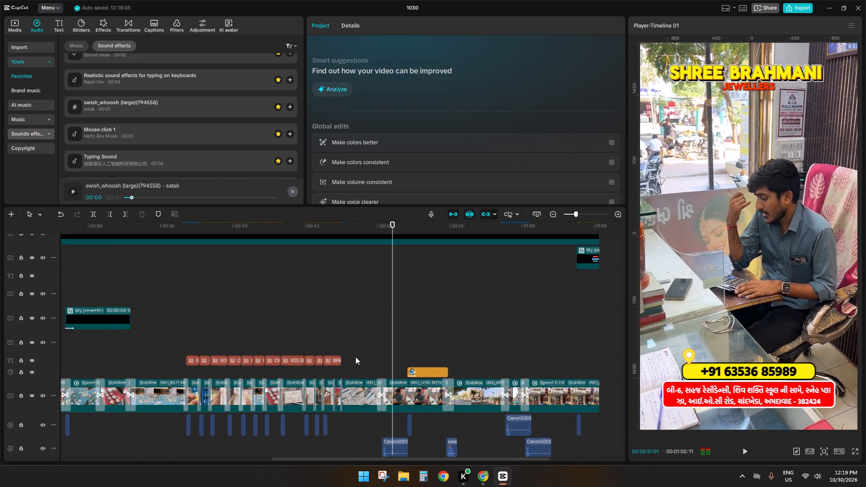
pyautogui.keyDown('ctrl'); pyautogui.scroll(8, 355, 372); pyautogui.keyUp('ctrl')
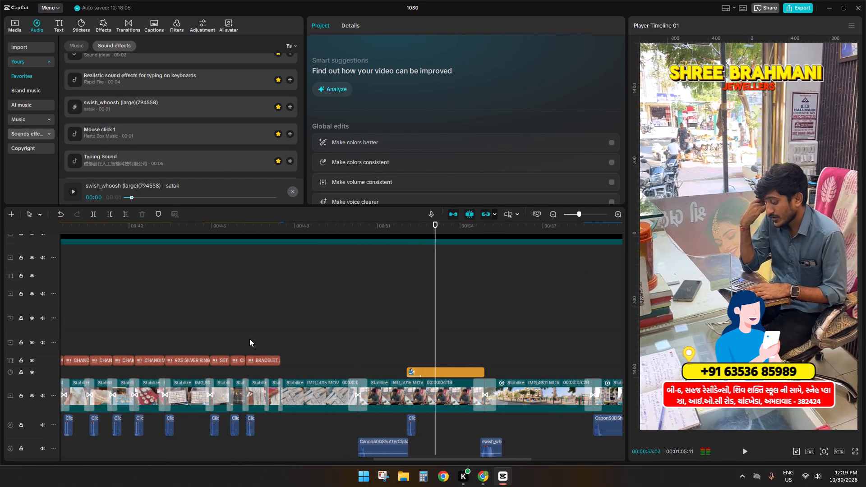
pyautogui.click(245, 339)
pyautogui.press('space')
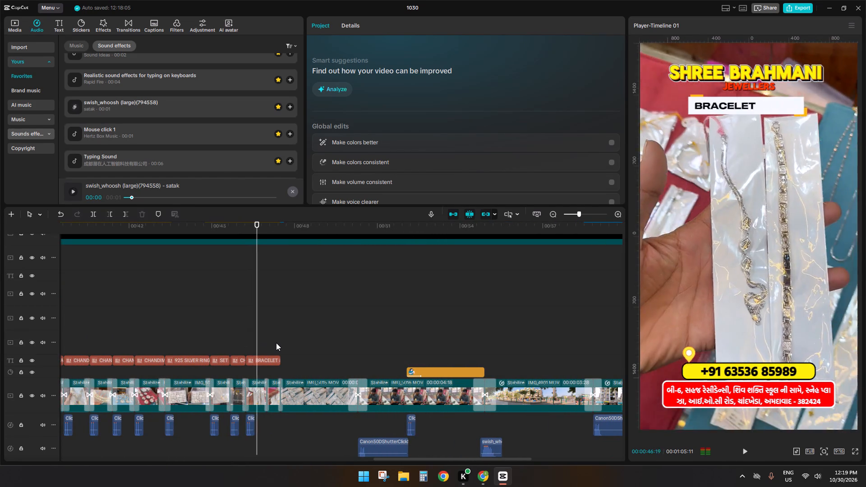
pyautogui.keyDown('ctrl'); pyautogui.scroll(-7, 276, 343); pyautogui.keyUp('ctrl')
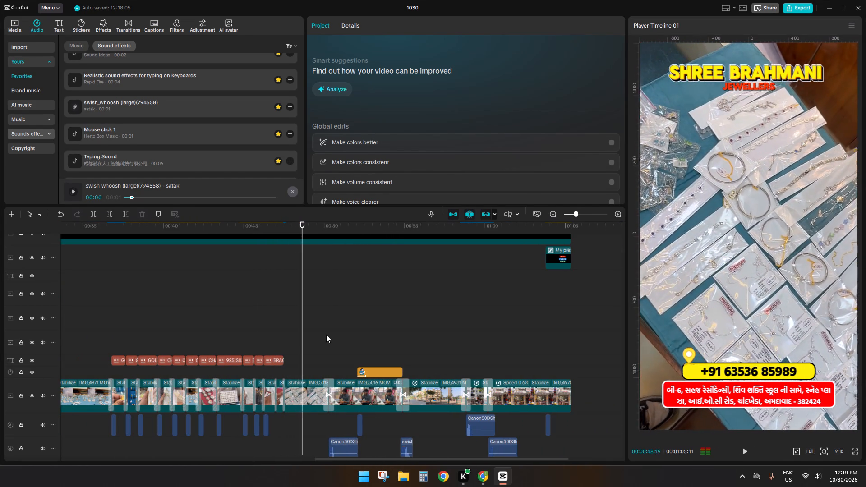
pyautogui.keyDown('ctrl'); pyautogui.click(328, 342); pyautogui.keyUp('ctrl')
pyautogui.press('space')
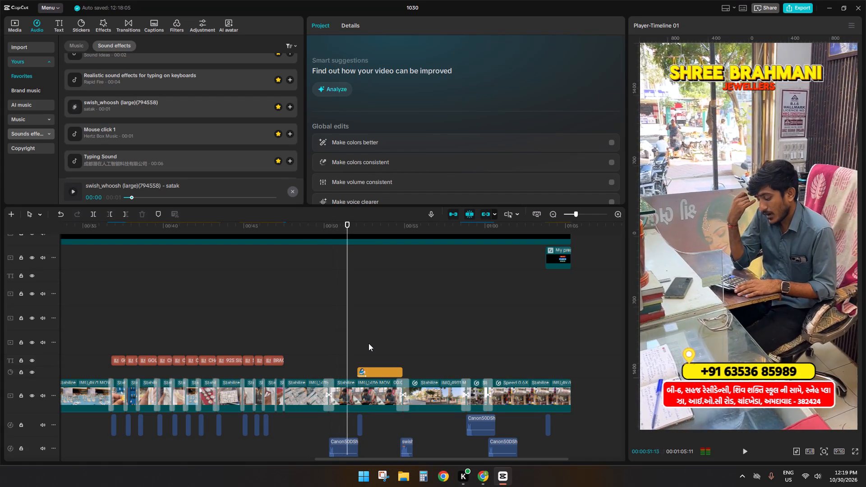
# Return the playhead to 00:00:00:00 and switch from the sound effects library to the project's imported media.
pyautogui.keyDown('ctrl'); pyautogui.scroll(-8, 369, 343); pyautogui.keyUp('ctrl')
pyautogui.click(309, 321)
pyautogui.moveTo(309, 321); pyautogui.dragTo(298, 318)
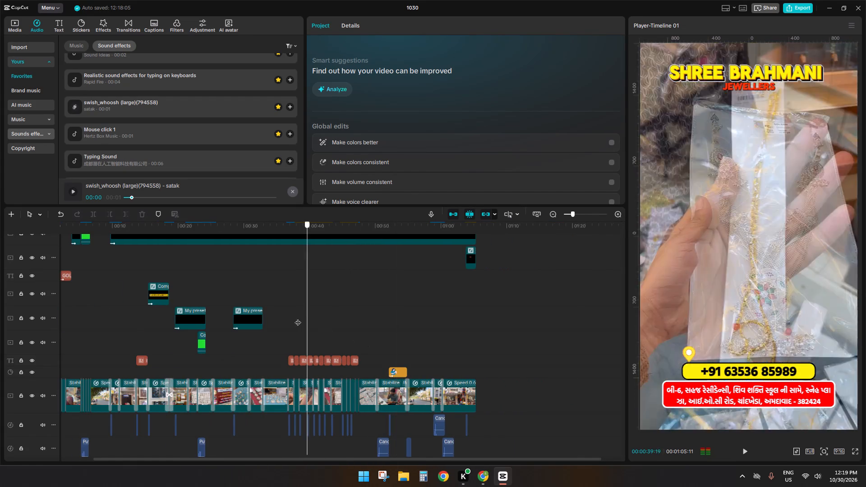
pyautogui.moveTo(298, 318); pyautogui.dragTo(0, 224)
pyautogui.click(0, 31)
pyautogui.click(10, 28)
pyautogui.click(20, 48)
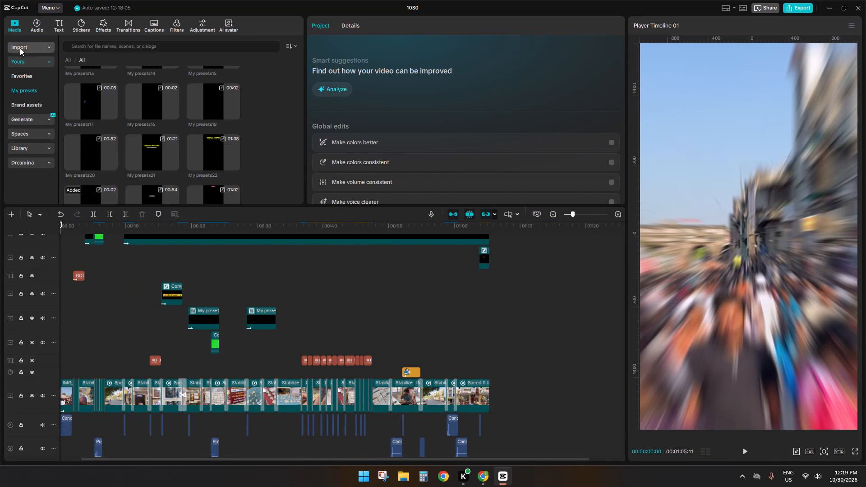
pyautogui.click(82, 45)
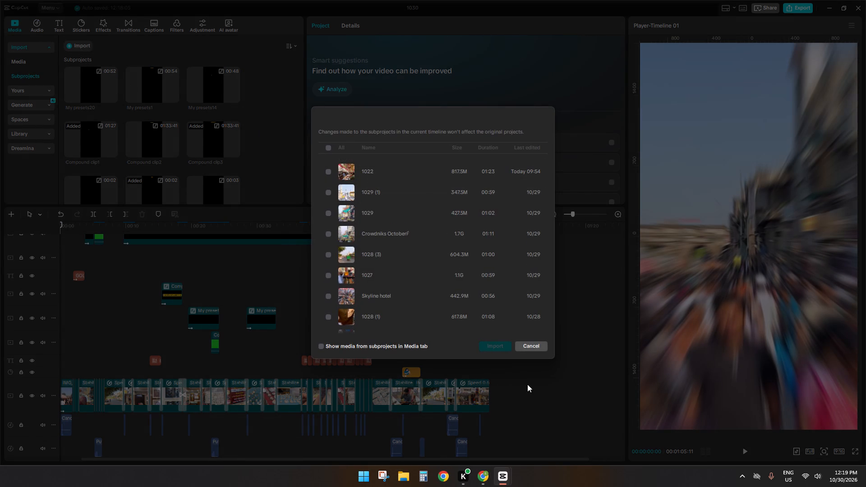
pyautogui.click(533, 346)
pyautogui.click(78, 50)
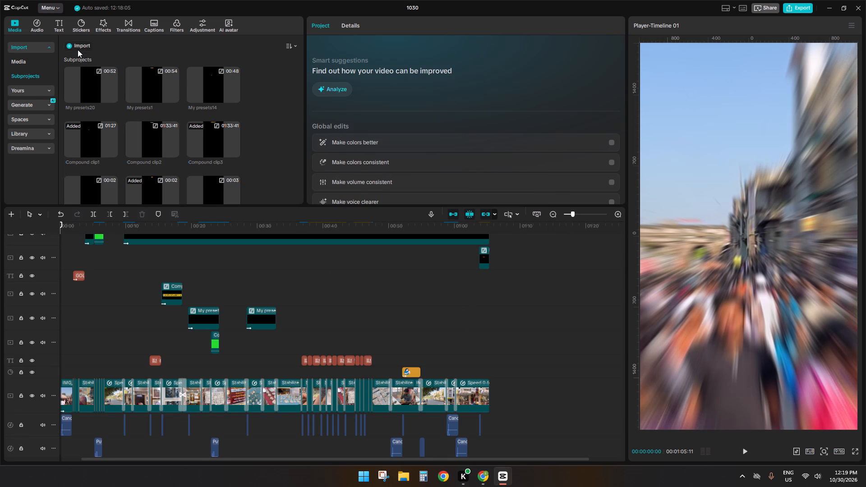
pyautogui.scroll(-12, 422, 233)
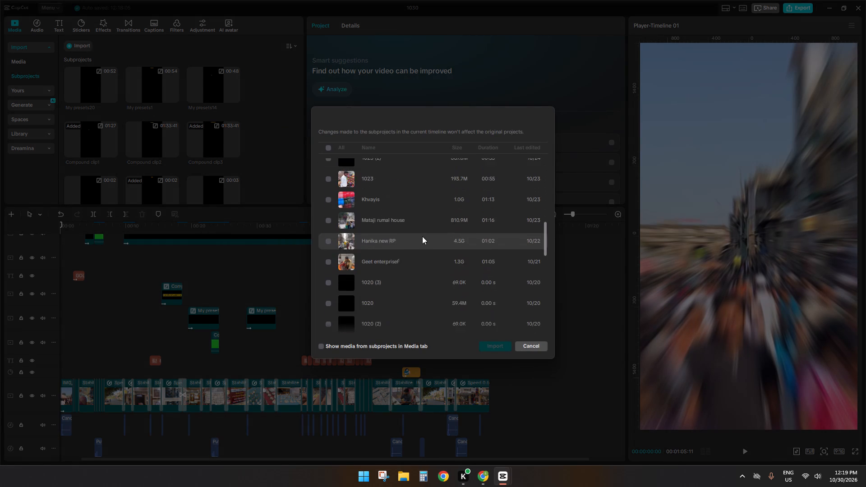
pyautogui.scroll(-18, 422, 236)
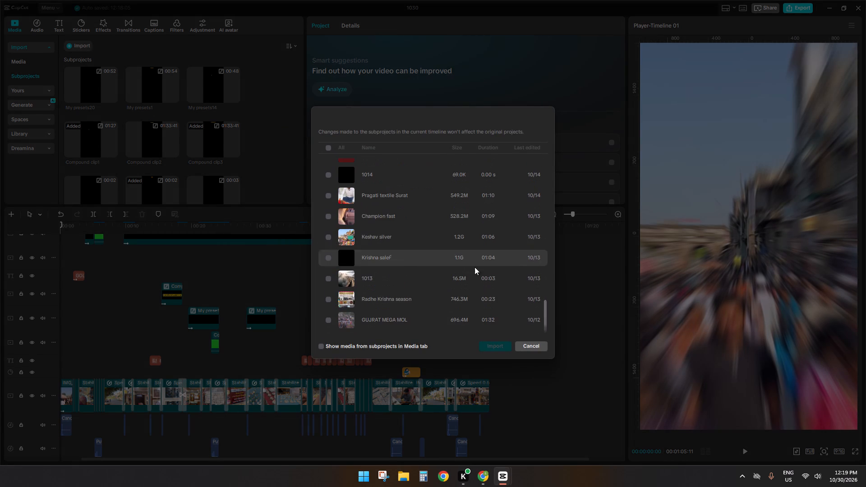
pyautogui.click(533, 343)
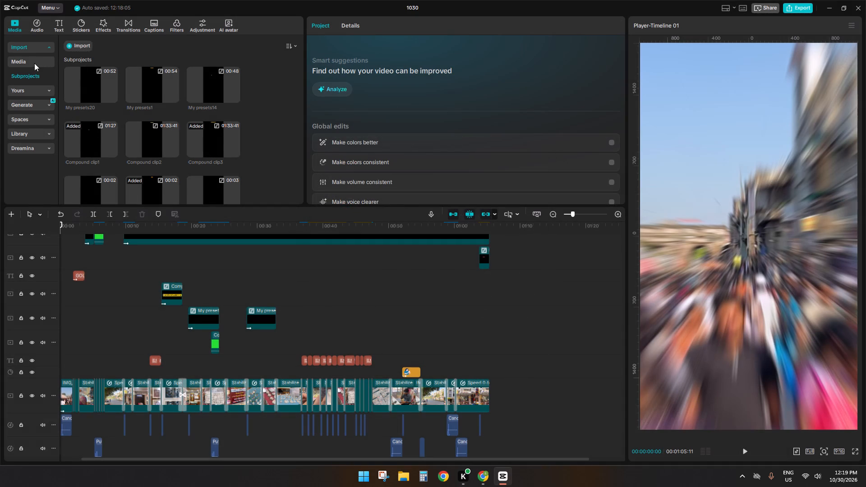
# Import the Saavariya 1080p song video from the Bg Song folder on the Desktop into the project's media.
pyautogui.click(26, 64)
pyautogui.click(75, 50)
pyautogui.click(91, 71)
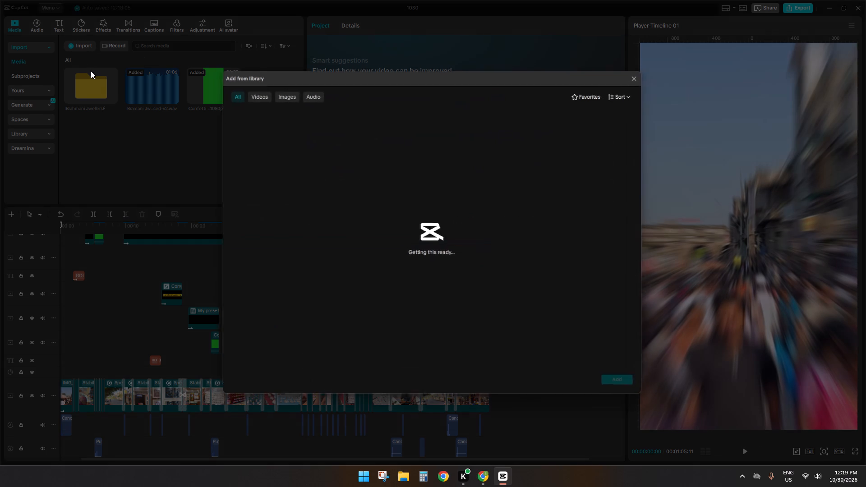
pyautogui.click(644, 72)
pyautogui.click(80, 51)
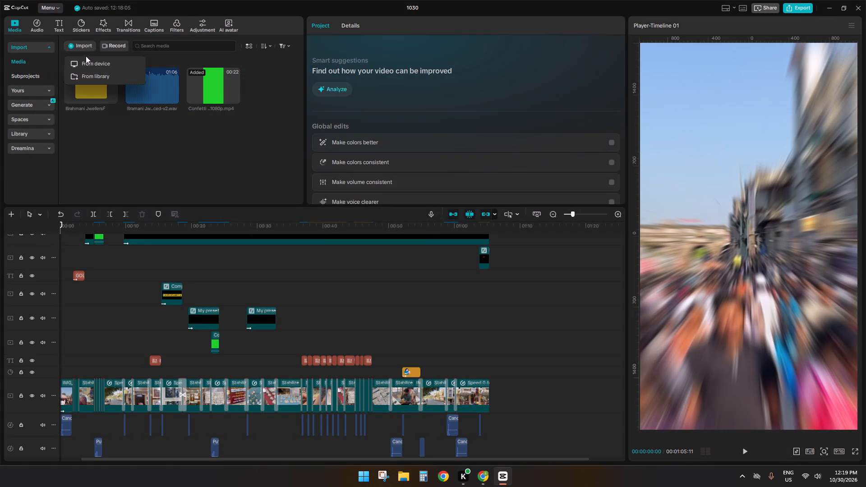
pyautogui.click(87, 59)
pyautogui.click(48, 92)
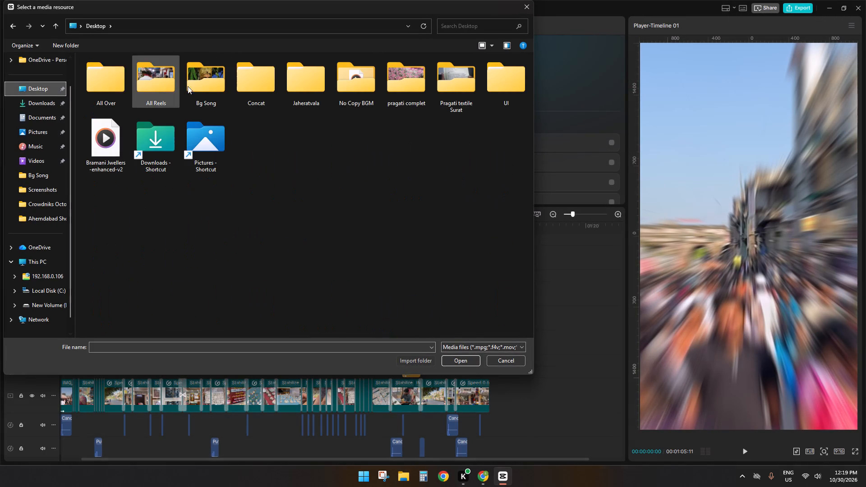
pyautogui.doubleClick(196, 86)
pyautogui.click(161, 97)
pyautogui.click(161, 97)
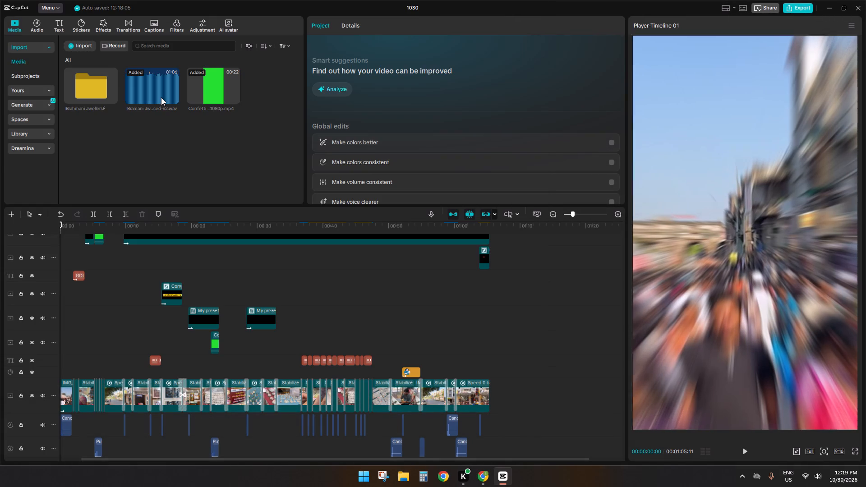
# Place the Saavariya video at the start of the timeline and reduce it to its extracted audio, deleting the video clip.
pyautogui.moveTo(103, 131); pyautogui.dragTo(61, 254)
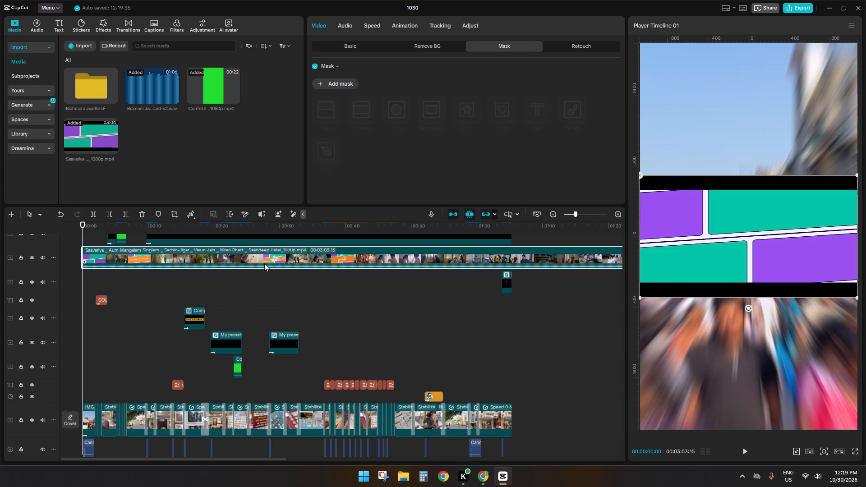
pyautogui.rightClick(276, 262)
pyautogui.click(311, 232)
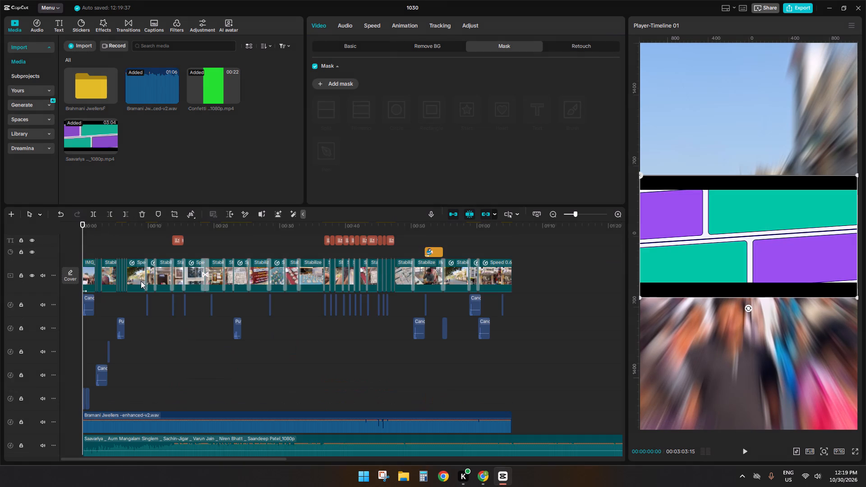
pyautogui.press('d')
# Trim away the Saavariya audio before 00:01:35:05 and move the remaining part to the start of the timeline.
pyautogui.keyDown('ctrl'); pyautogui.scroll(-3, 537, 378); pyautogui.keyUp('ctrl')
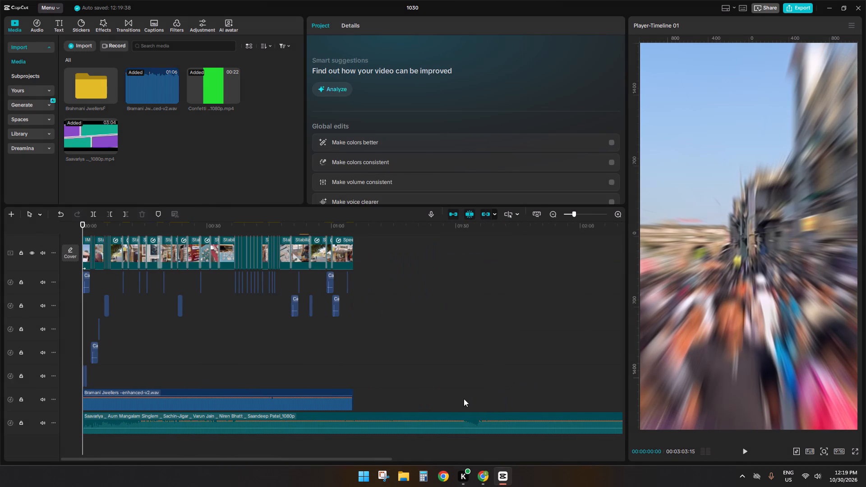
pyautogui.click(477, 394)
pyautogui.click(479, 419)
pyautogui.press('q')
pyautogui.moveTo(491, 419); pyautogui.dragTo(484, 418)
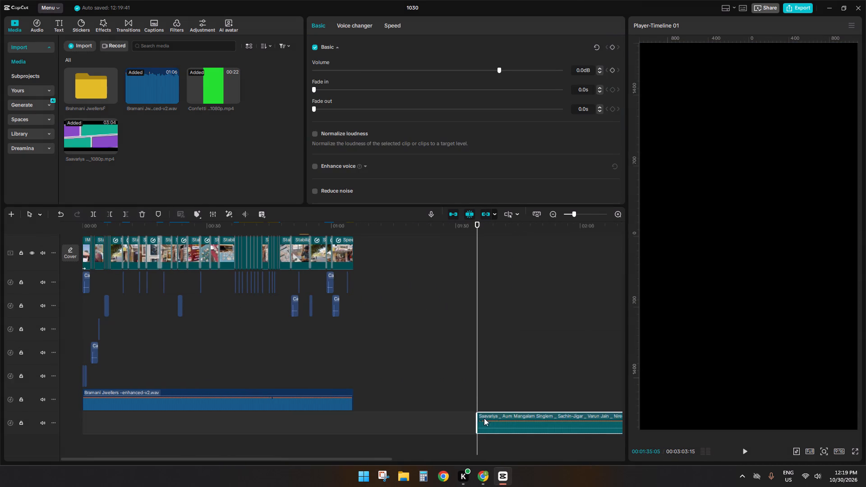
pyautogui.moveTo(484, 418); pyautogui.dragTo(77, 429)
# Split the Saavariya audio at the end of the main video, 00:01:05:11, and delete the excess part.
pyautogui.click(358, 360)
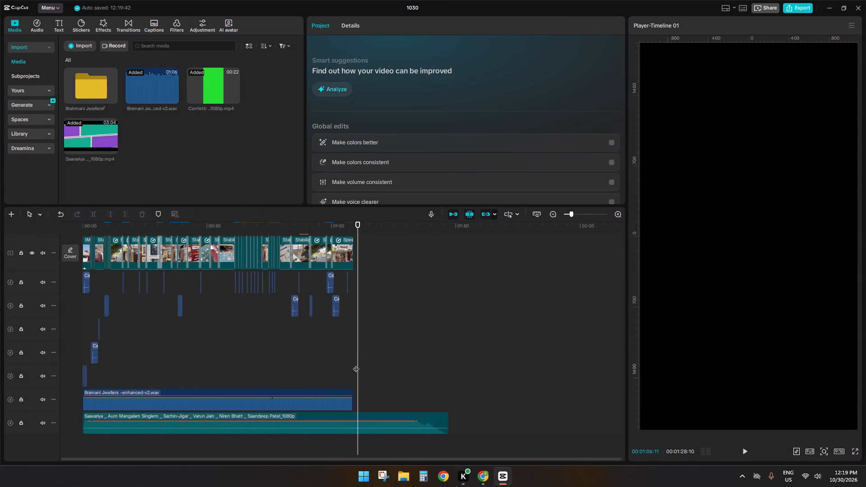
pyautogui.click(356, 364)
pyautogui.click(356, 423)
pyautogui.press('s')
pyautogui.press('d')
# Lower the volume of the trimmed Saavariya background music to slightly below -23 dB.
pyautogui.click(343, 423)
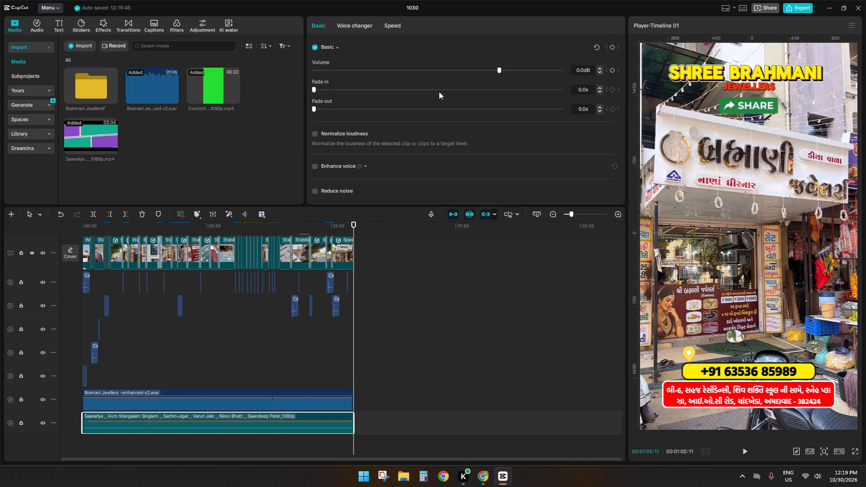
pyautogui.click(439, 73)
pyautogui.moveTo(439, 73); pyautogui.dragTo(424, 74)
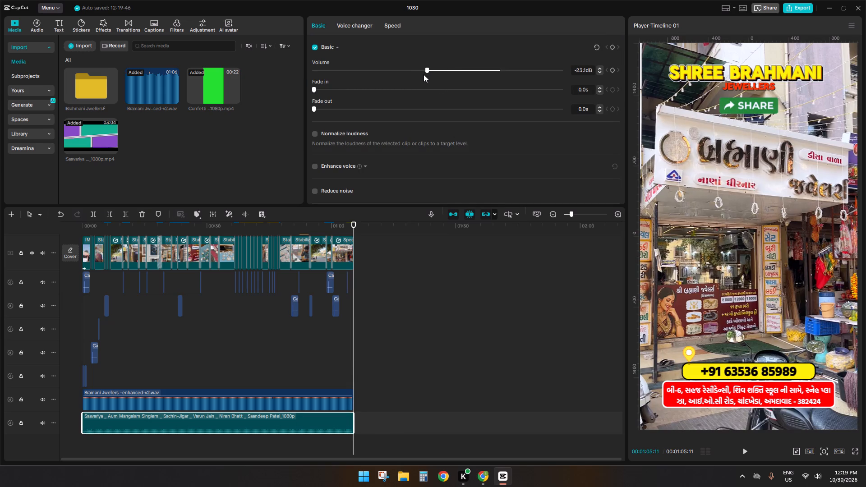
pyautogui.moveTo(424, 74); pyautogui.dragTo(420, 74)
# Lower the volume of the Bramani Jwellers -enhanced-v2.wav voice-over.
pyautogui.click(205, 400)
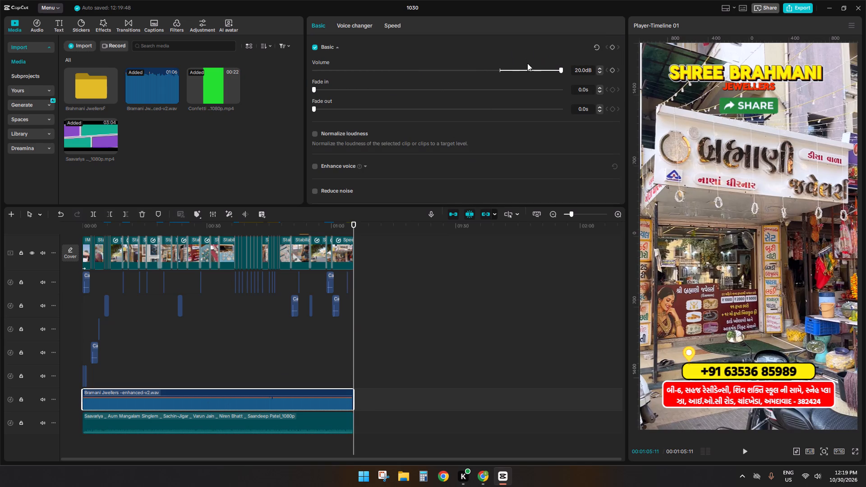
pyautogui.click(507, 74)
# Play the reel from the start and set the Bramani Jwellers -enhanced-v2.wav voice-over's volume to 3.2 dB.
pyautogui.click(173, 338)
pyautogui.moveTo(173, 338); pyautogui.dragTo(0, 347)
pyautogui.press('space')
pyautogui.click(176, 400)
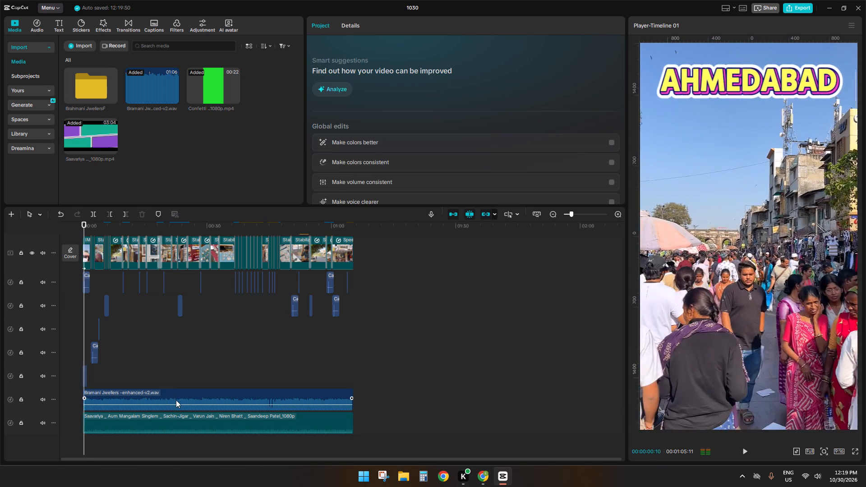
pyautogui.click(507, 70)
pyautogui.doubleClick(505, 70)
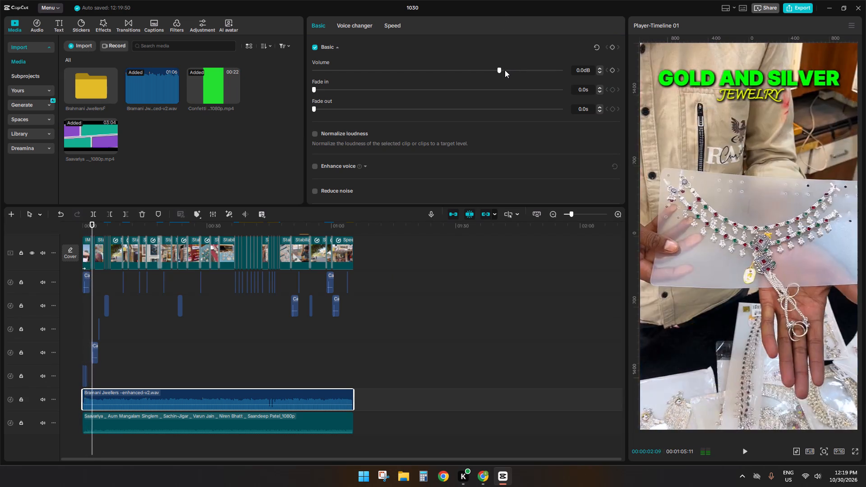
pyautogui.click(502, 69)
pyautogui.moveTo(502, 69); pyautogui.dragTo(509, 68)
pyautogui.click(509, 68)
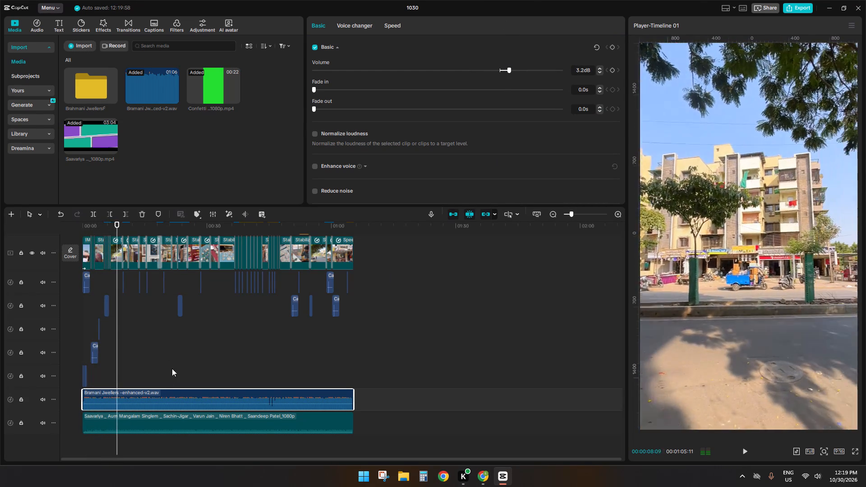
# Check the volume setting of the Saavariya background music and return the playhead to the timeline start.
pyautogui.click(192, 414)
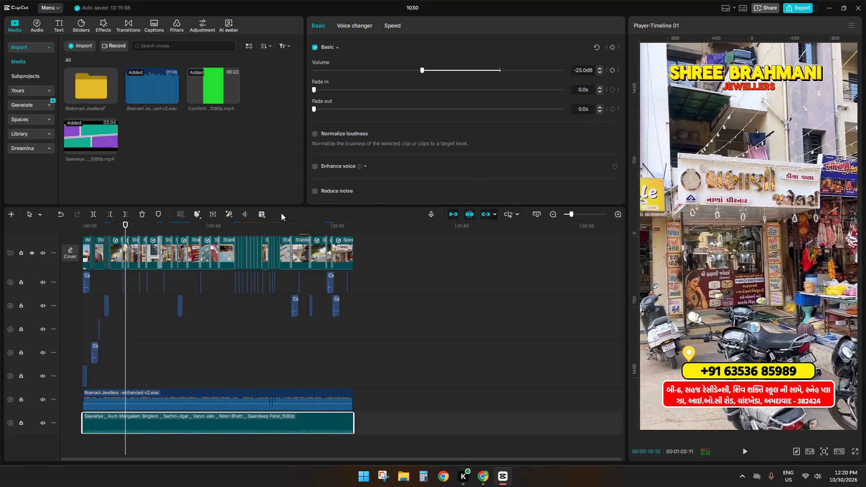
pyautogui.click(248, 341)
pyautogui.moveTo(248, 341); pyautogui.dragTo(0, 326)
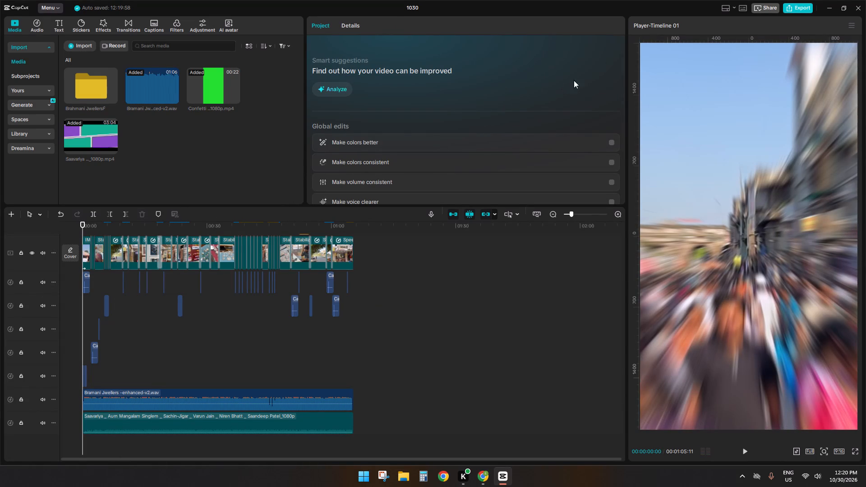
# Rename the project as BHRAMANI JWELAS.
pyautogui.click(412, 8)
pyautogui.press('b')
pyautogui.write('HRAMANI JWELAS')
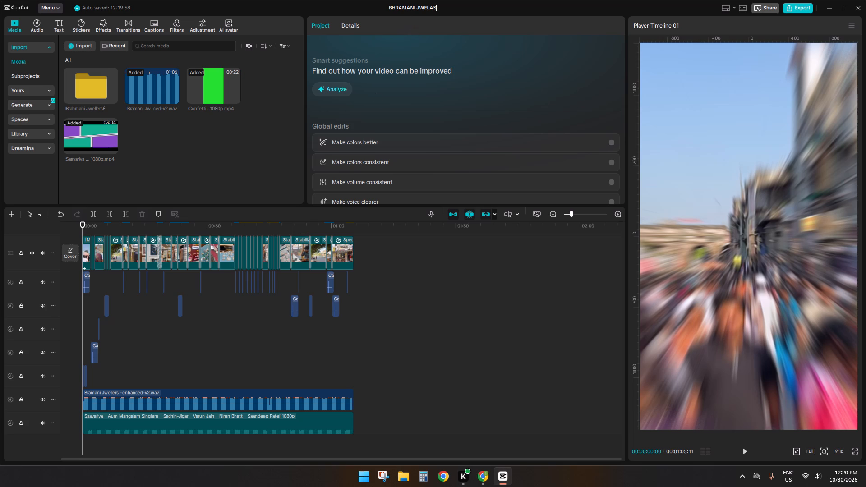
# Replace the word BHRAMANI in the project name with B.
pyautogui.moveTo(417, 6); pyautogui.dragTo(387, 9)
pyautogui.press('b')
pyautogui.press('space')
pyautogui.click(331, 349)
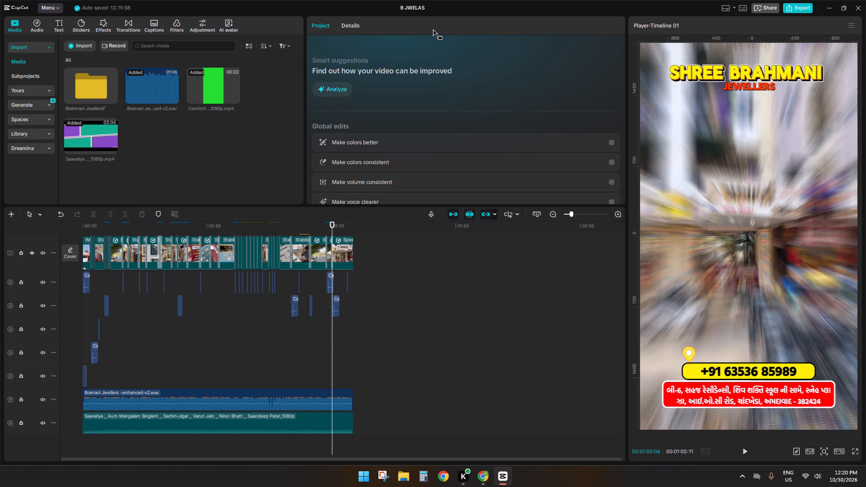
# Shorten the project name to B J.
pyautogui.click(426, 8)
pyautogui.click(426, 8)
pyautogui.click(421, 8)
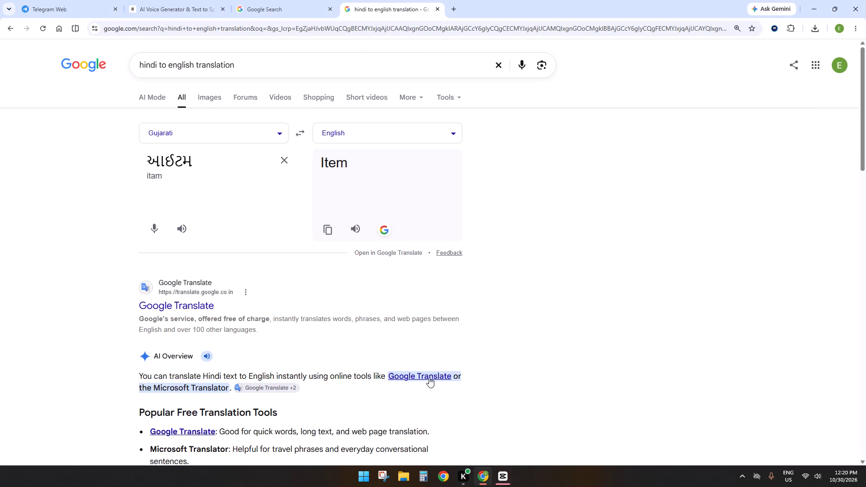
pyautogui.click(502, 476)
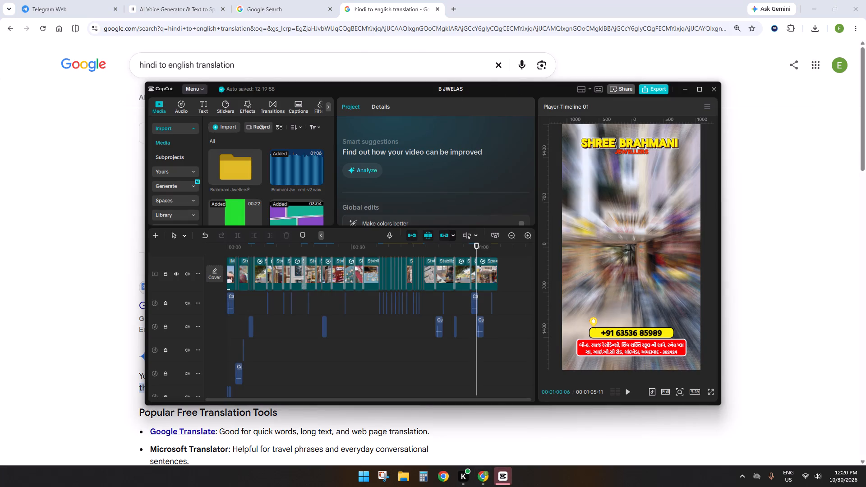
pyautogui.click(697, 93)
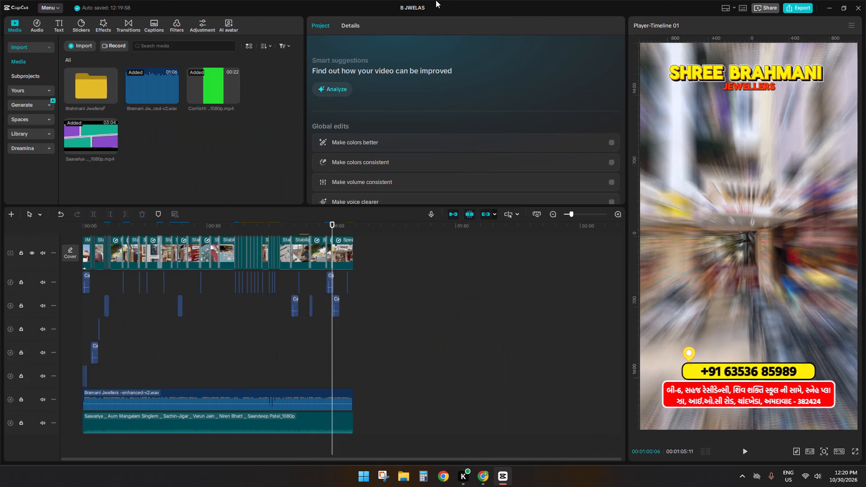
pyautogui.click(419, 5)
pyautogui.click(419, 7)
pyautogui.moveTo(425, 8); pyautogui.dragTo(412, 8)
pyautogui.moveTo(409, 7); pyautogui.dragTo(420, 7)
pyautogui.click(420, 7)
pyautogui.moveTo(410, 8); pyautogui.dragTo(428, 8)
pyautogui.press('BackSpace')
# Combine all video, text, sound-effect and audio clips on the timeline into a single compound clip.
pyautogui.click(799, 12)
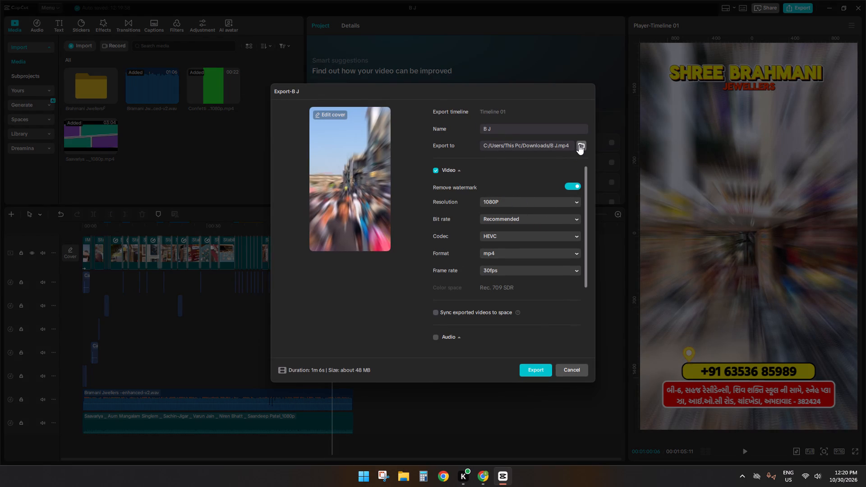
pyautogui.click(578, 369)
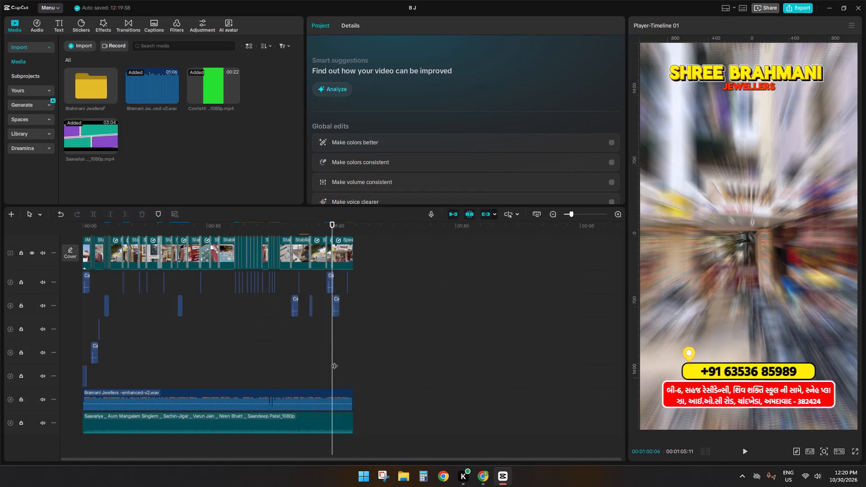
pyautogui.hotkey('ctrl', 'a')
pyautogui.hotkey('alt', 'g')
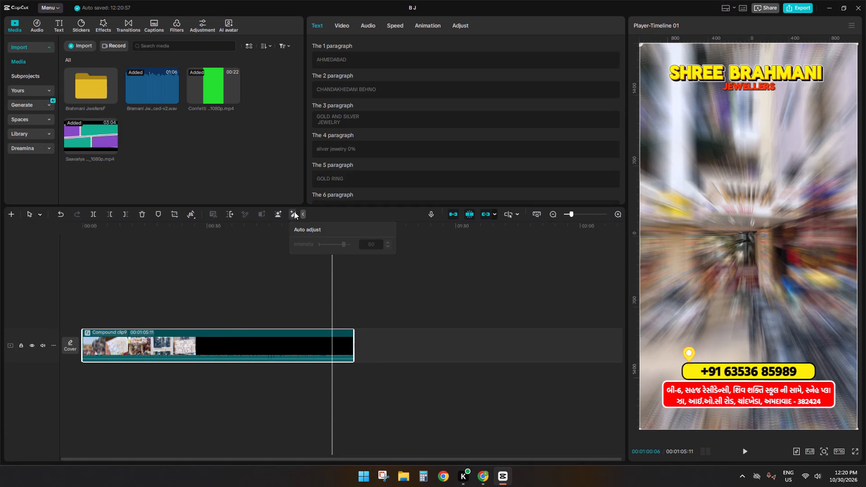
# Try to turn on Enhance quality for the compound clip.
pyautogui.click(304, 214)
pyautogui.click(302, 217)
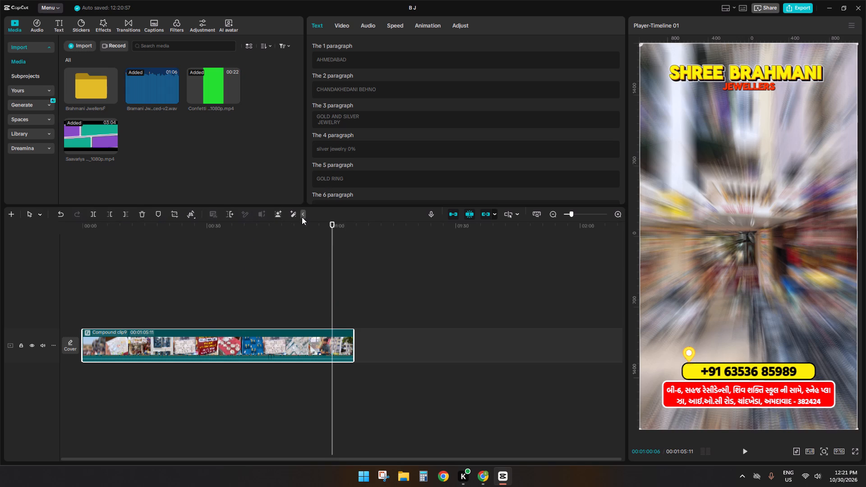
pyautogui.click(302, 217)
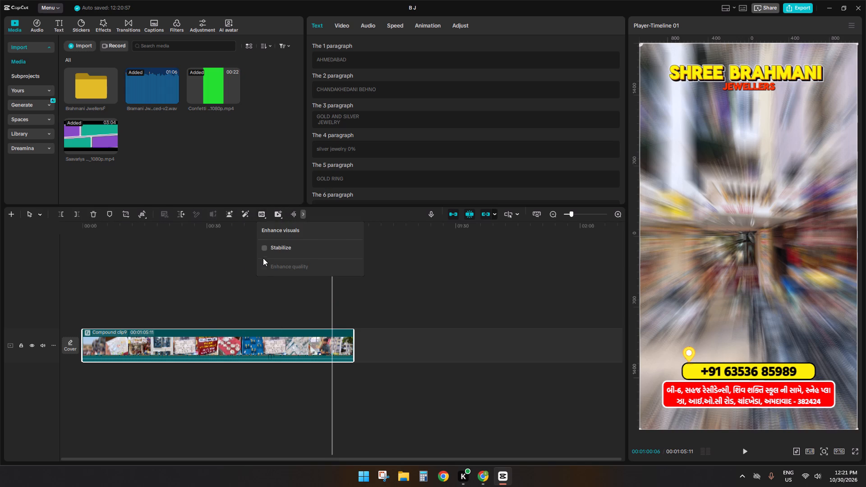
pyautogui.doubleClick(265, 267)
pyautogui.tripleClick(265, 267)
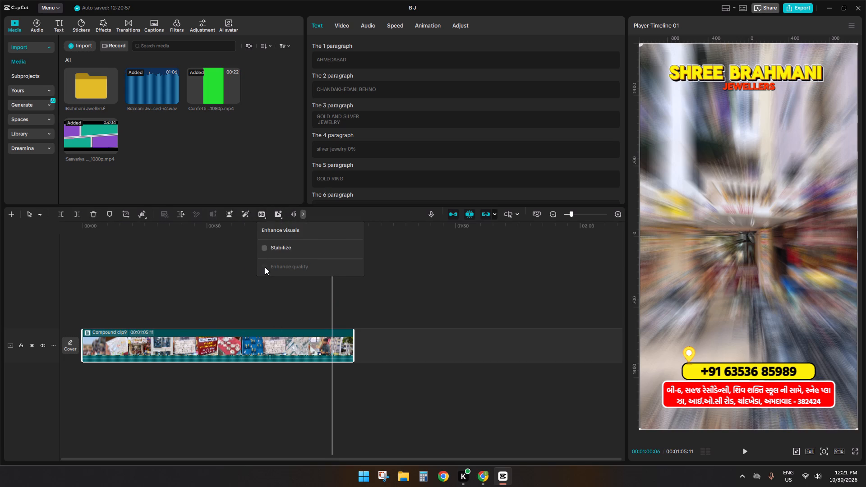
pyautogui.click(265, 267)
# Look through the compound clip's basic video settings for a quality enhancement option, including Stabilize and Reduce image noise.
pyautogui.doubleClick(249, 297)
pyautogui.click(271, 339)
pyautogui.scroll(-4, 348, 157)
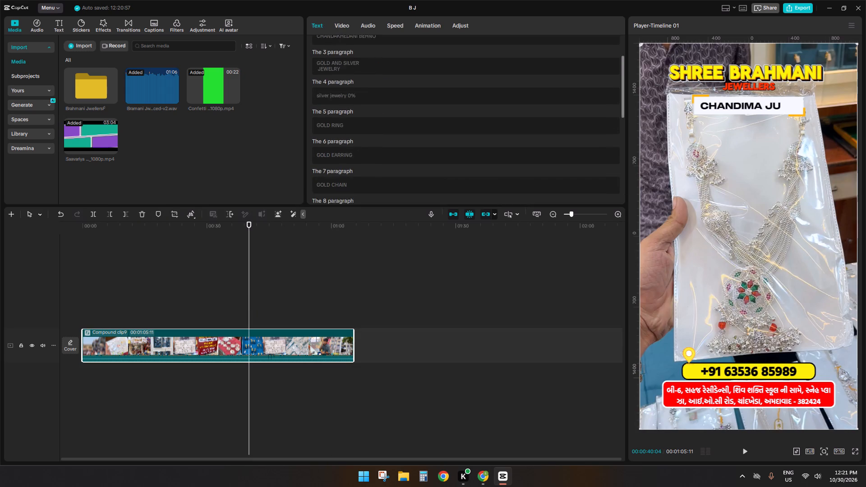
pyautogui.click(339, 30)
pyautogui.scroll(-11, 354, 91)
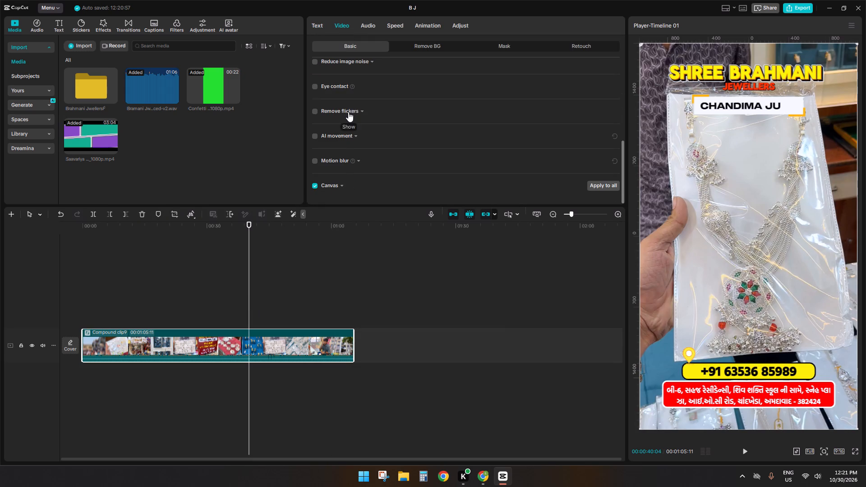
pyautogui.scroll(5, 335, 152)
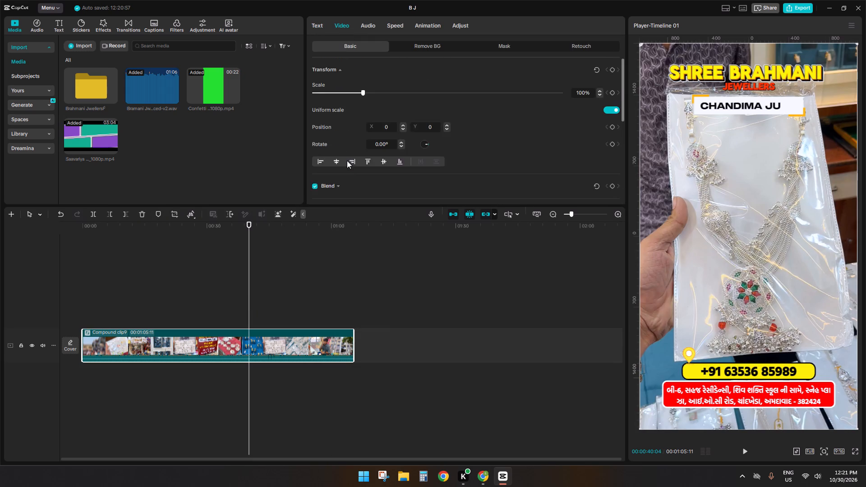
pyautogui.scroll(-3, 347, 161)
pyautogui.click(361, 132)
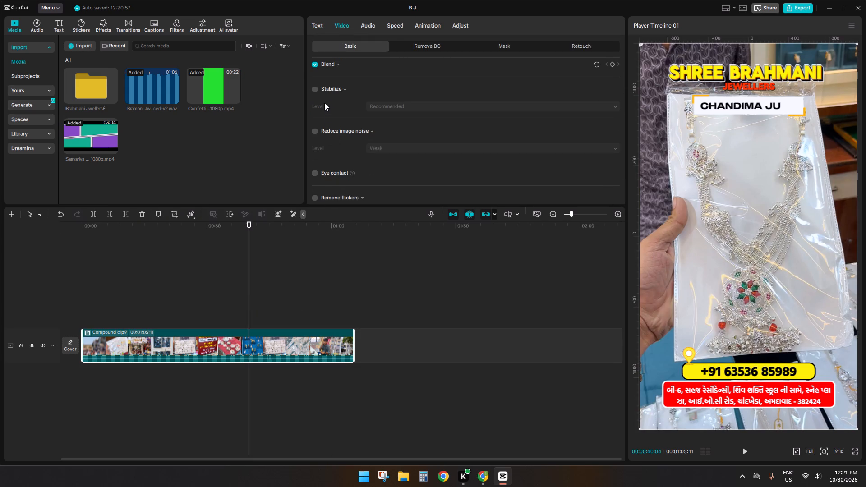
pyautogui.scroll(-7, 327, 136)
pyautogui.click(222, 261)
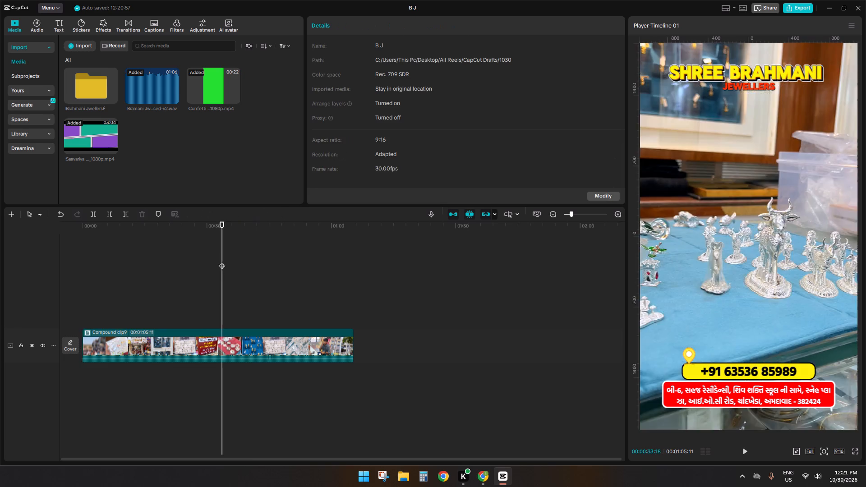
# Return the playhead to the timeline start and set the export resolution for the B J video to 2K.
pyautogui.moveTo(222, 261); pyautogui.dragTo(0, 262)
pyautogui.click(124, 331)
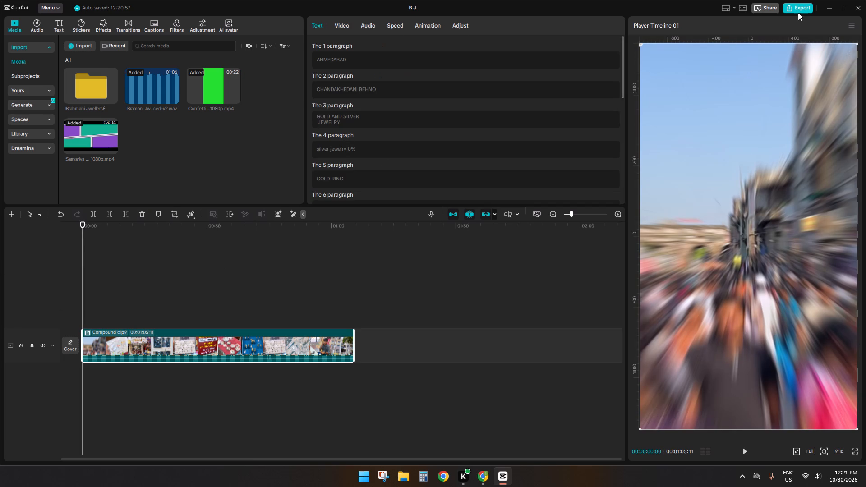
pyautogui.click(798, 13)
pyautogui.click(508, 201)
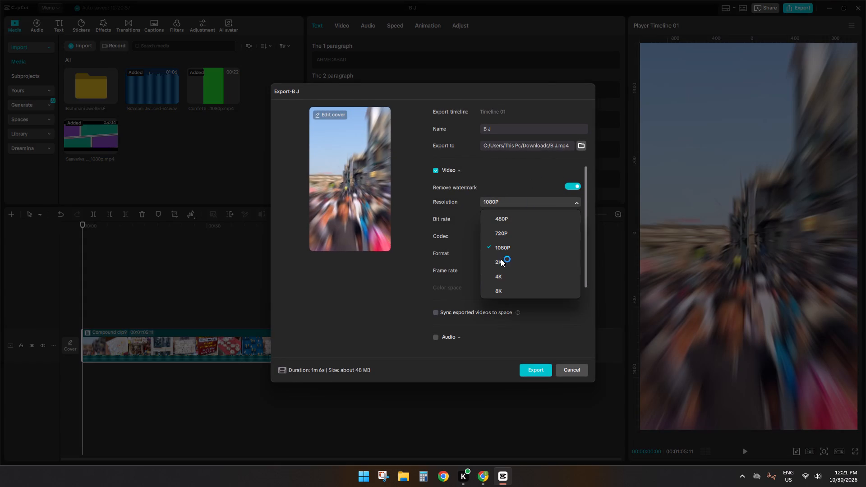
pyautogui.click(500, 264)
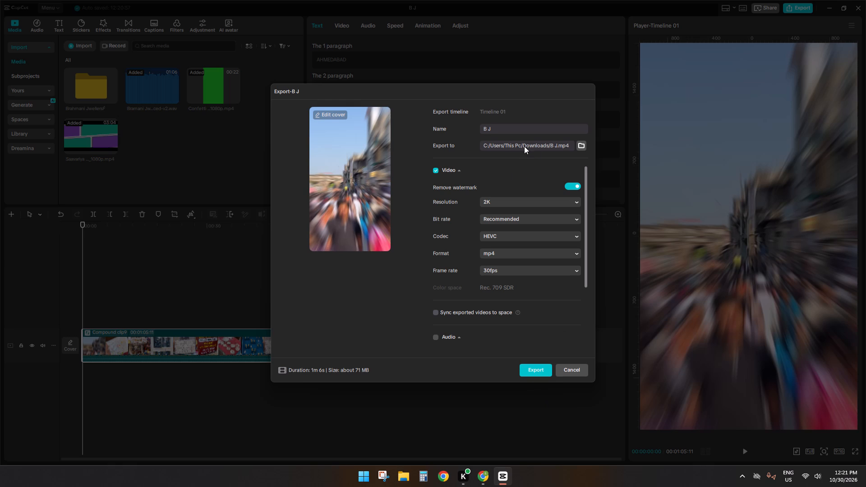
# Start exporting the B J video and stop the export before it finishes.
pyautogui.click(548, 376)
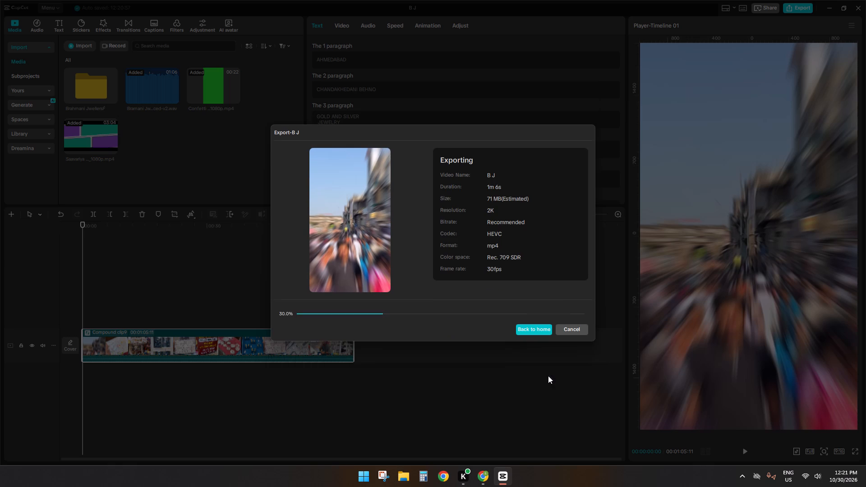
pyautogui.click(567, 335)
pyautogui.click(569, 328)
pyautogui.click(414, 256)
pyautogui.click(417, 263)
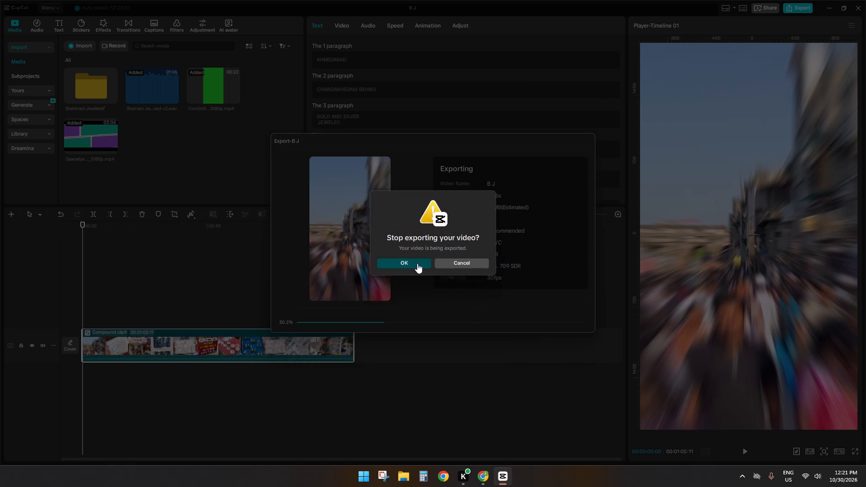
# Export the B J video to the Downloads folder and close the export window once it is saved.
pyautogui.click(533, 372)
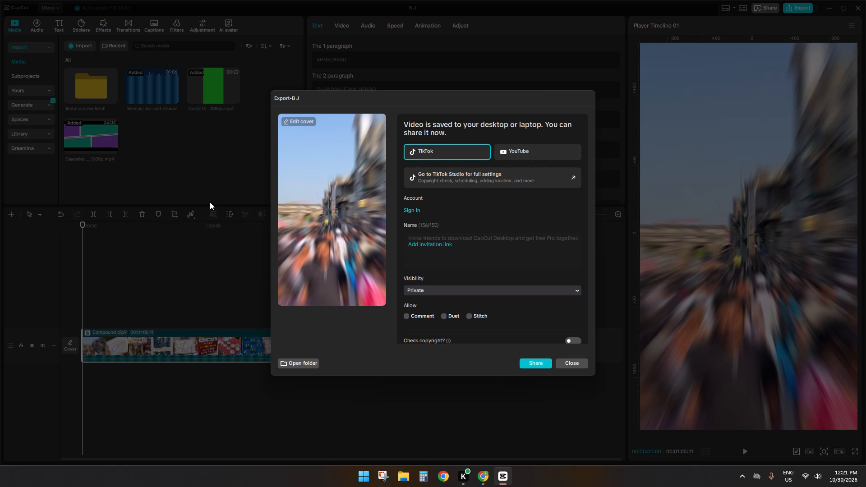
pyautogui.click(574, 367)
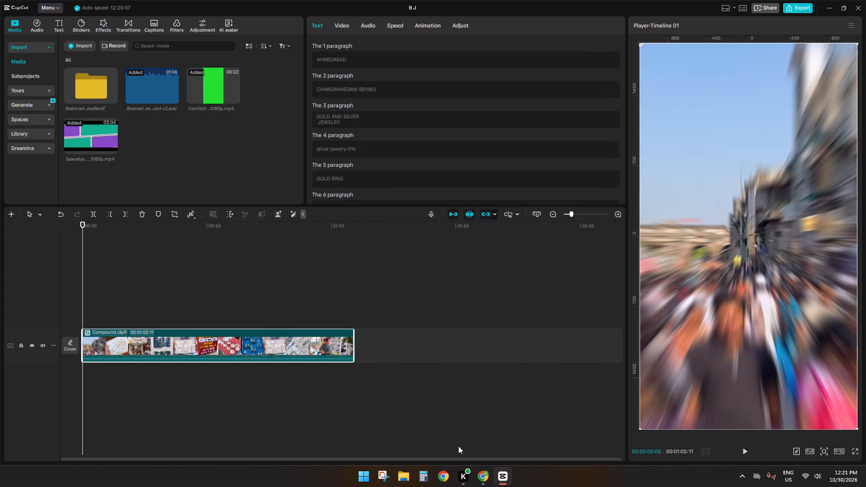
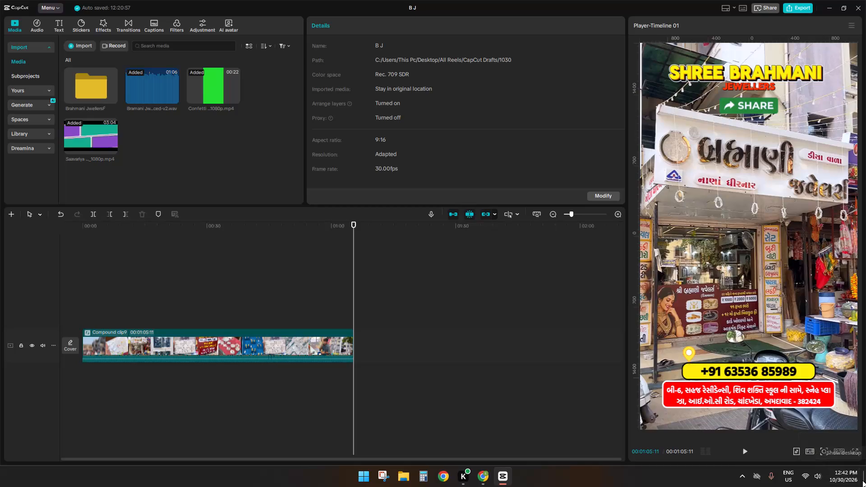
# Leave the video project as it is and show the Windows desktop.
pyautogui.click(862, 480)
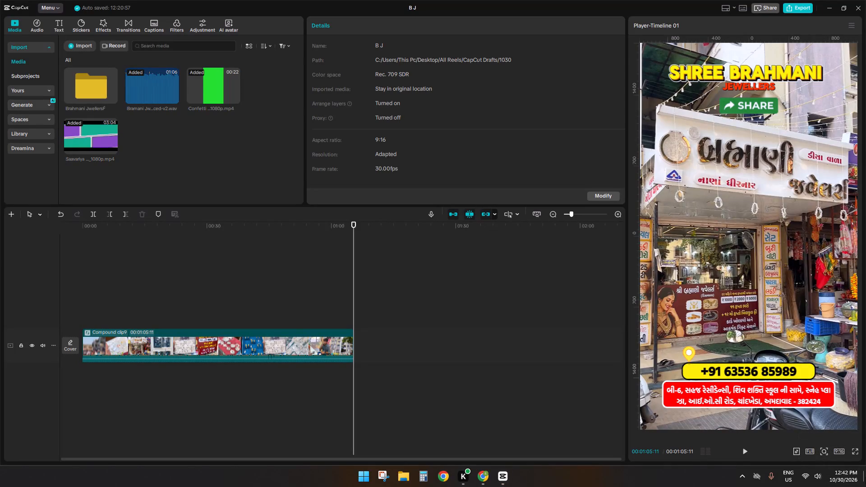
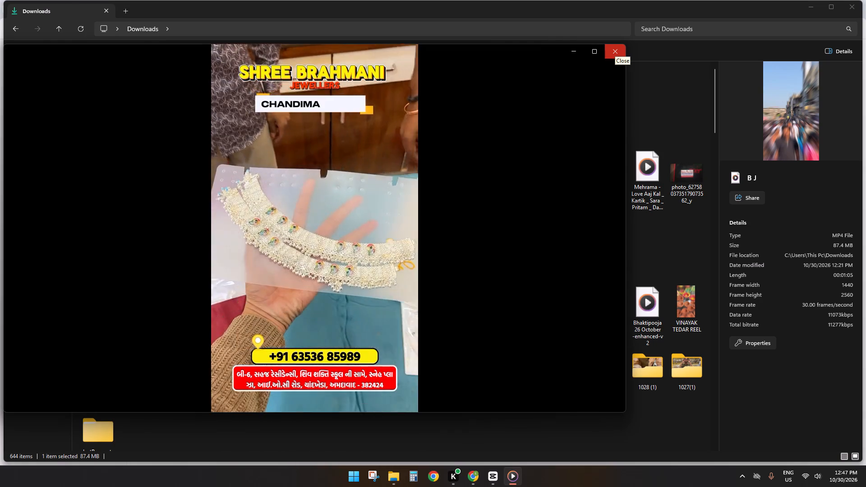
pyautogui.click(615, 48)
# In Google Chrome, open Google Drive in a new tab and upload the B J.mp4 video file.
pyautogui.click(488, 481)
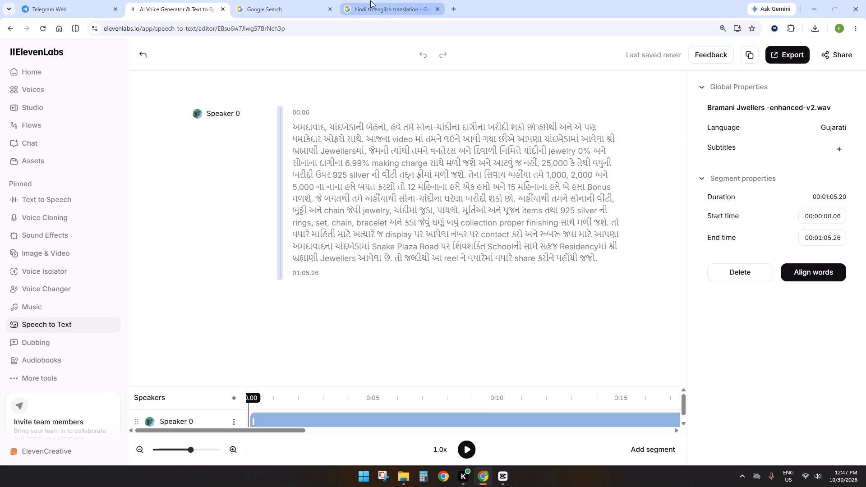
pyautogui.click(451, 12)
pyautogui.doubleClick(447, 272)
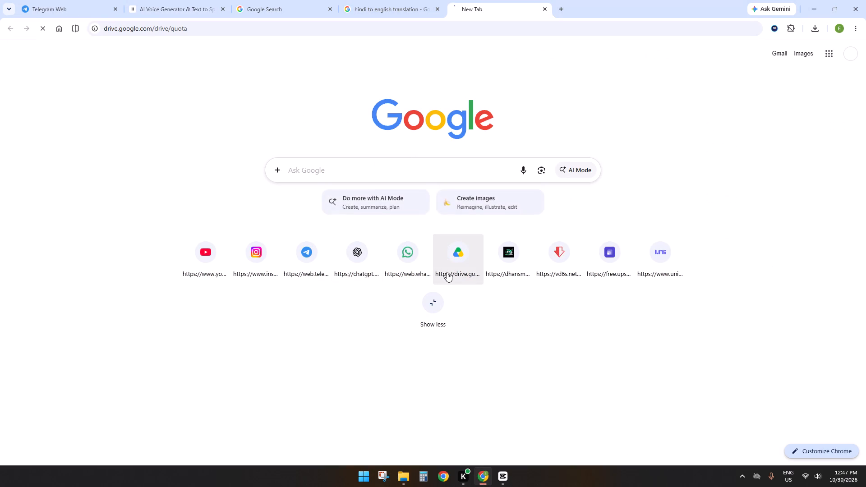
pyautogui.click(35, 83)
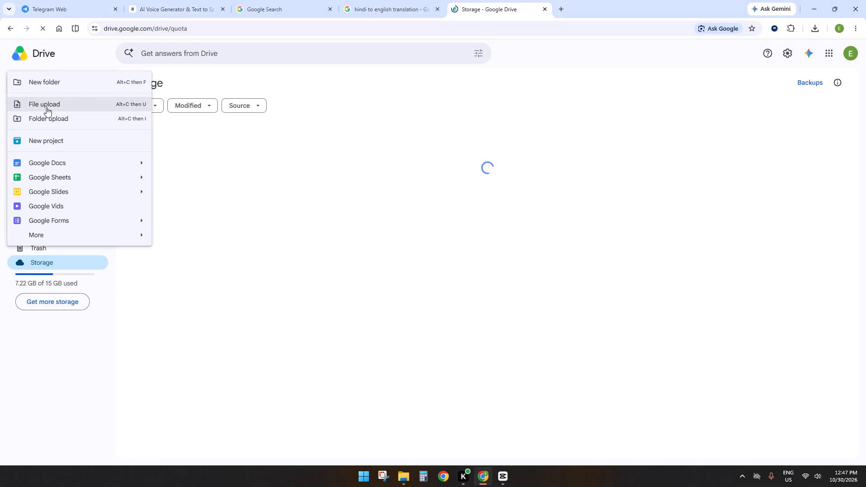
pyautogui.click(46, 107)
pyautogui.doubleClick(101, 98)
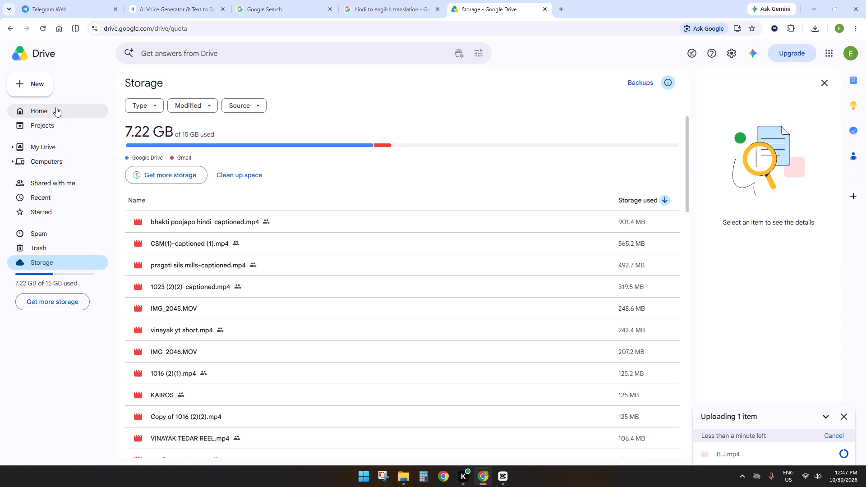
# Go to the Drive Home page and reload it to refresh the suggested files.
pyautogui.doubleClick(55, 108)
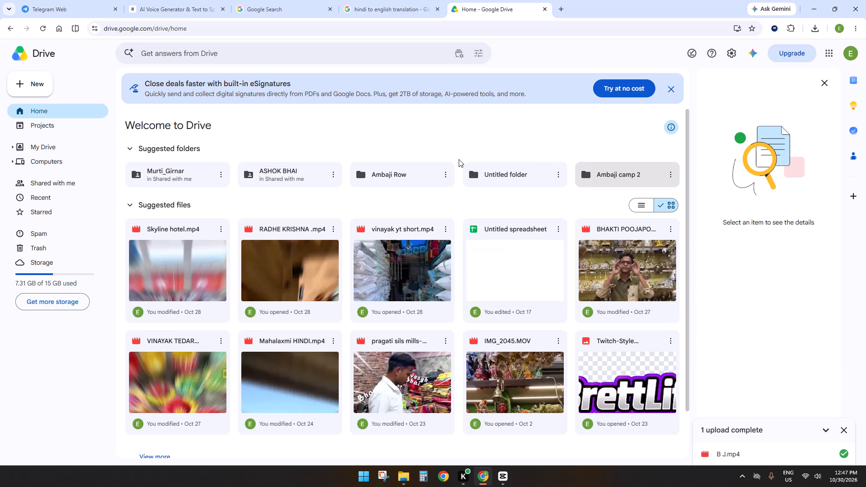
pyautogui.doubleClick(25, 116)
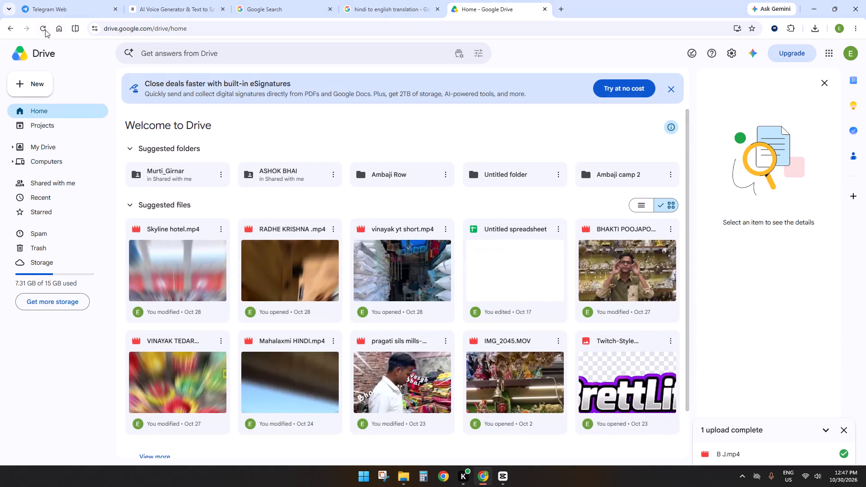
pyautogui.click(45, 30)
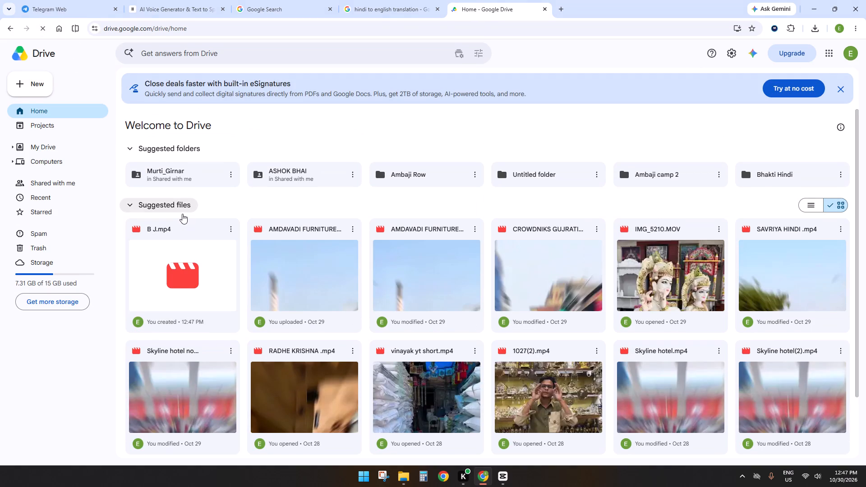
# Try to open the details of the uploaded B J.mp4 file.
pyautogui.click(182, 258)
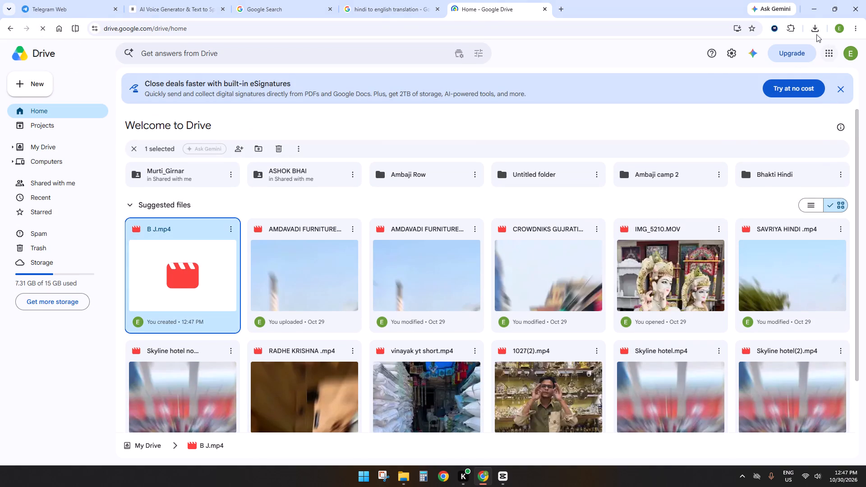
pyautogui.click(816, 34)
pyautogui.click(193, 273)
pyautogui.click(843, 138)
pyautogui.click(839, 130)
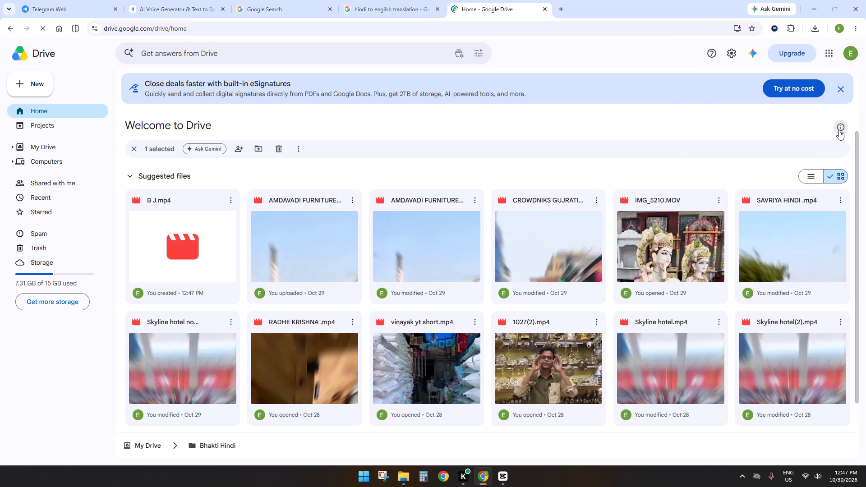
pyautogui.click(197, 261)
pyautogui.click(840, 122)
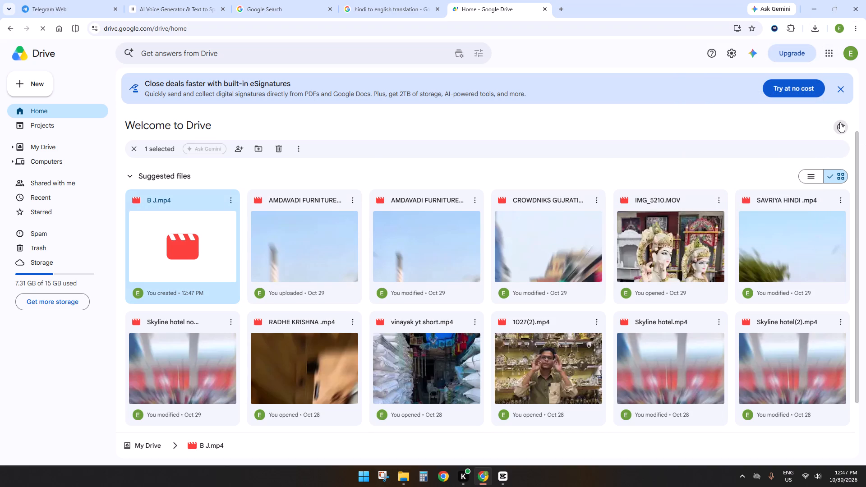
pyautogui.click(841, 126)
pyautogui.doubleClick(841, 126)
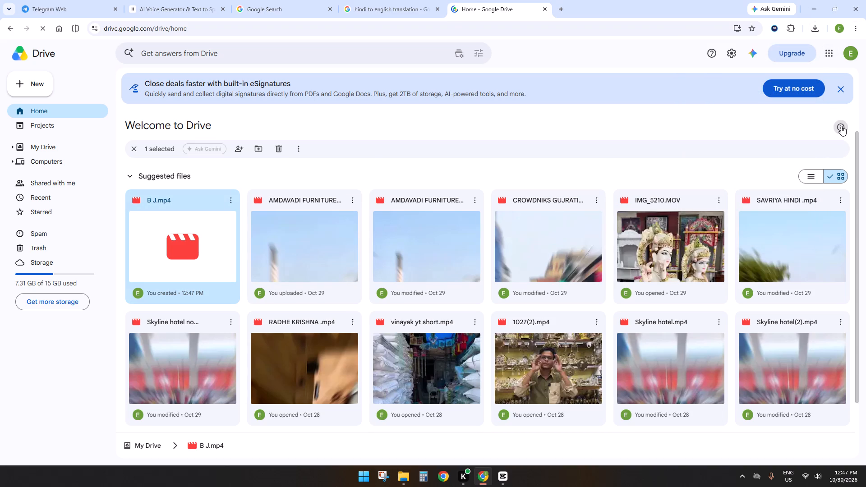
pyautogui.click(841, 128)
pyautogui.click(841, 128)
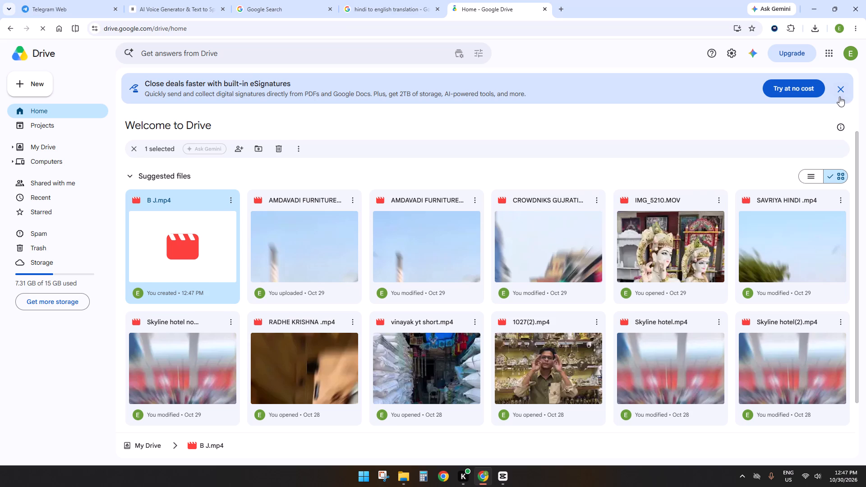
# Dismiss the eSignatures promotion banner and switch the suggested files to list layout.
pyautogui.click(839, 96)
pyautogui.click(841, 107)
pyautogui.click(841, 98)
pyautogui.click(817, 145)
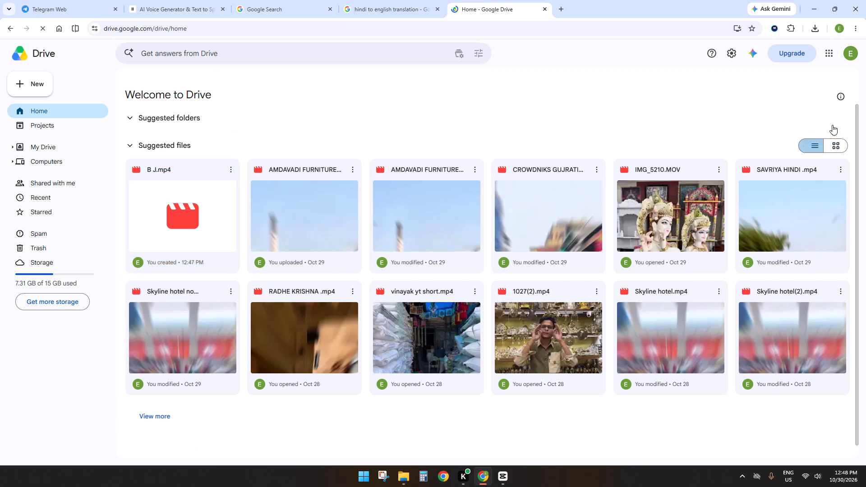
# Show the details of B J.mp4, set its general access to Anyone with the link, and copy the share link.
pyautogui.click(838, 102)
pyautogui.click(200, 191)
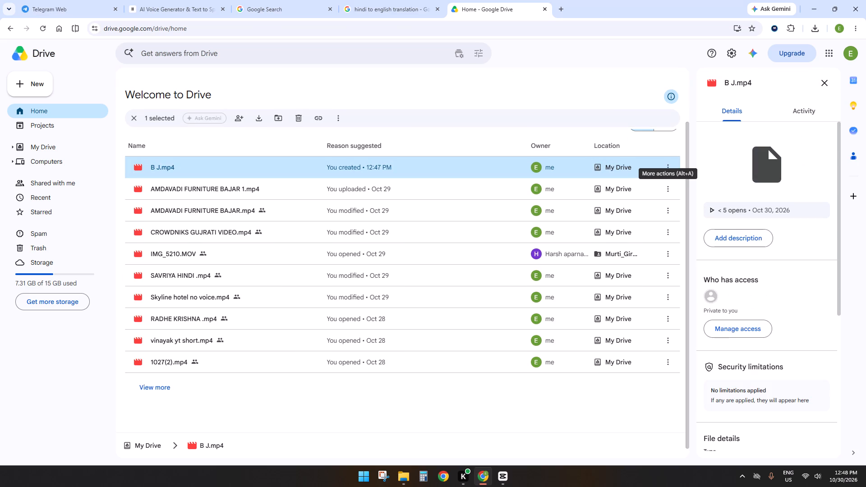
pyautogui.click(736, 328)
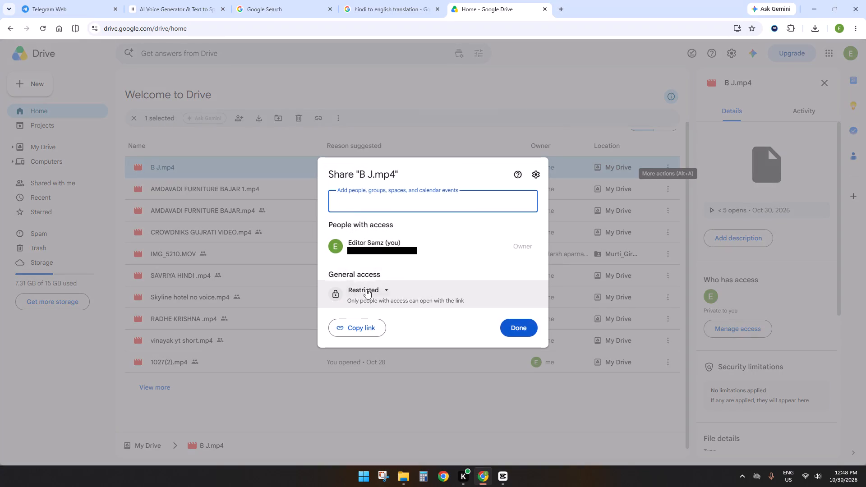
pyautogui.click(365, 295)
pyautogui.click(388, 325)
pyautogui.doubleClick(363, 354)
pyautogui.doubleClick(358, 340)
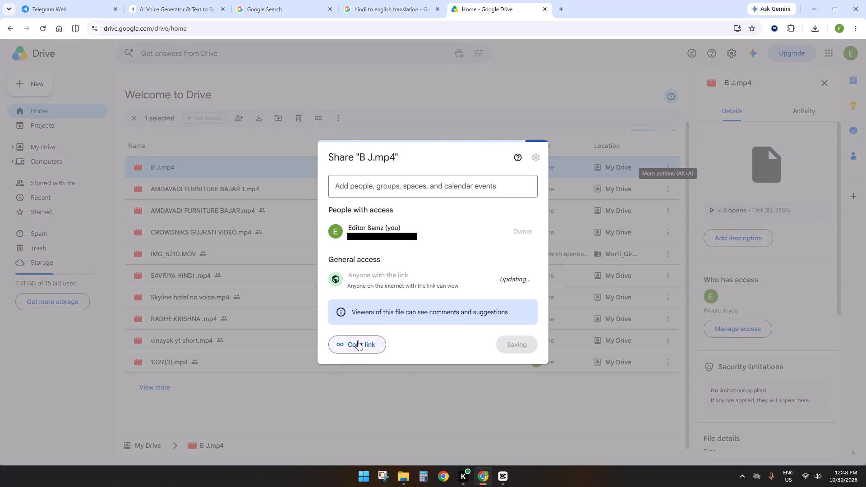
# Open a new browser tab.
pyautogui.click(562, 7)
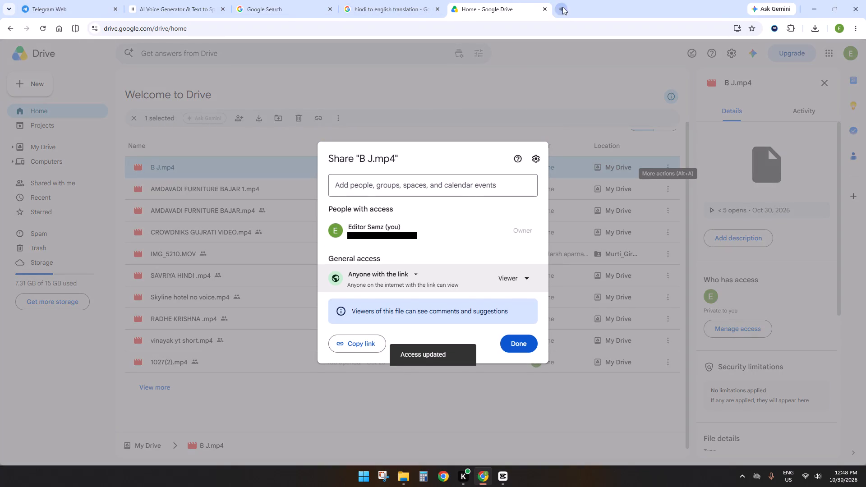